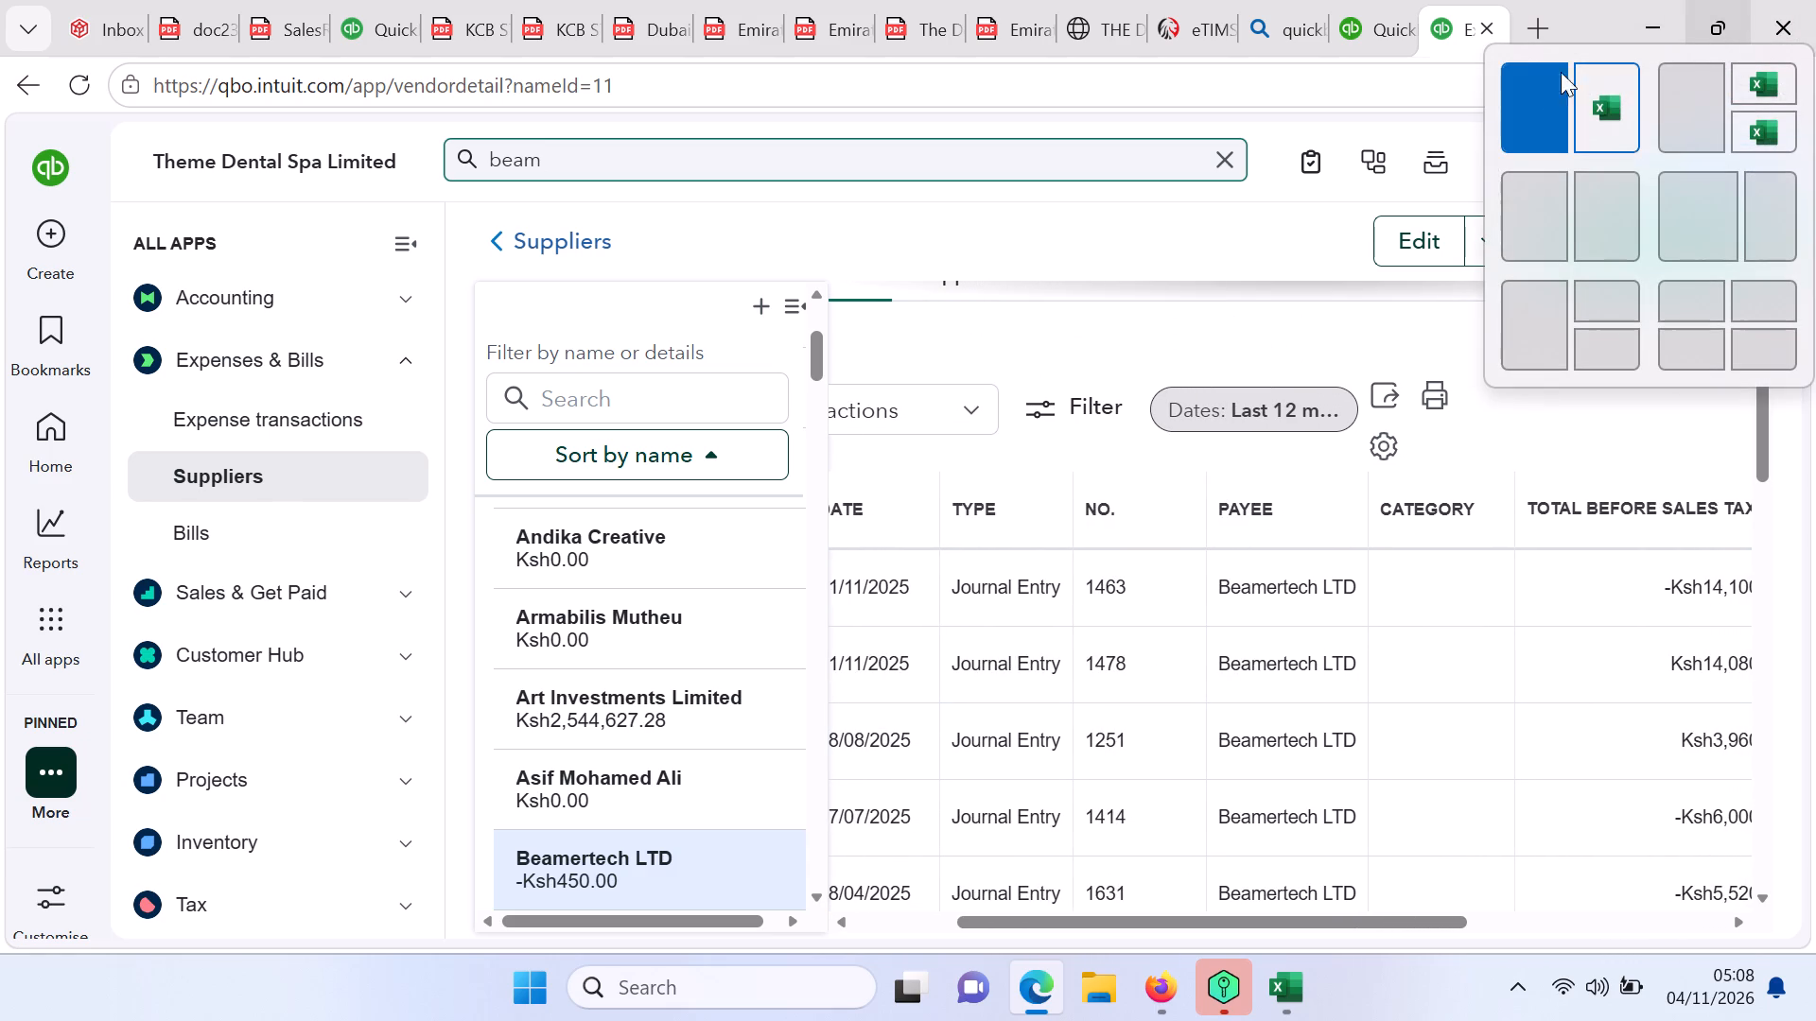
Place the supplier page side by side with the NON ETIMS INVOICE LISTING workbook and open its List of payments sheet.
left_click(1537, 90)
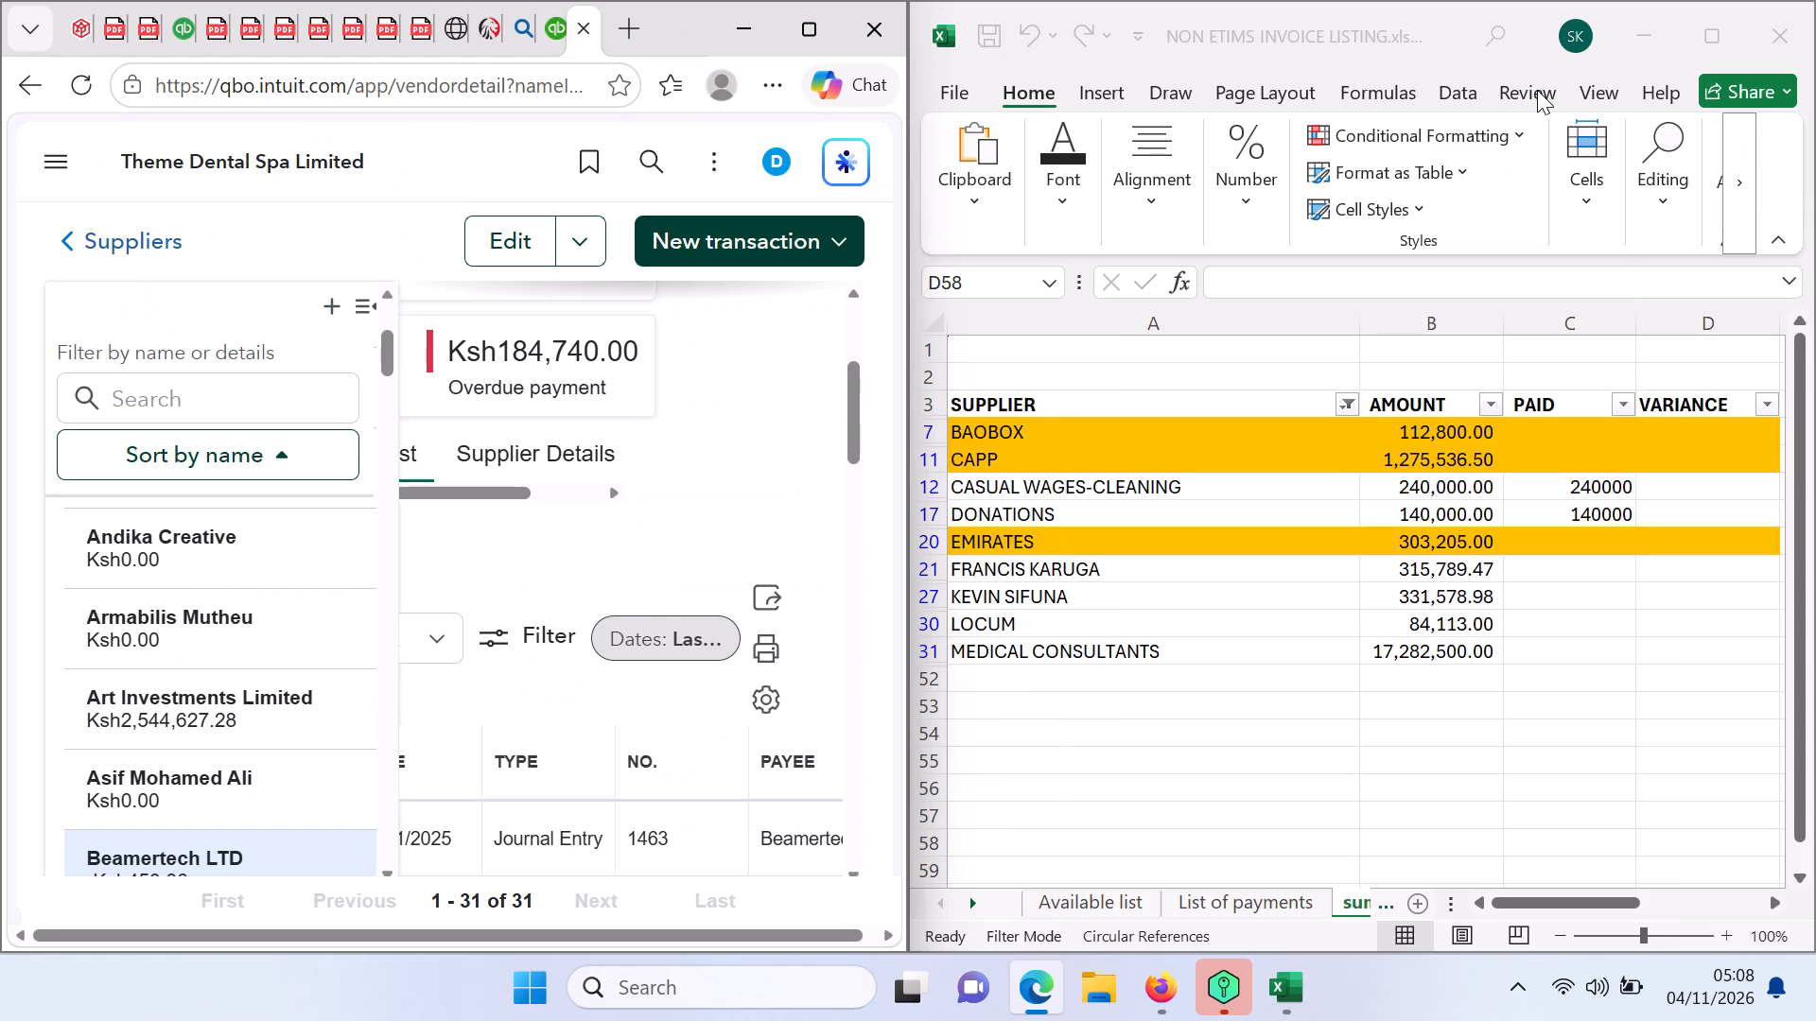
left_click(1240, 909)
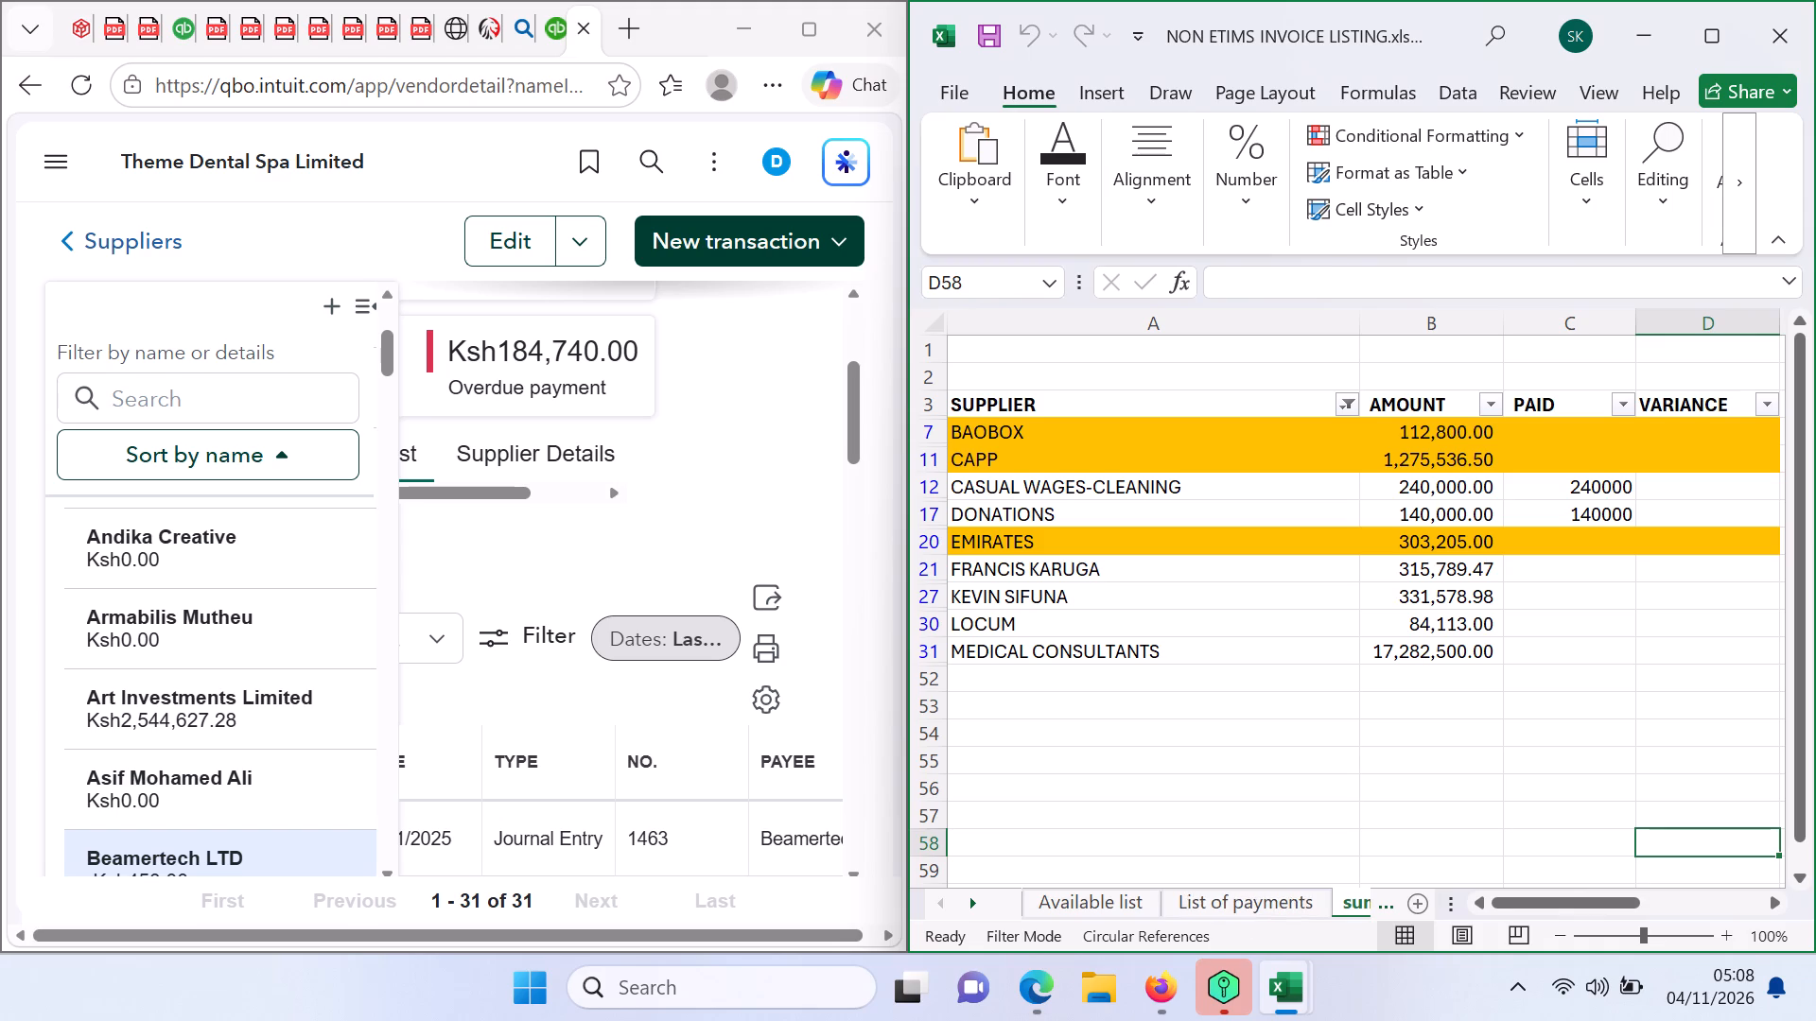
left_click(1226, 905)
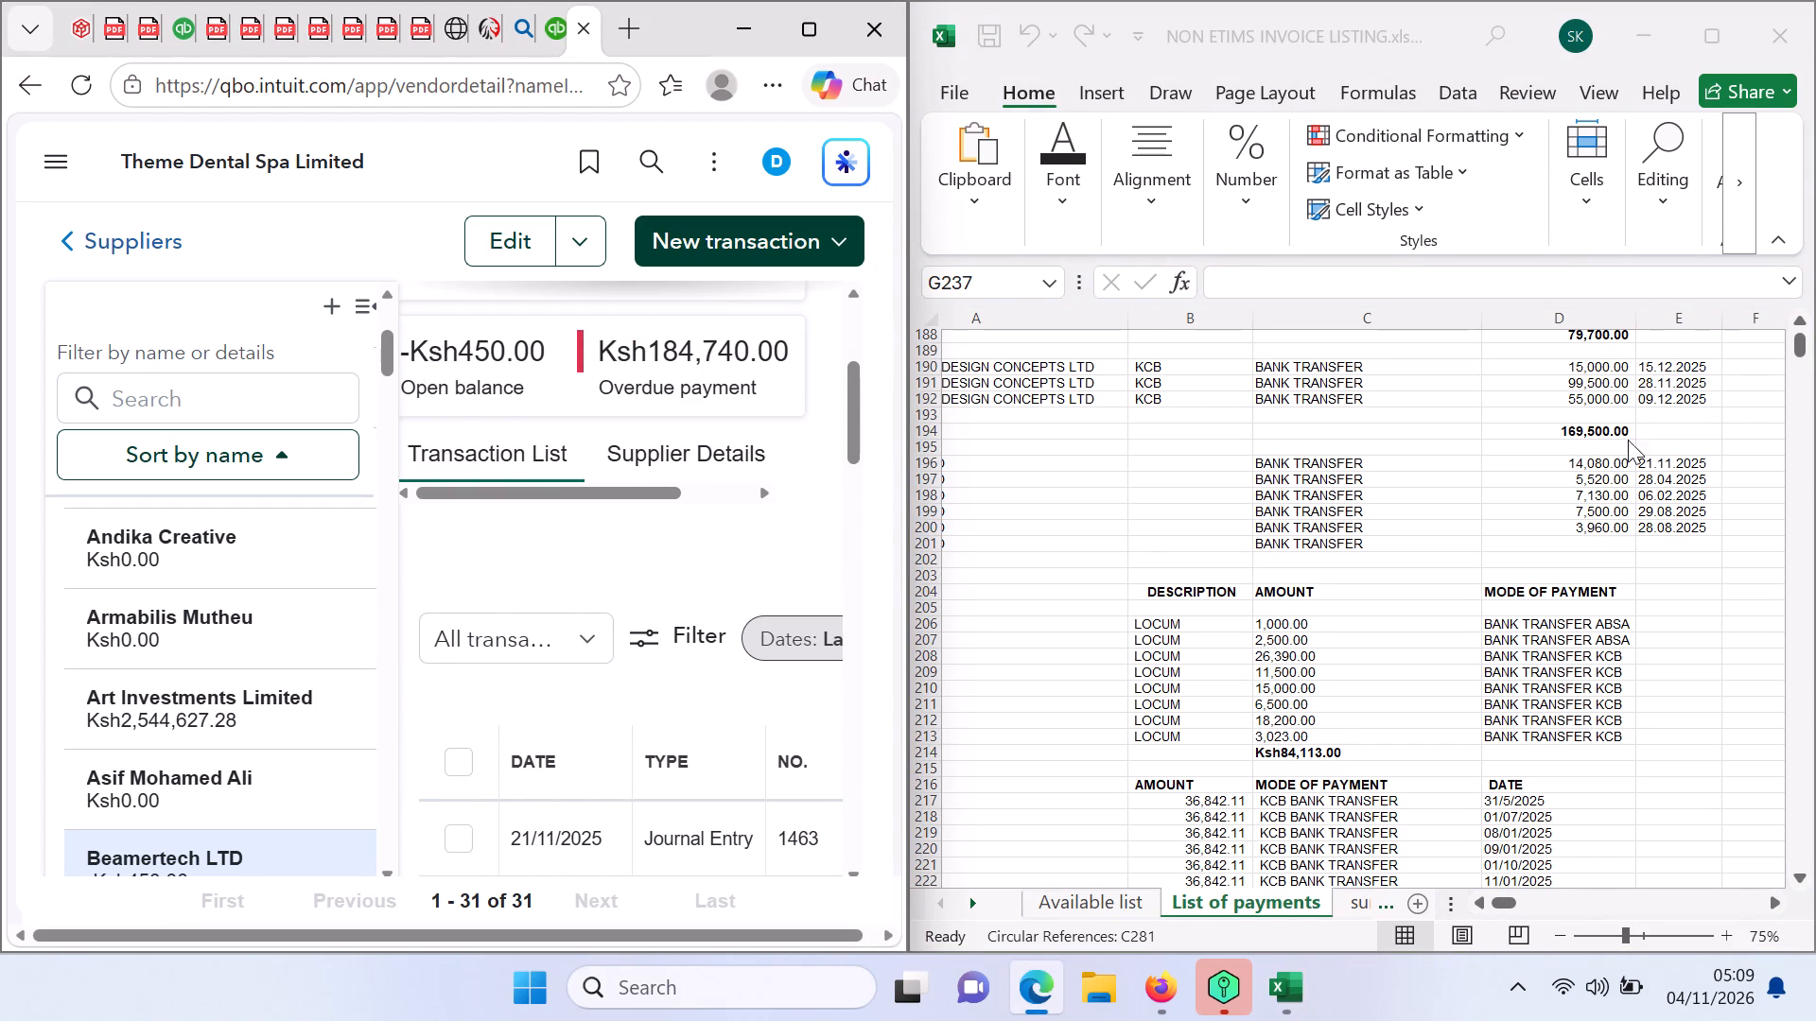
Set the amount of the Beamertech payment dated 21.11.2025 in cell D196 to 14100.
double_click(1598, 457)
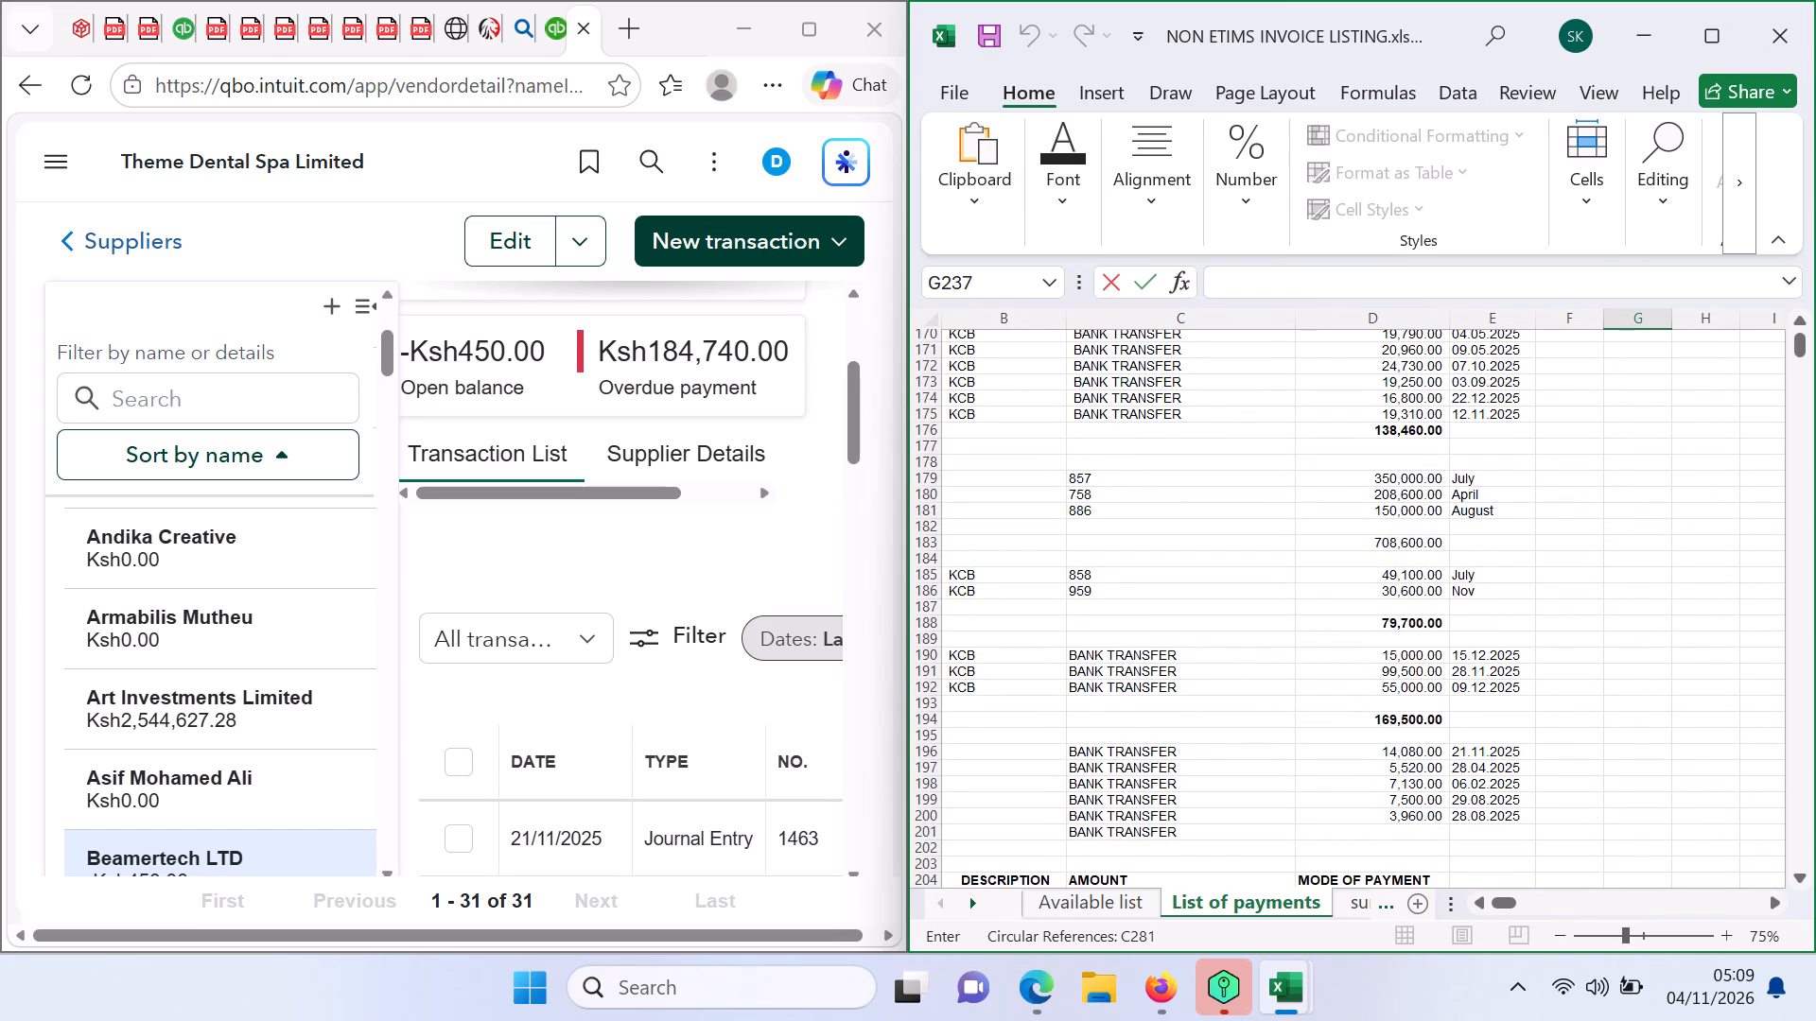
left_click(1412, 751)
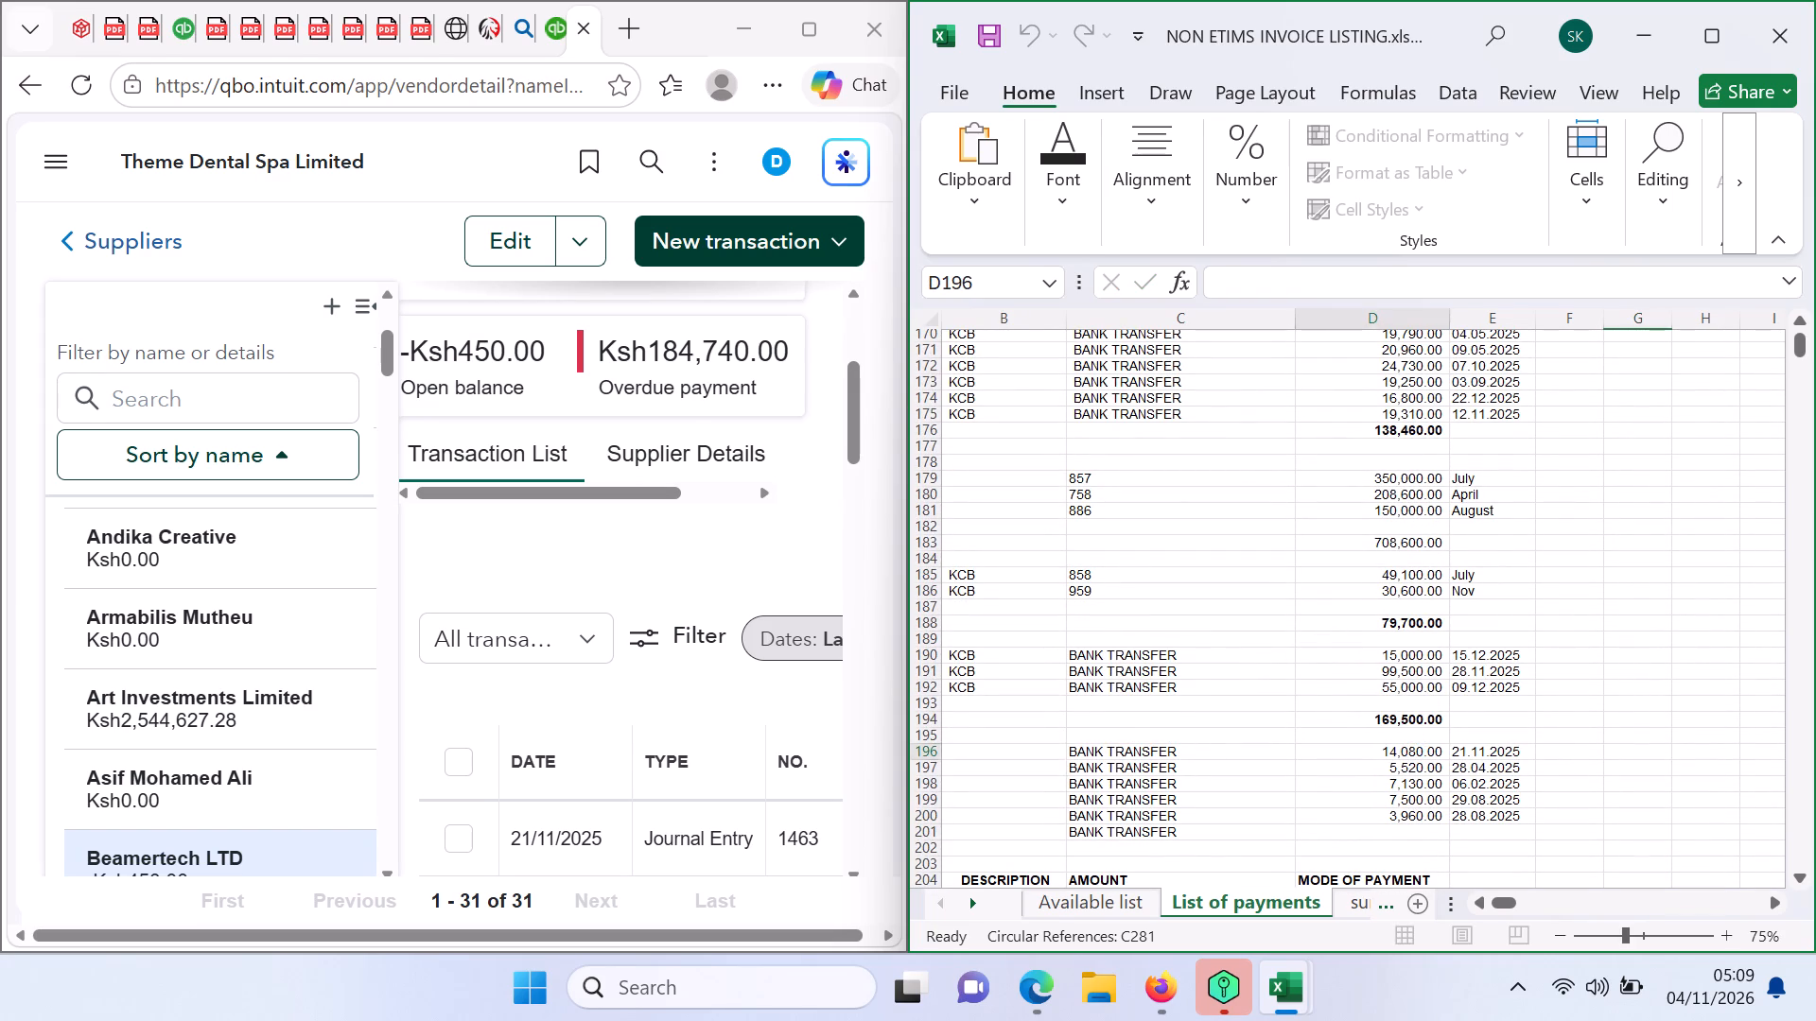
left_click(1258, 280)
key("BackSpace")
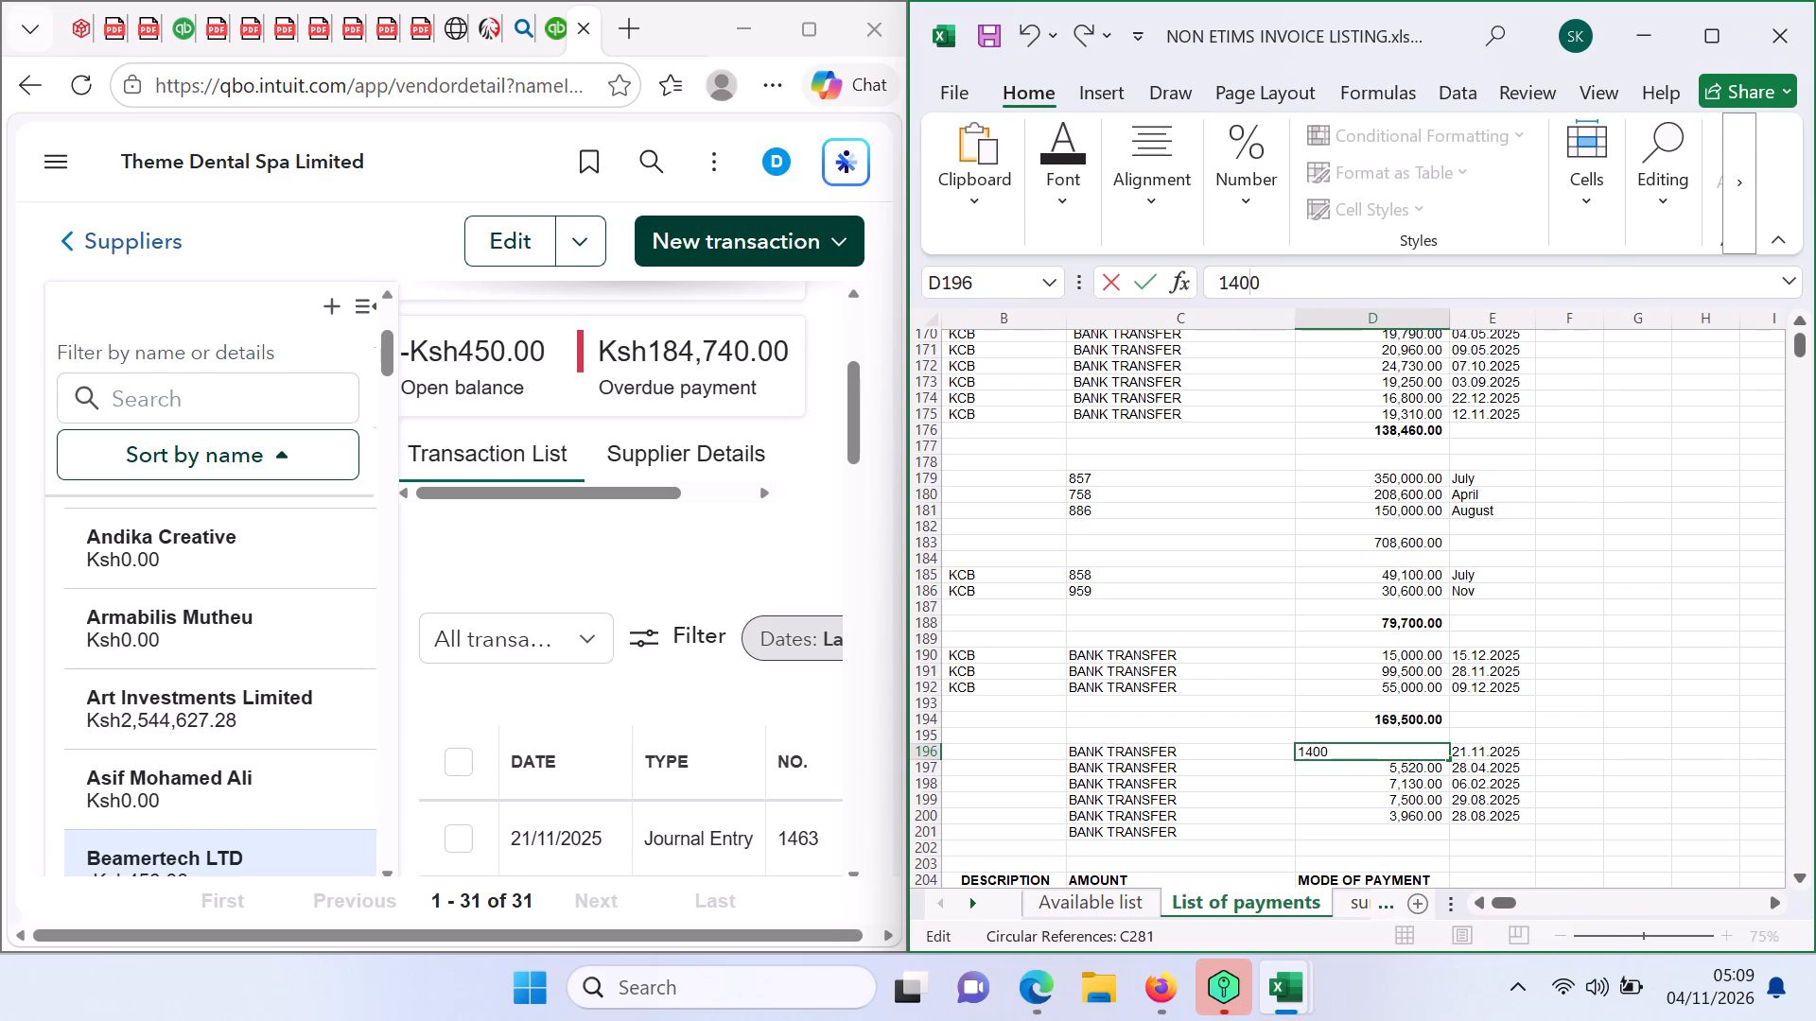
key("BackSpace")
key("1")
key("0")
left_click(1671, 770)
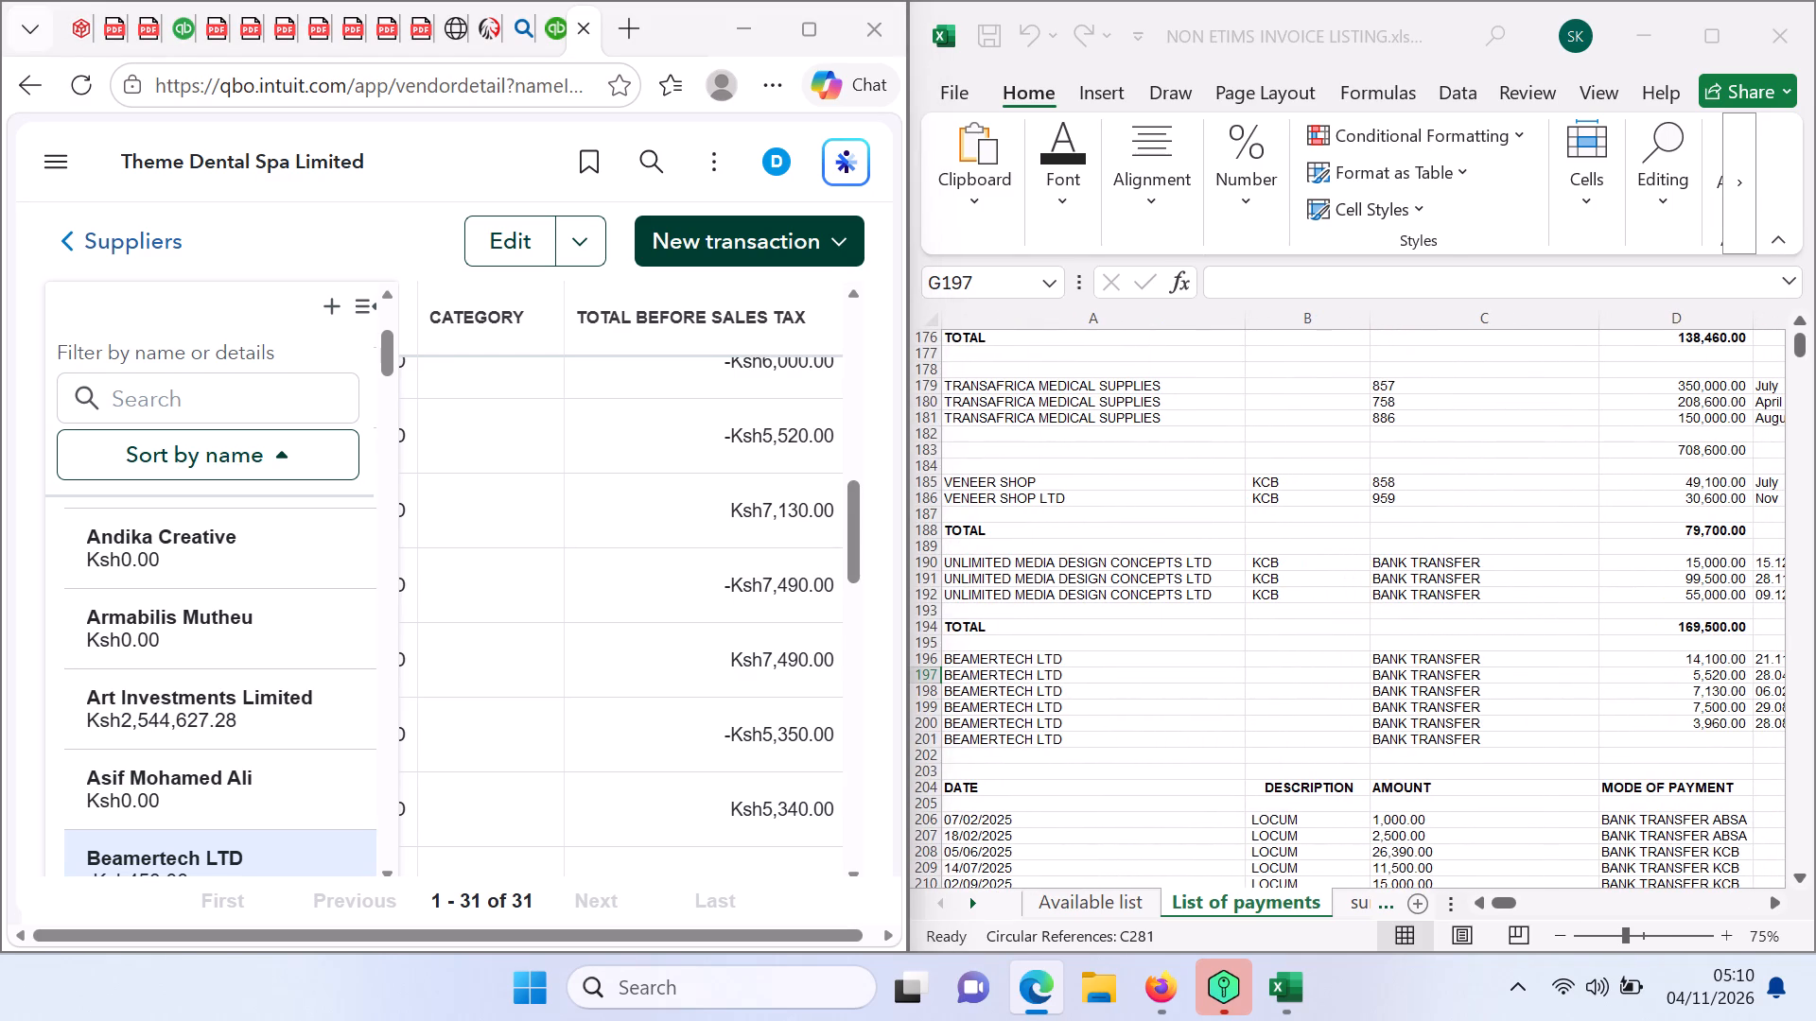
Correct the Beamertech payment in row 198 to an amount of 7490 and a date of 21.01.2025.
left_click(981, 753)
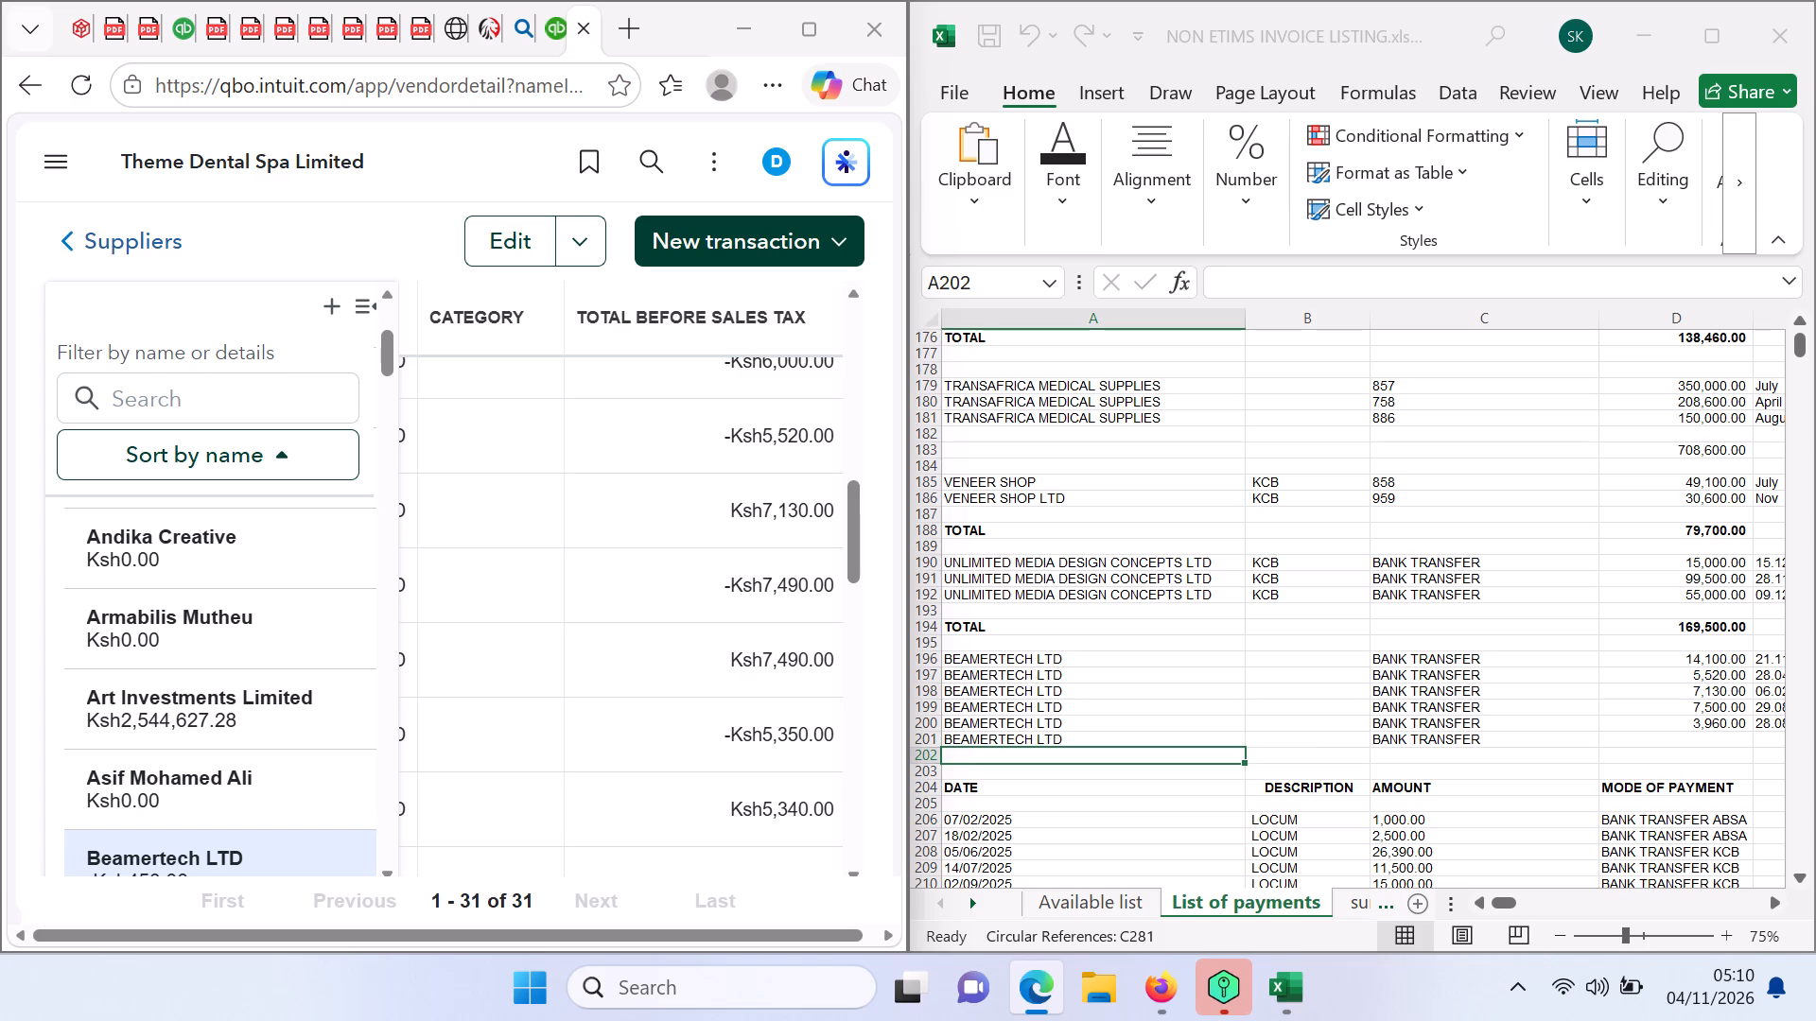
left_click(1725, 689)
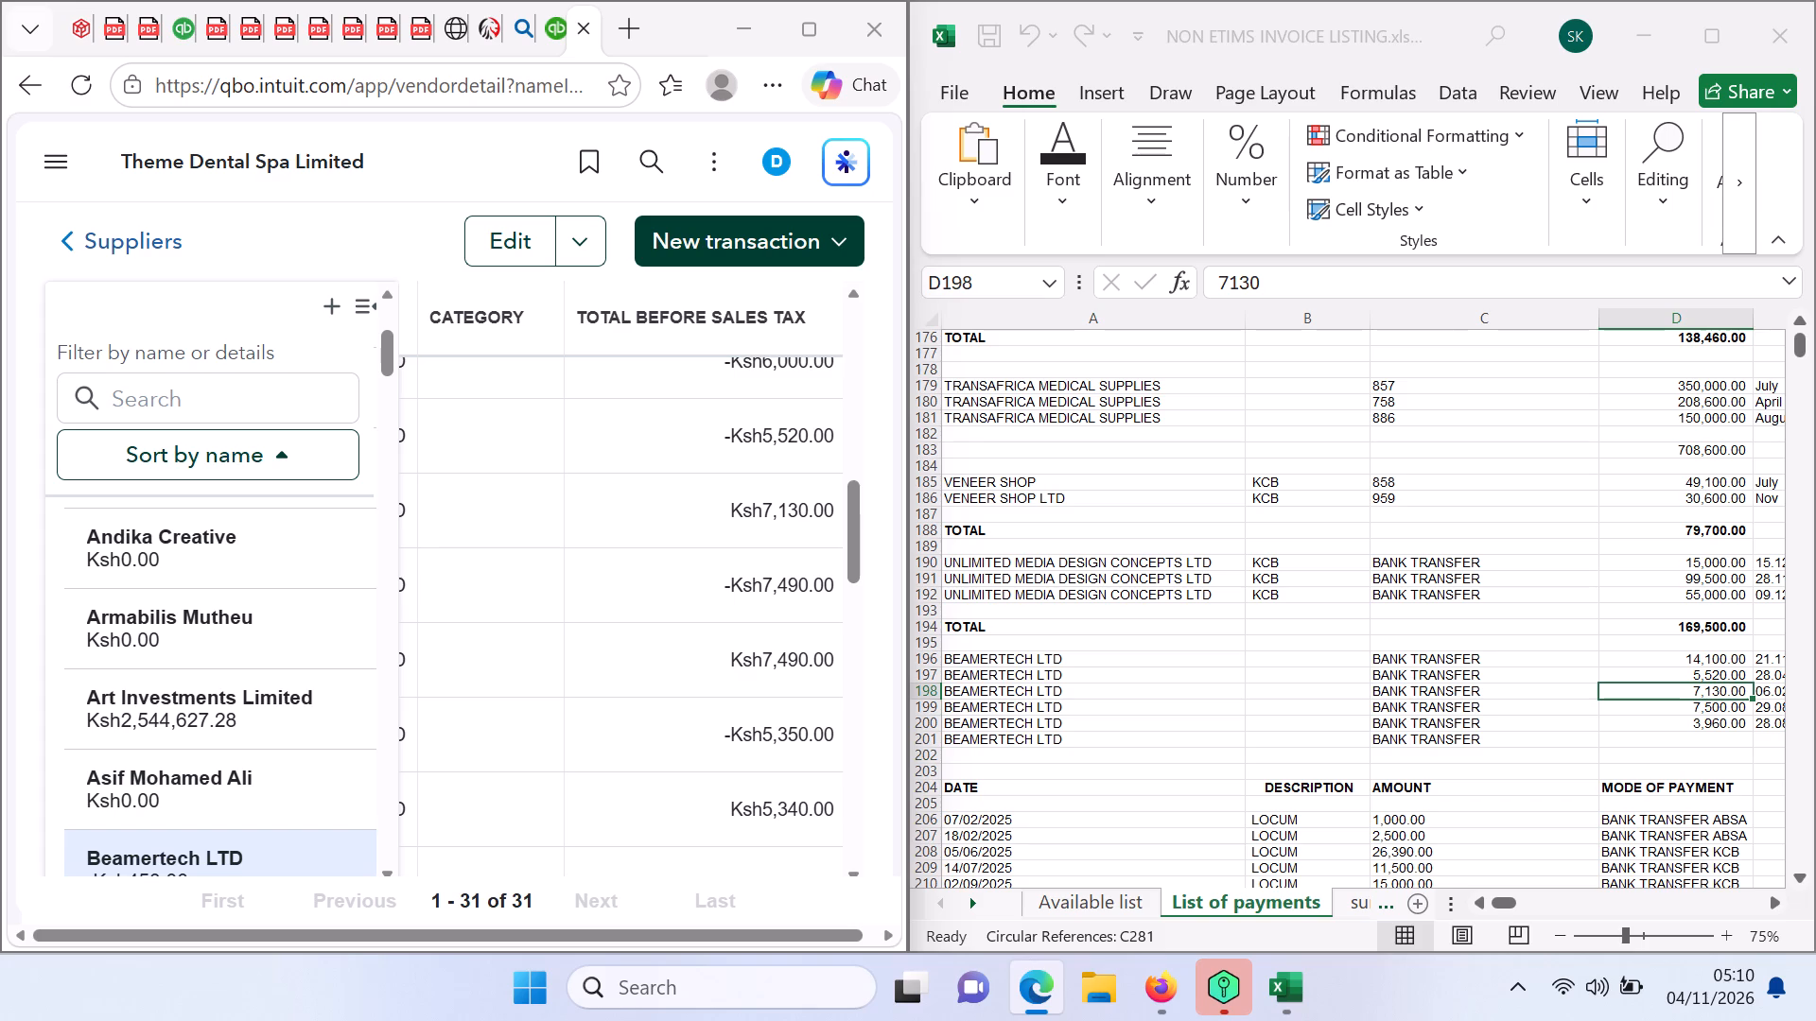
type("74")
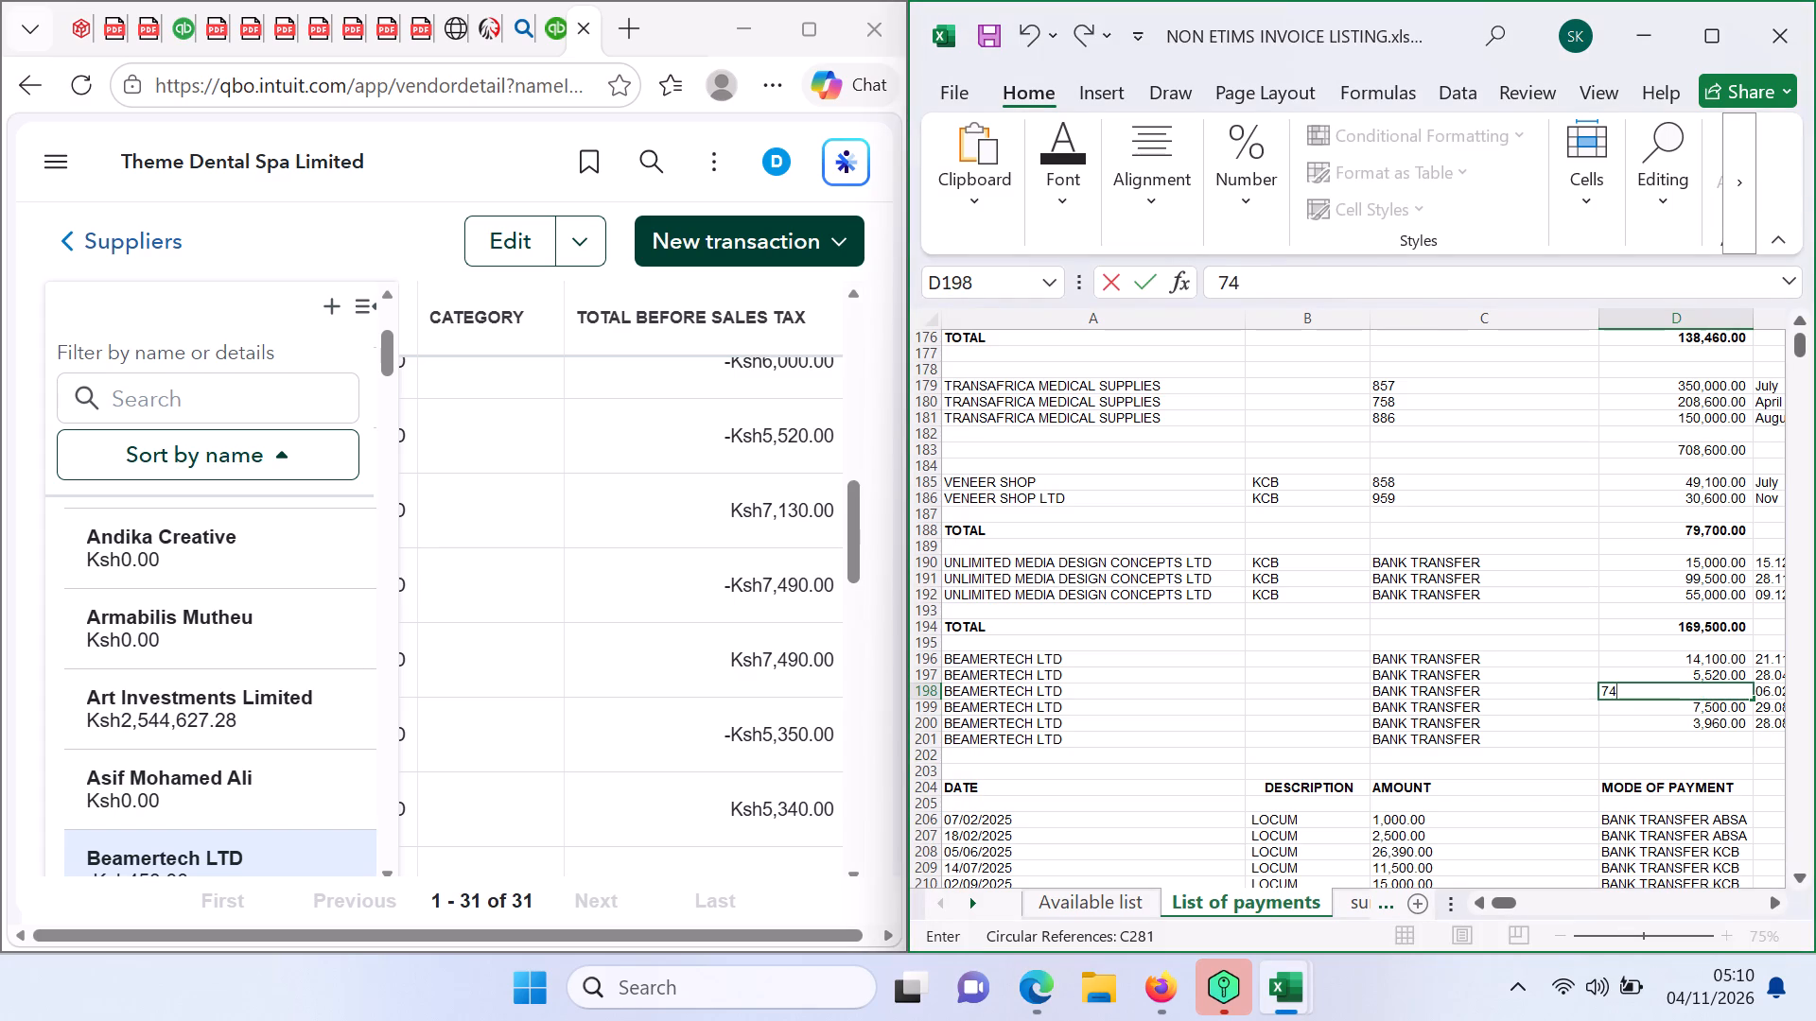
type("90")
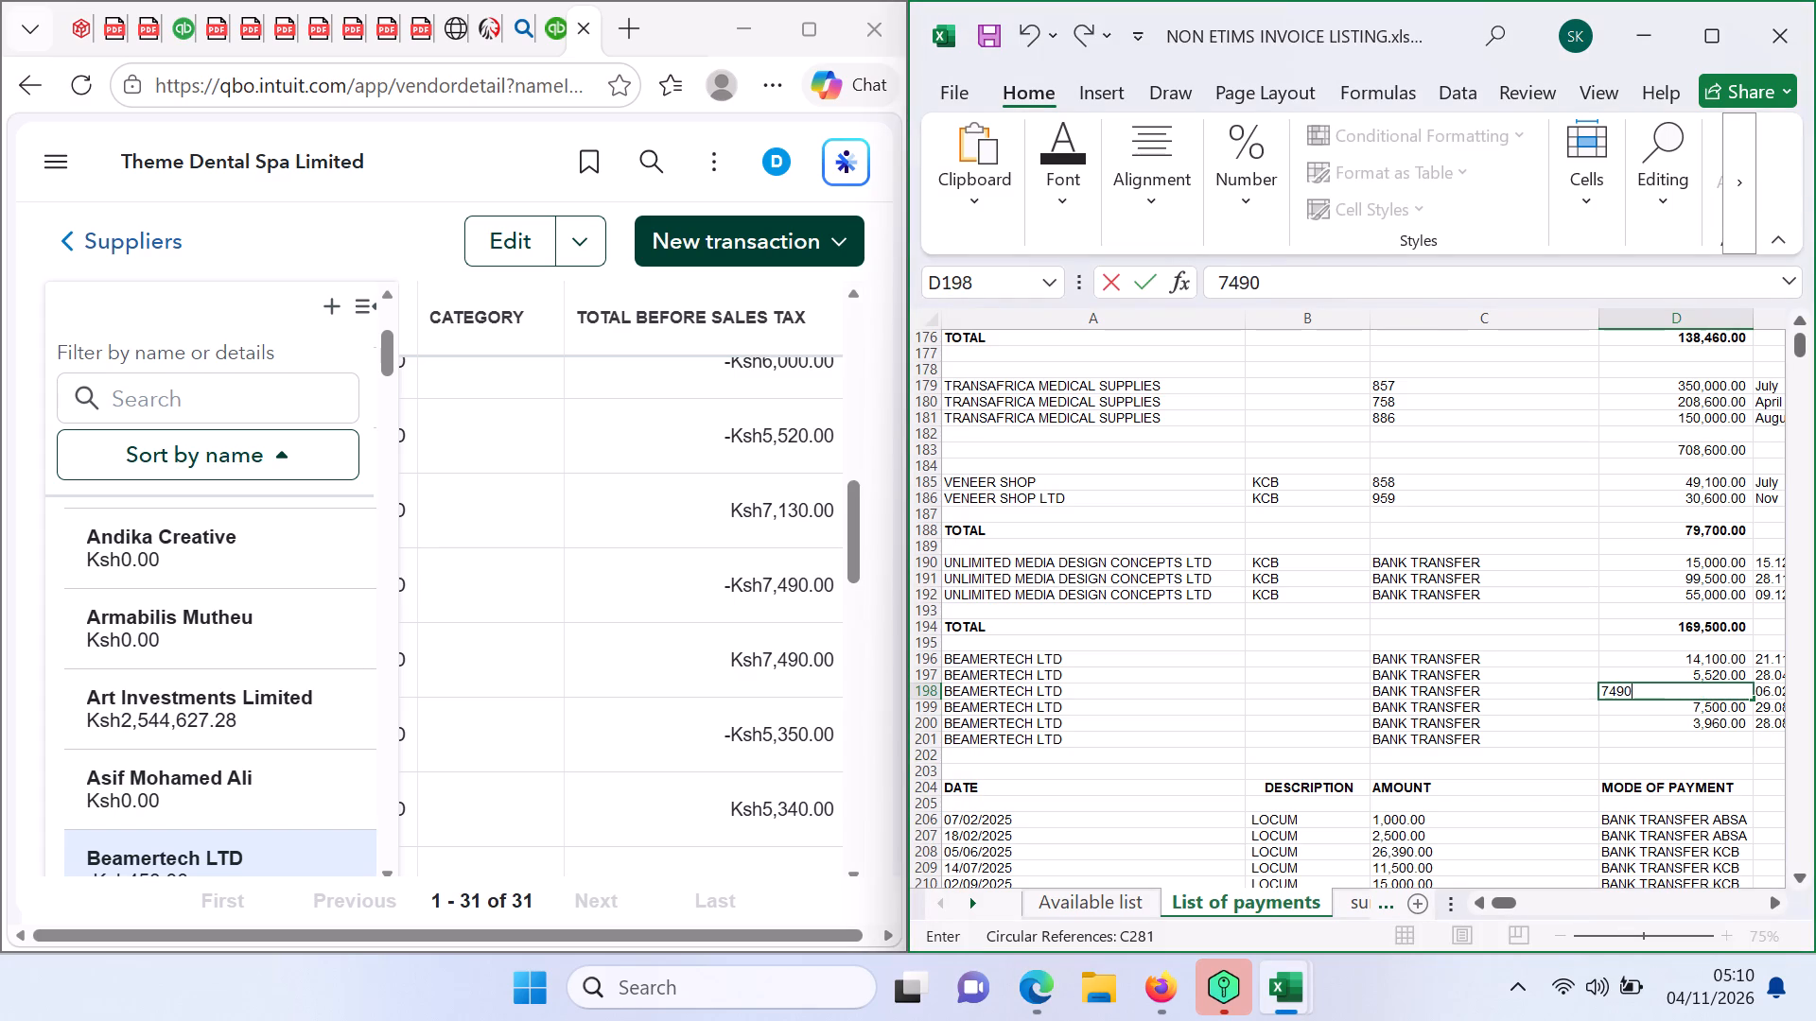
left_click(1633, 768)
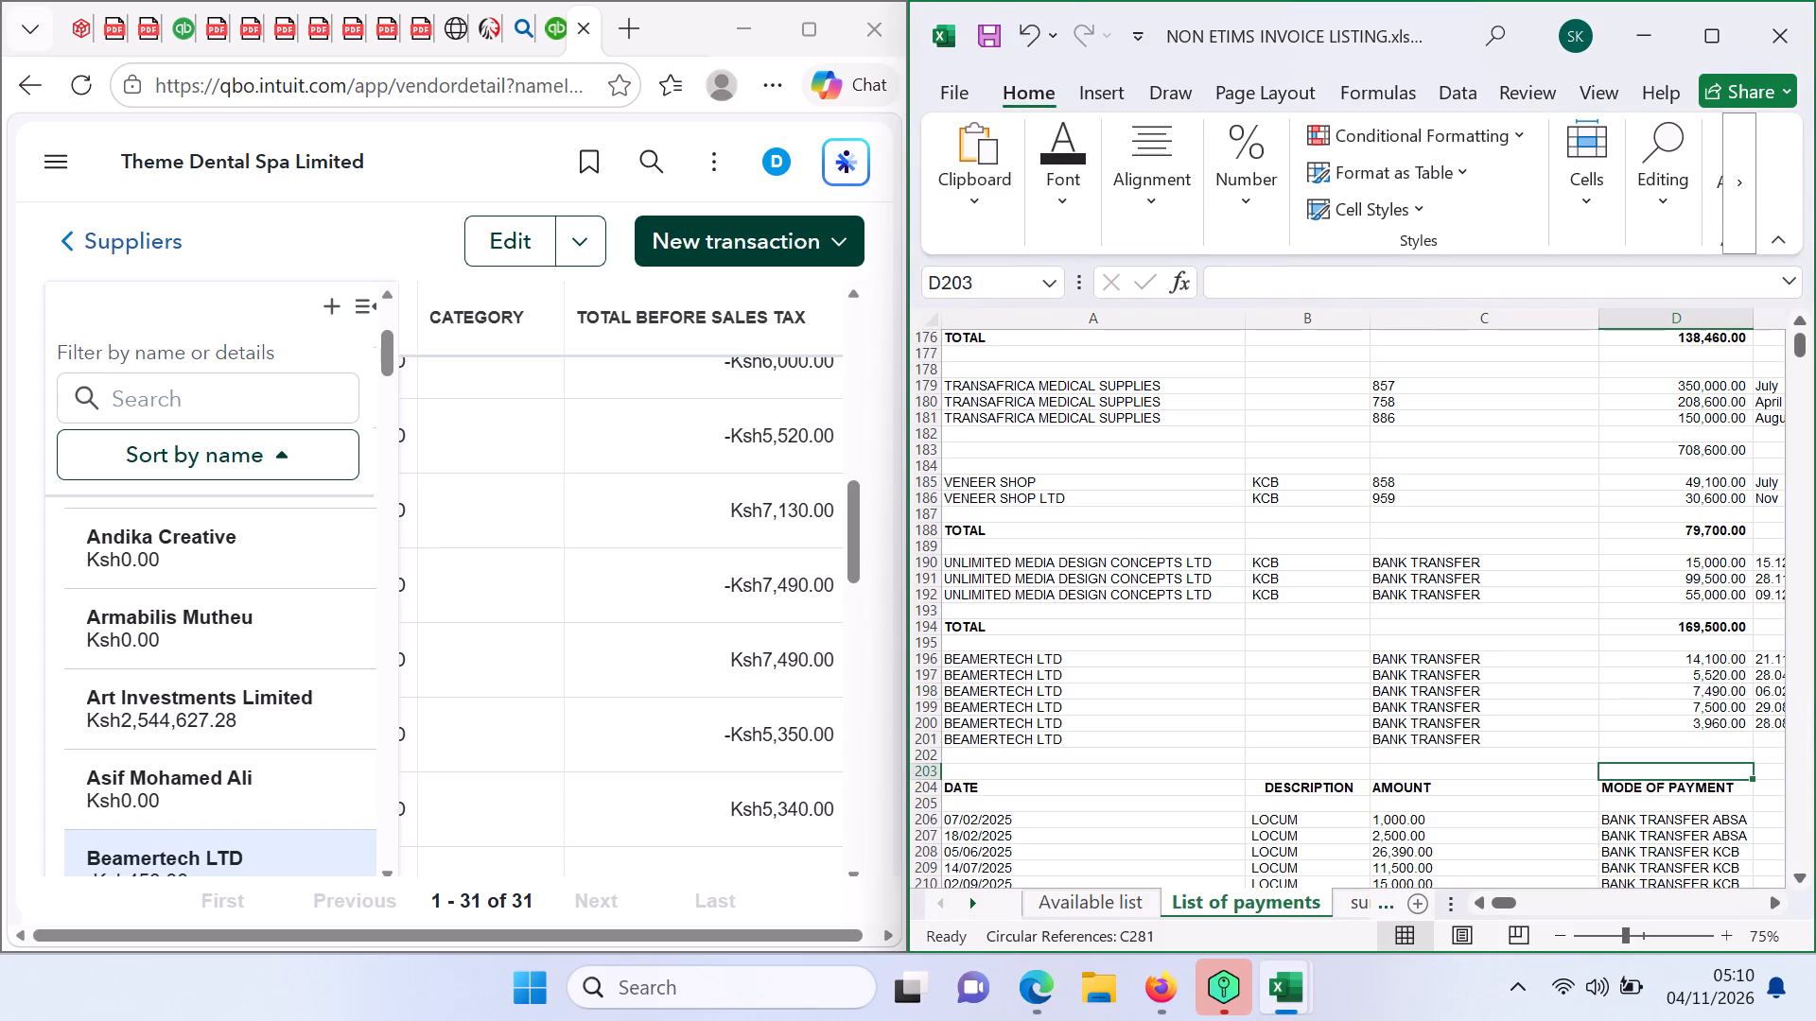
left_click(1778, 899)
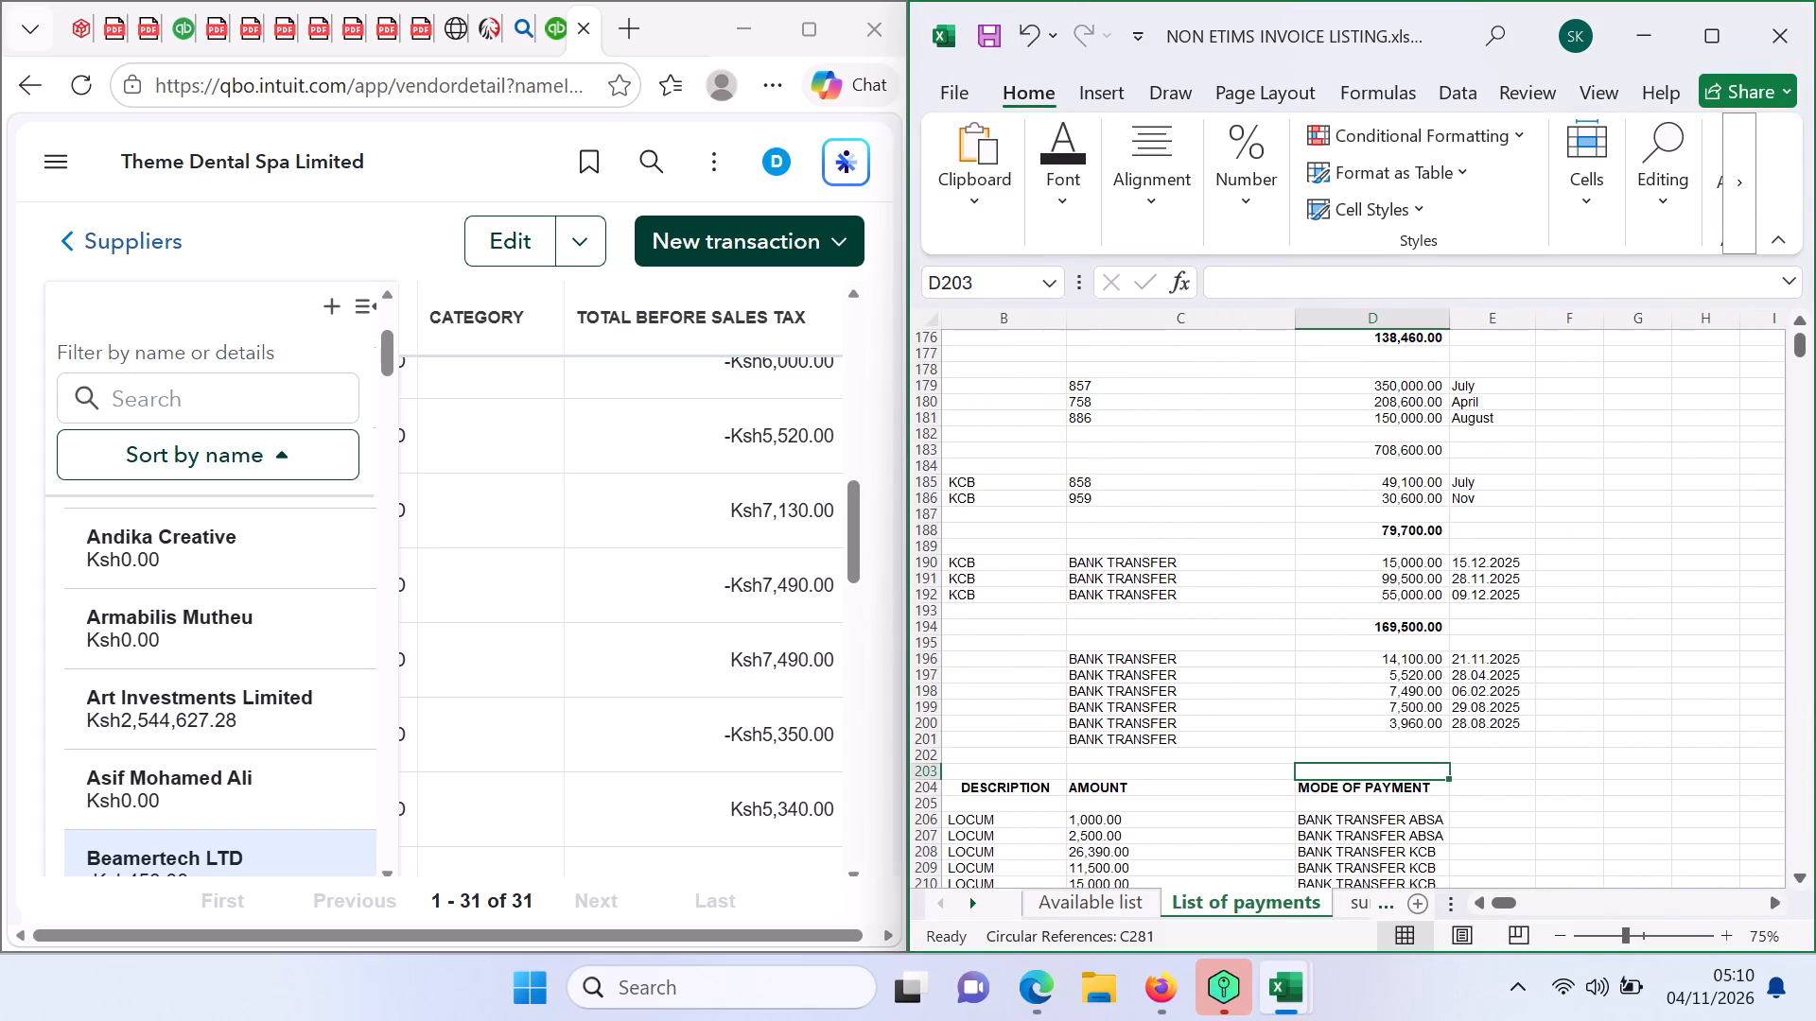
left_click(1489, 691)
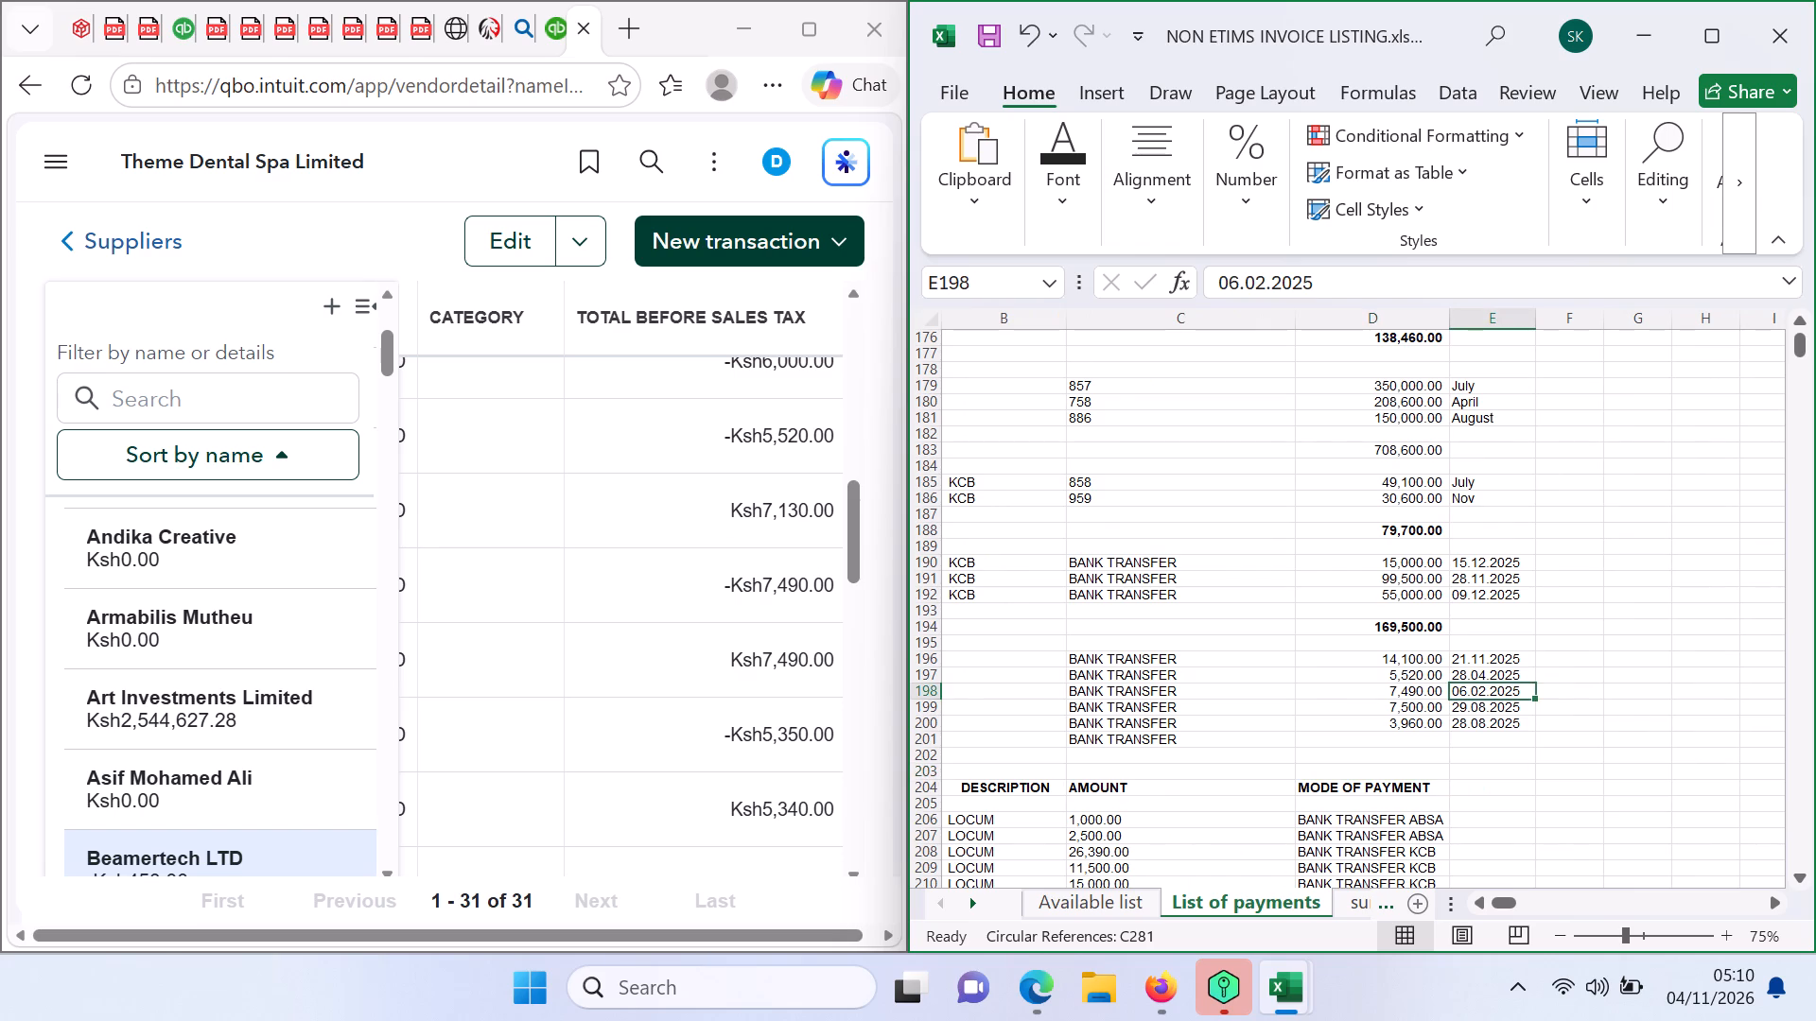
type("21")
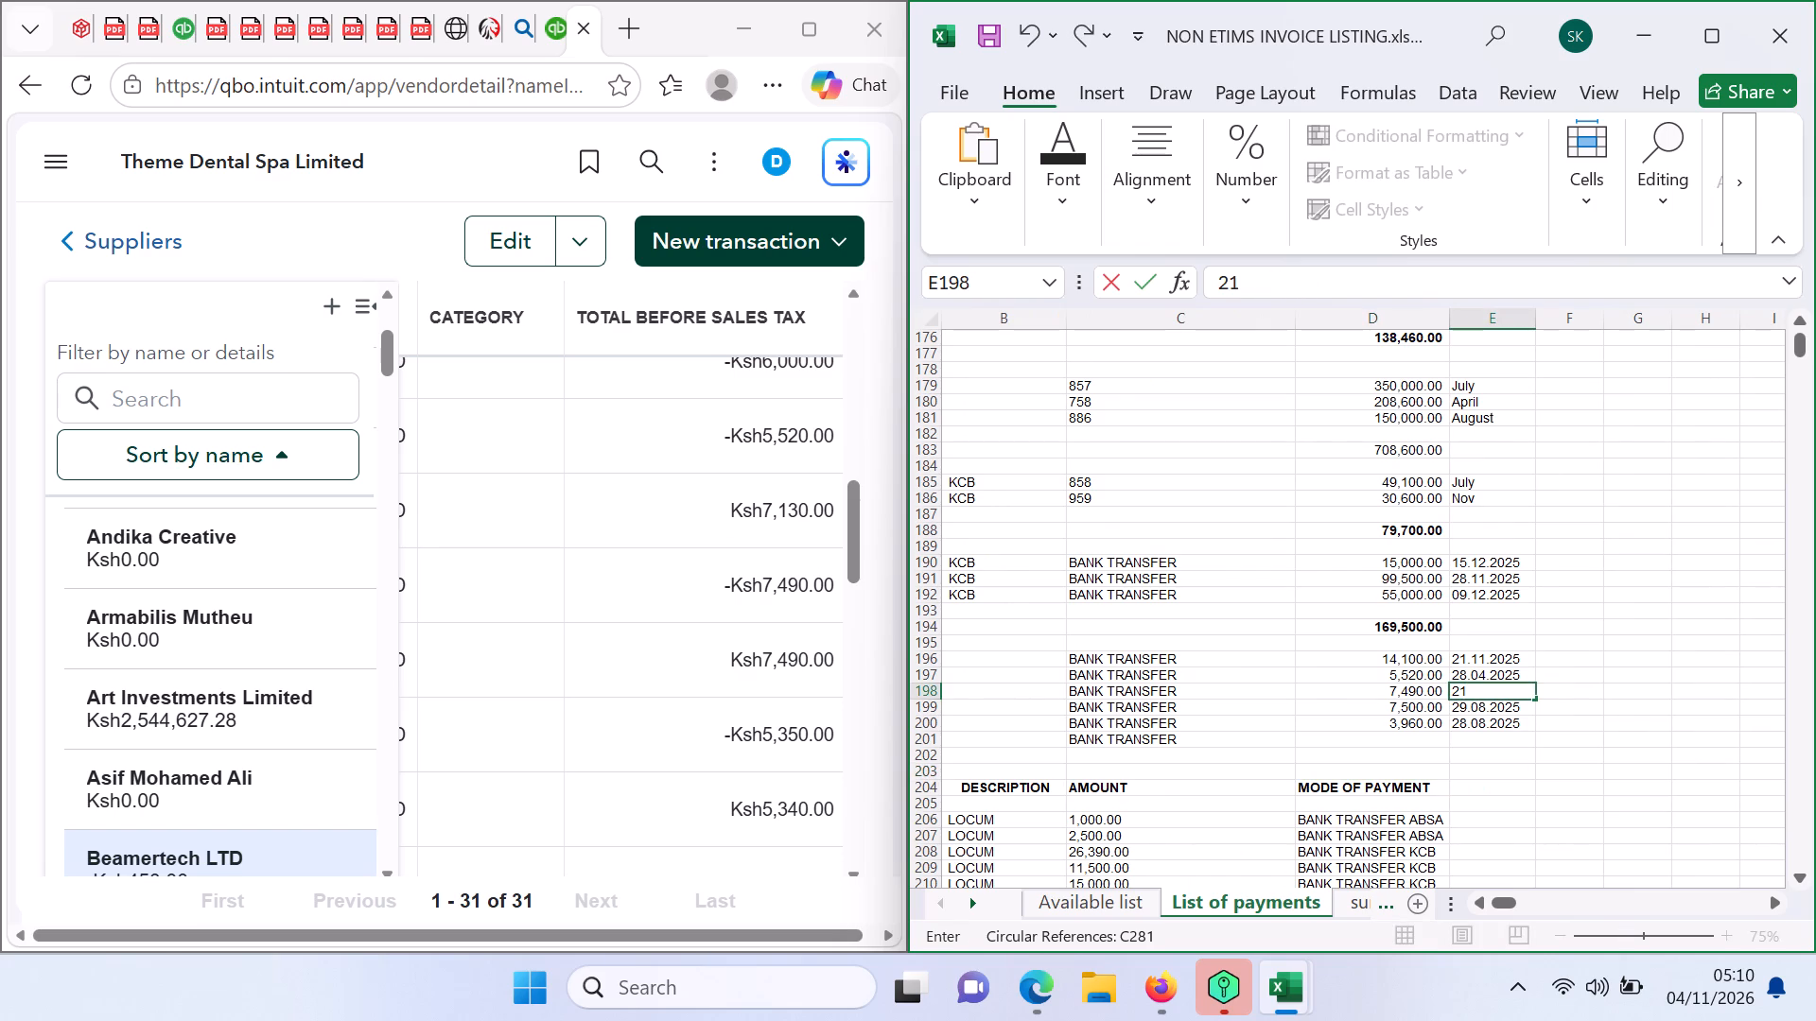
type(".01")
type(".2")
type("025")
left_click(1585, 777)
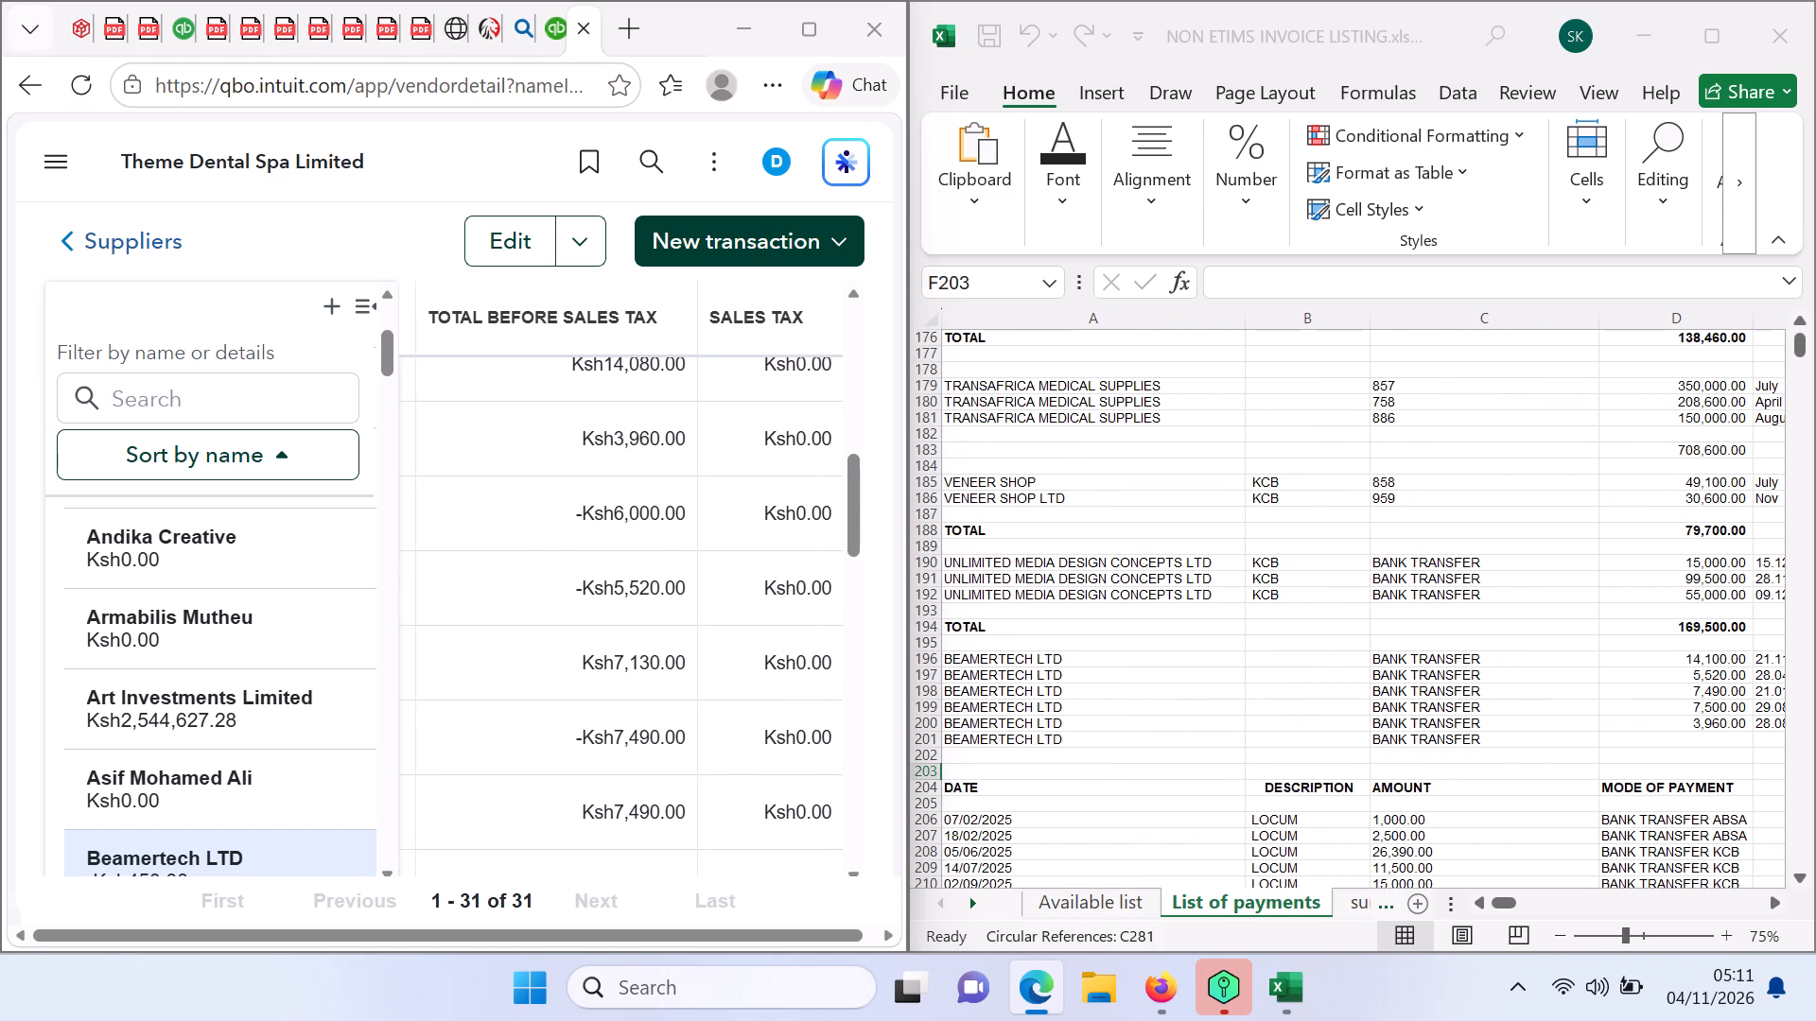
Add another Beamertech entry in row 202 with supplier BEAMERTECH LTD and BANK TRANSFER in column C.
left_click(975, 752)
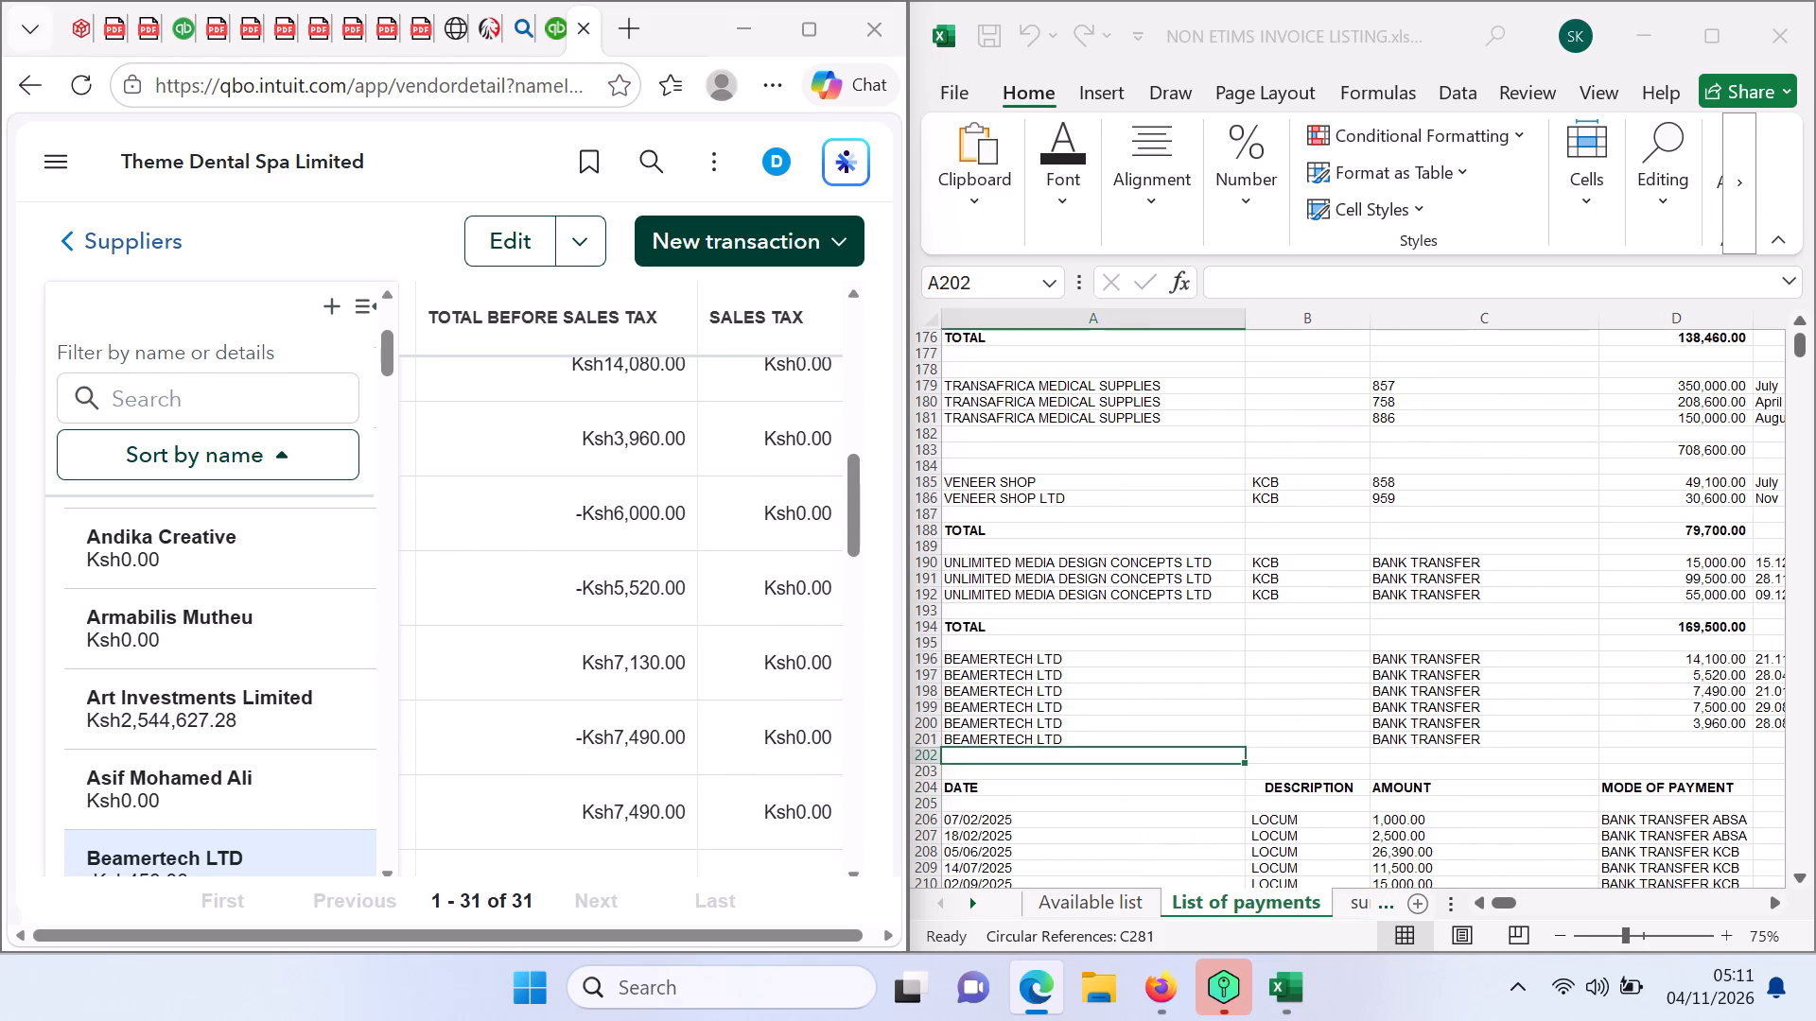
key("b")
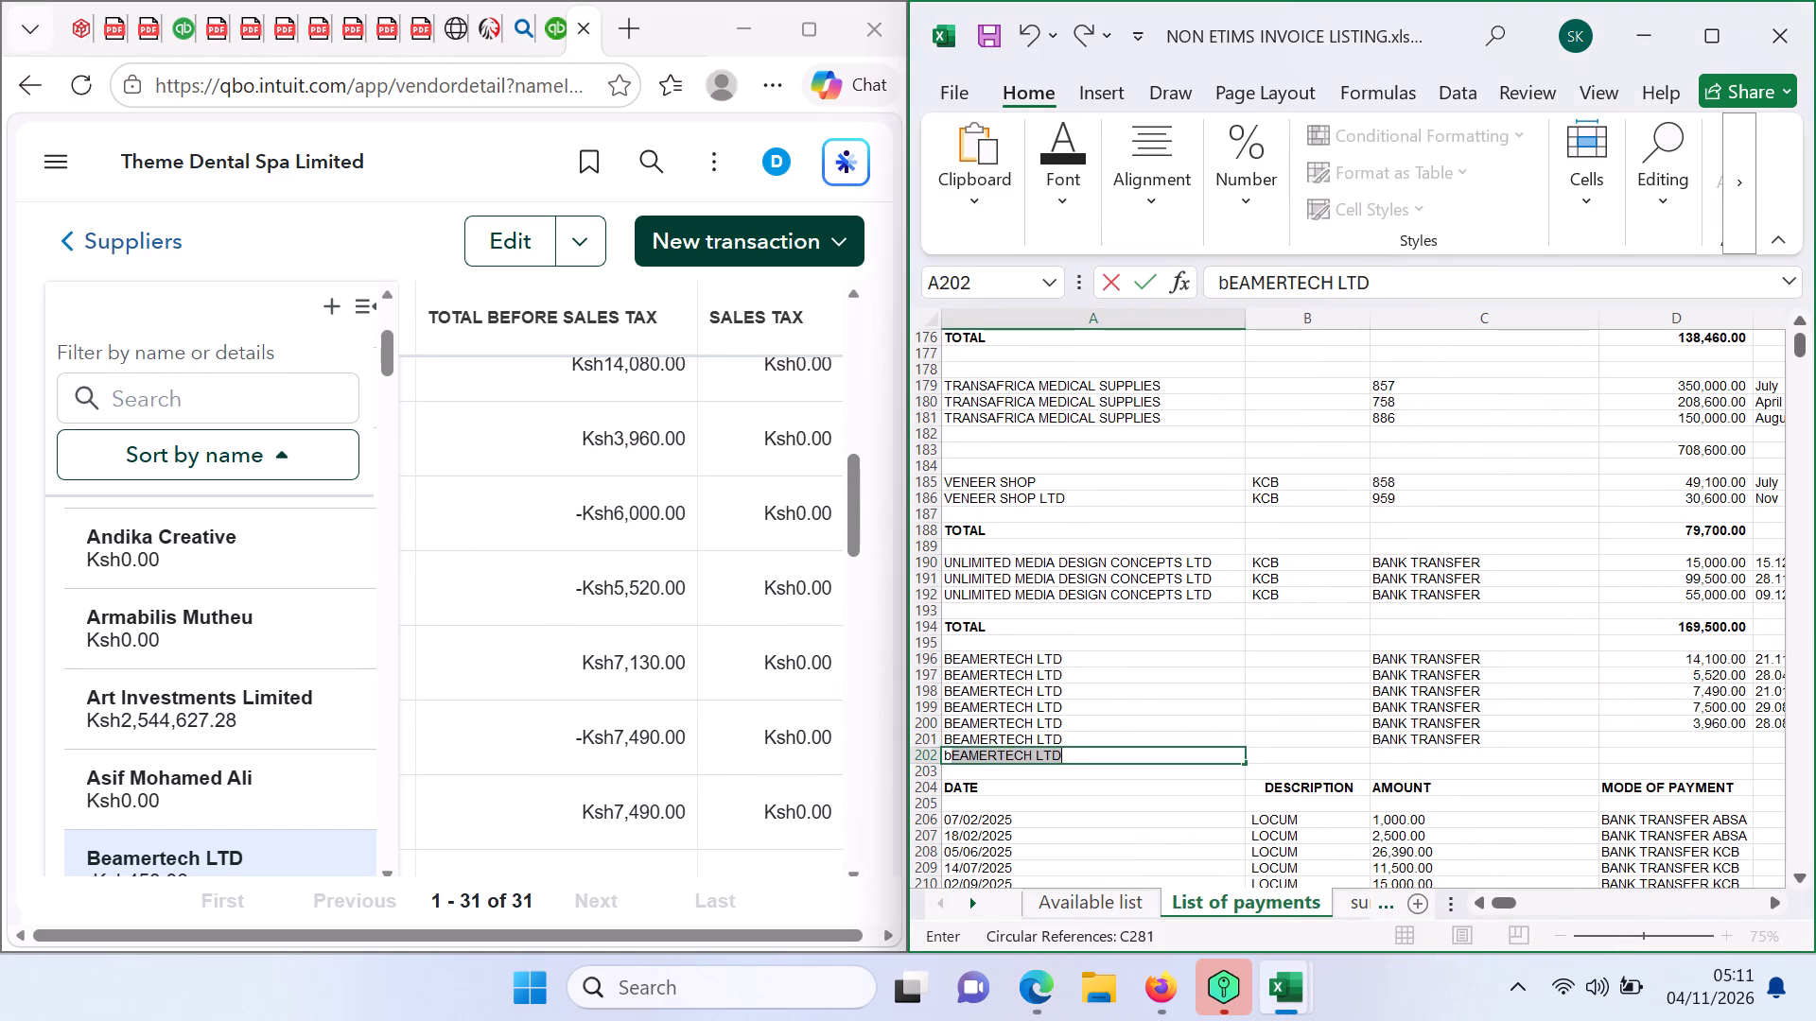
left_click(1407, 758)
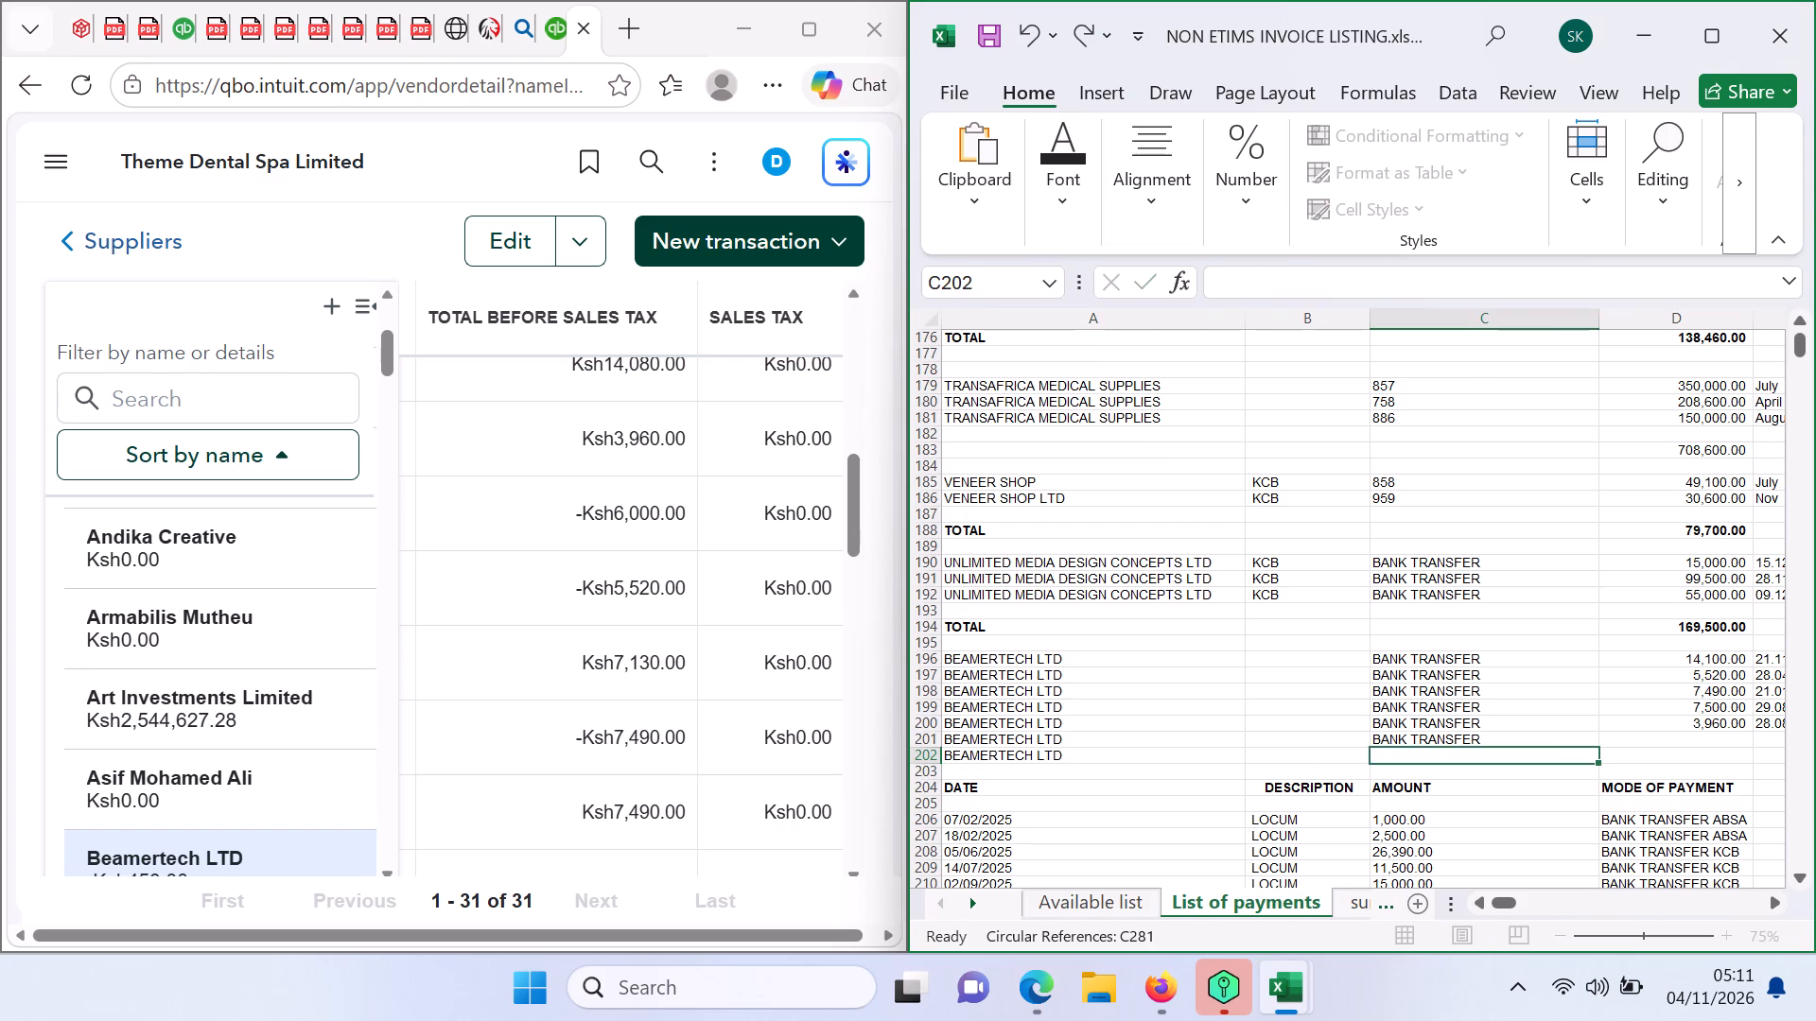
key("b")
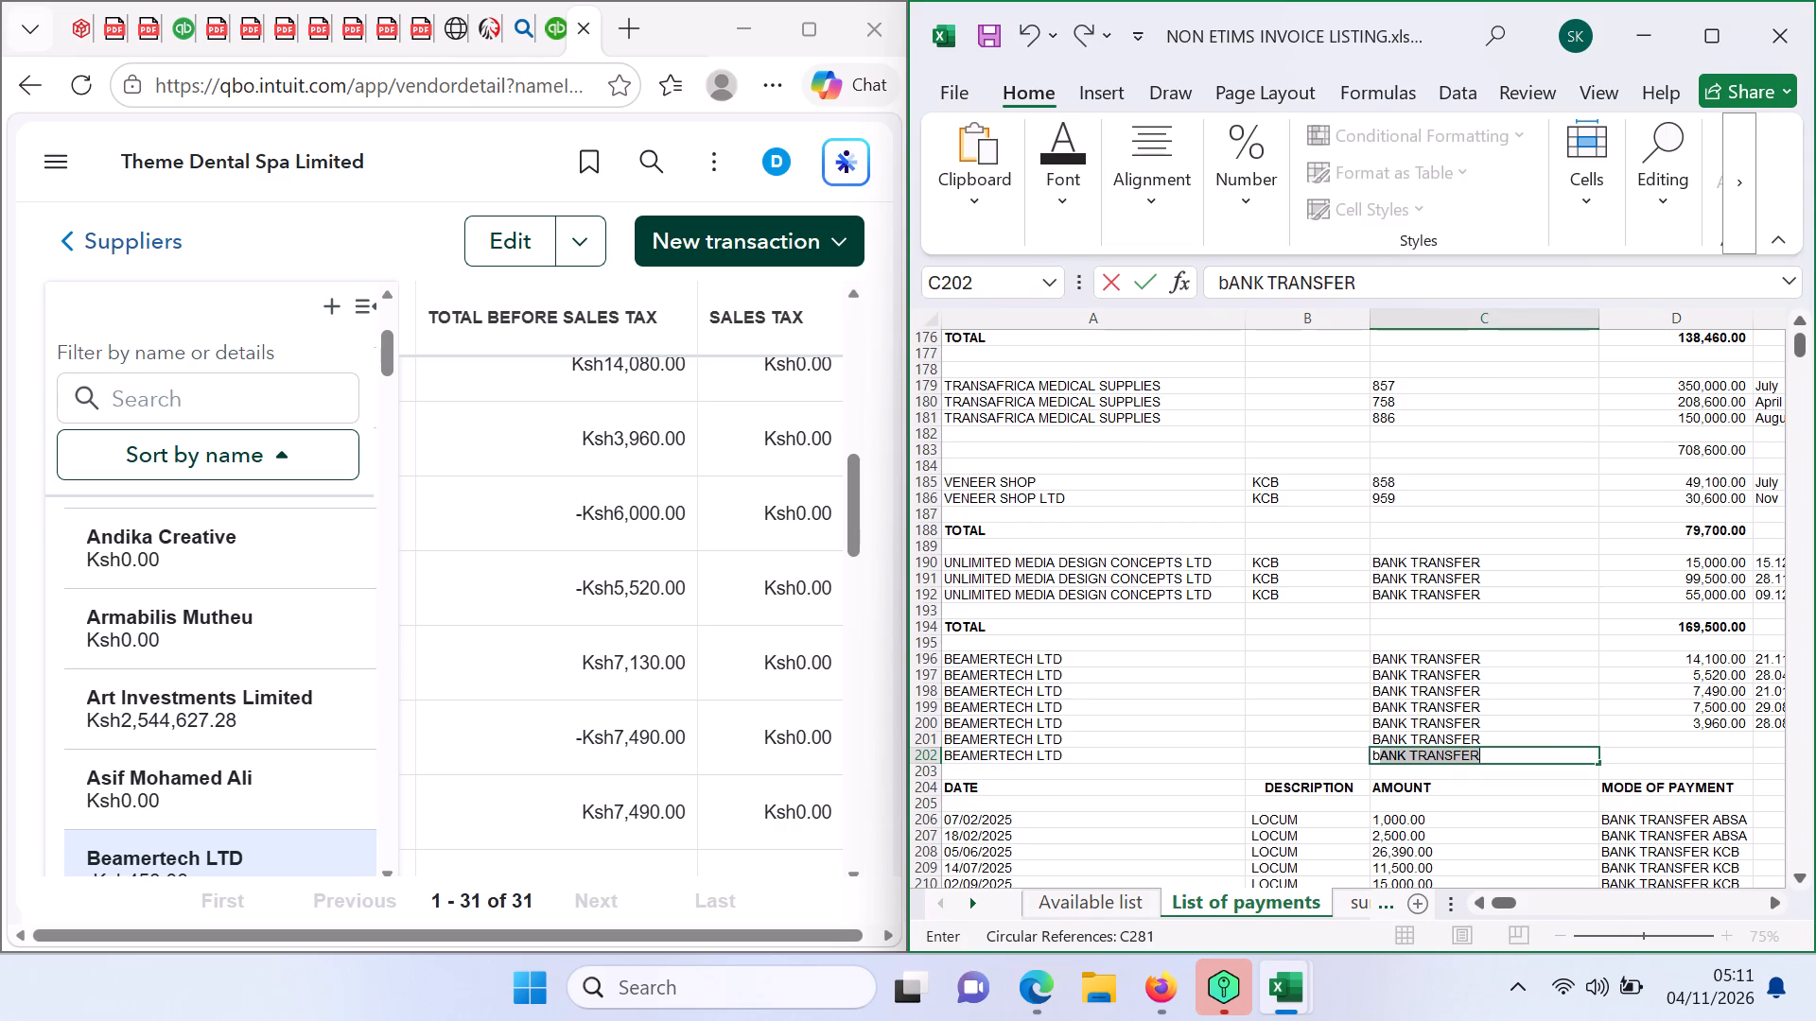
Enter KCB as the bank in cell B196 and fill it down all the Beamertech rows to row 202.
left_click(1276, 659)
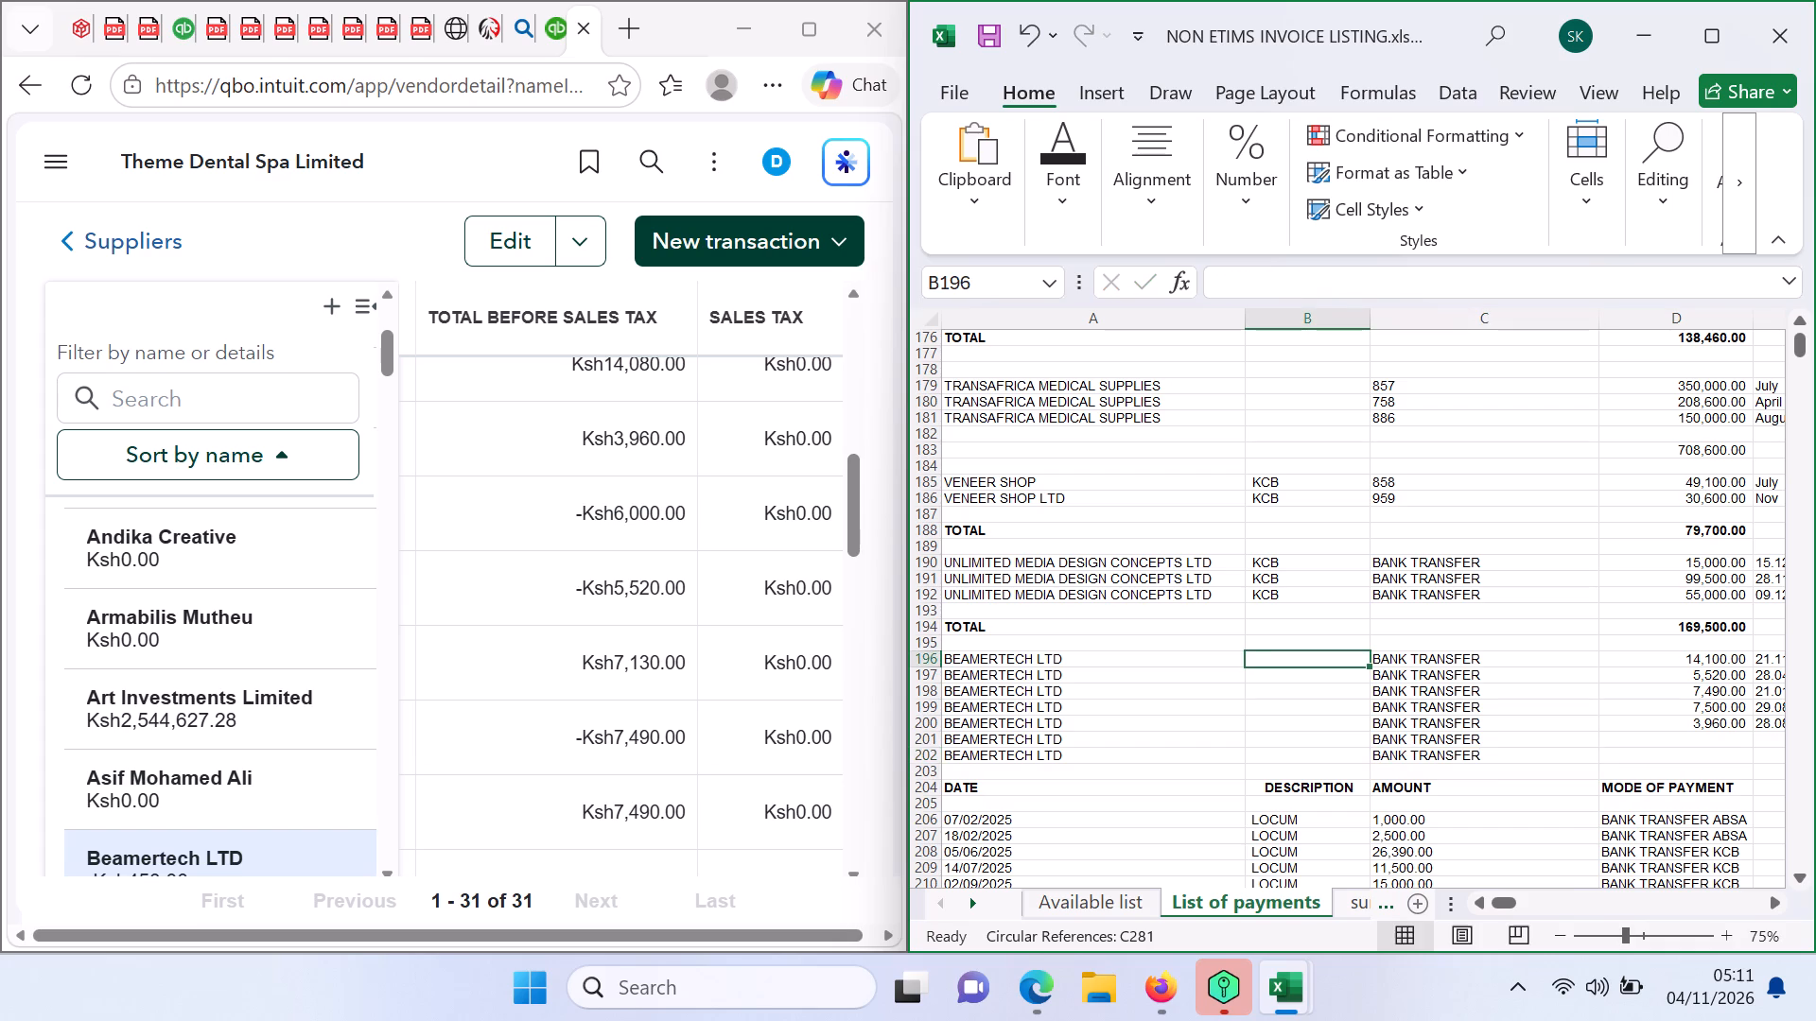
type("kv")
key("BackSpace")
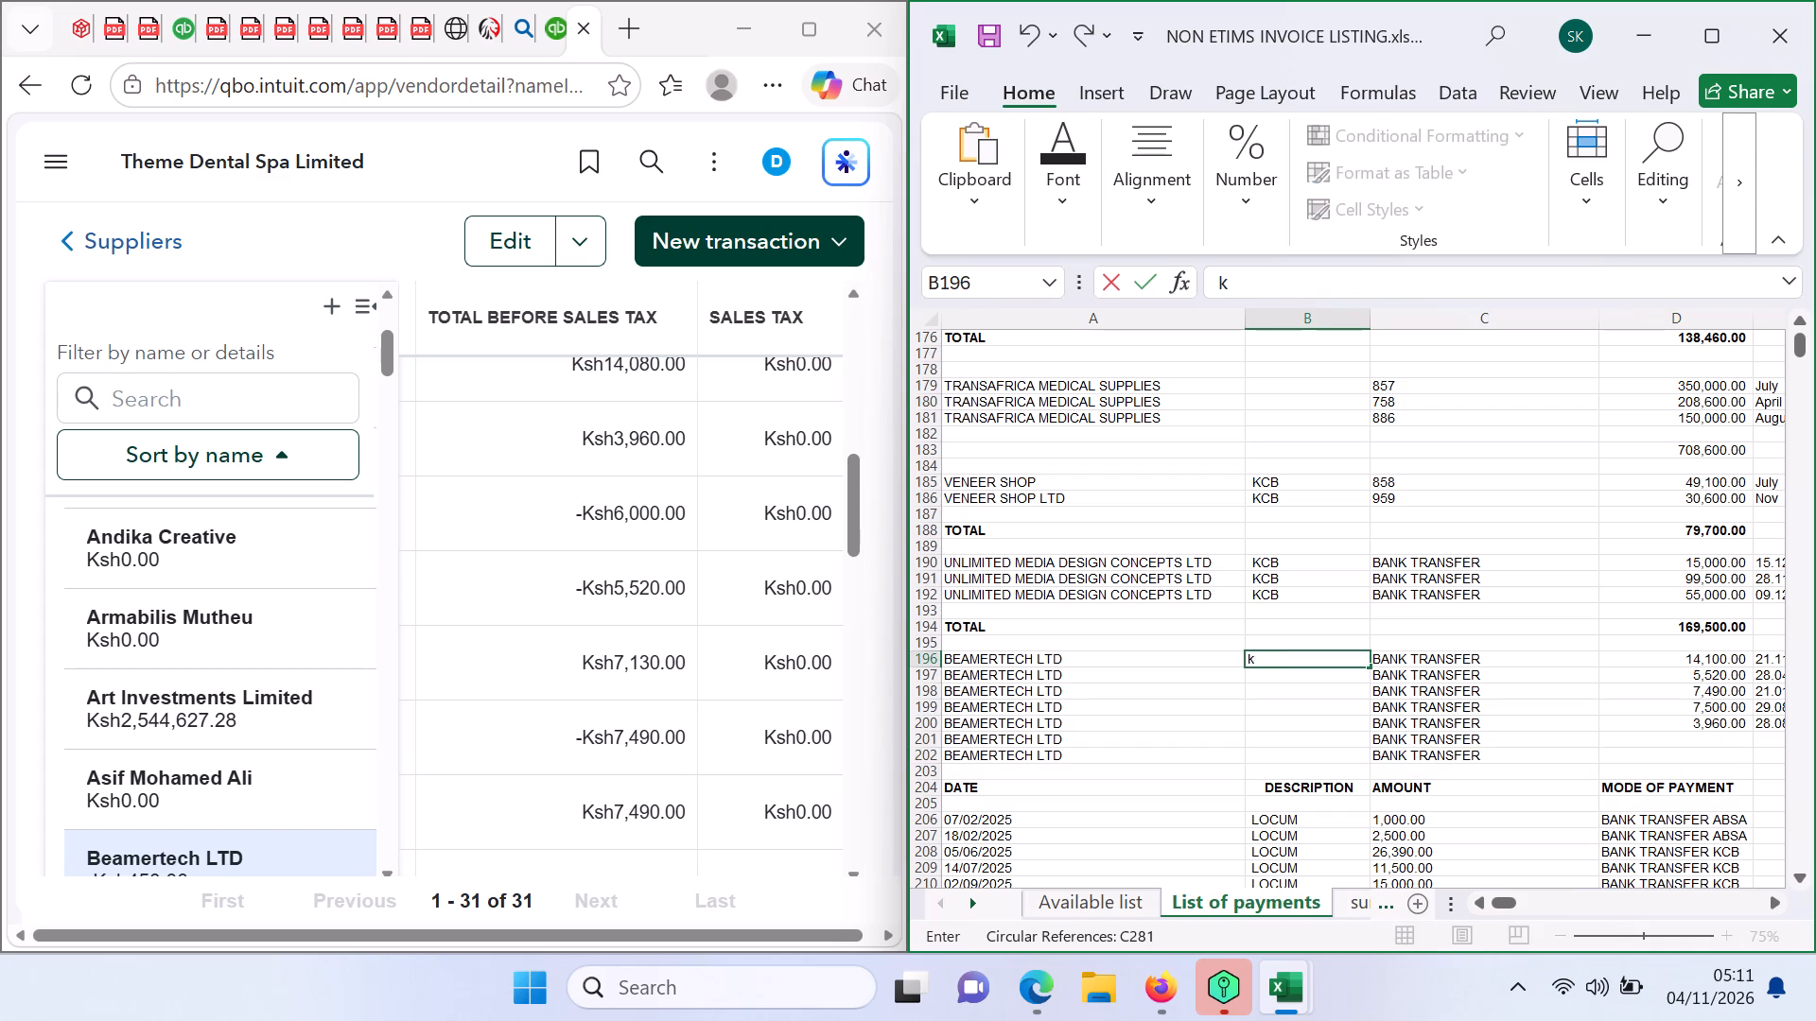
key("BackSpace")
type("KC")
key("b")
double_click(1371, 668)
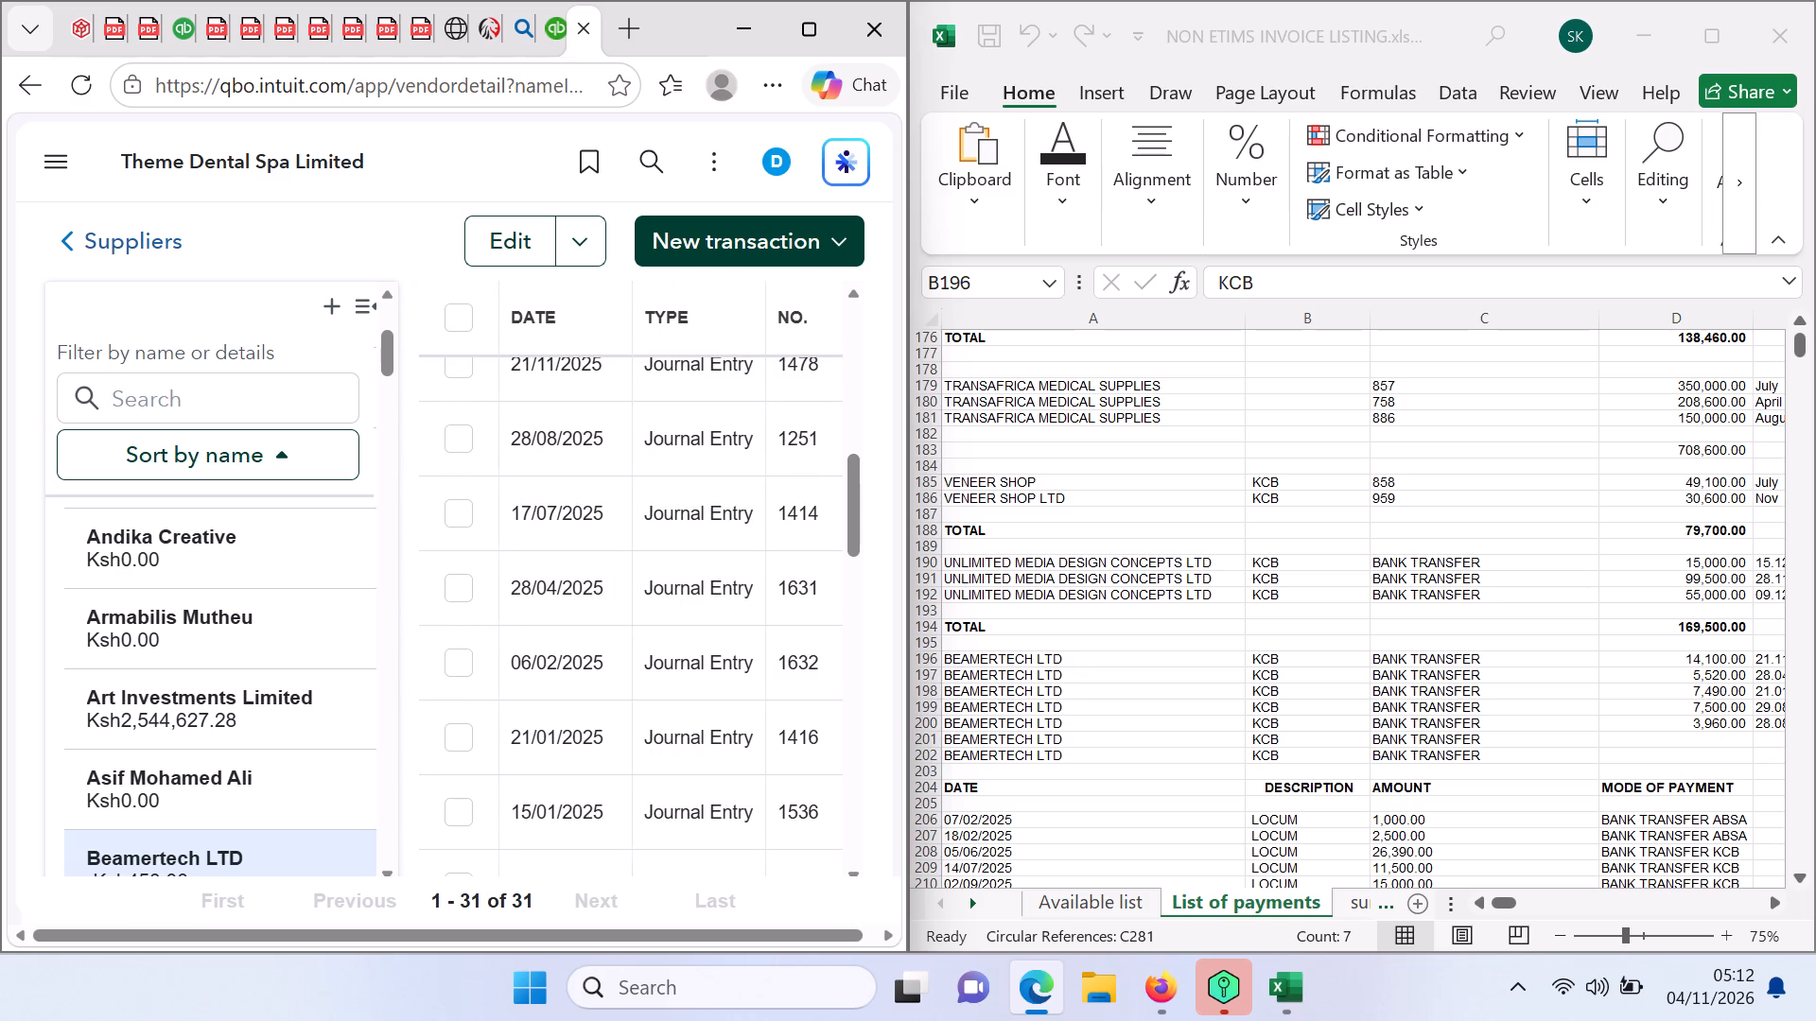
Fill in the Beamertech payment in row 201 with amount 6000 and date 17.07.2025.
left_click(1689, 740)
left_click(1689, 740)
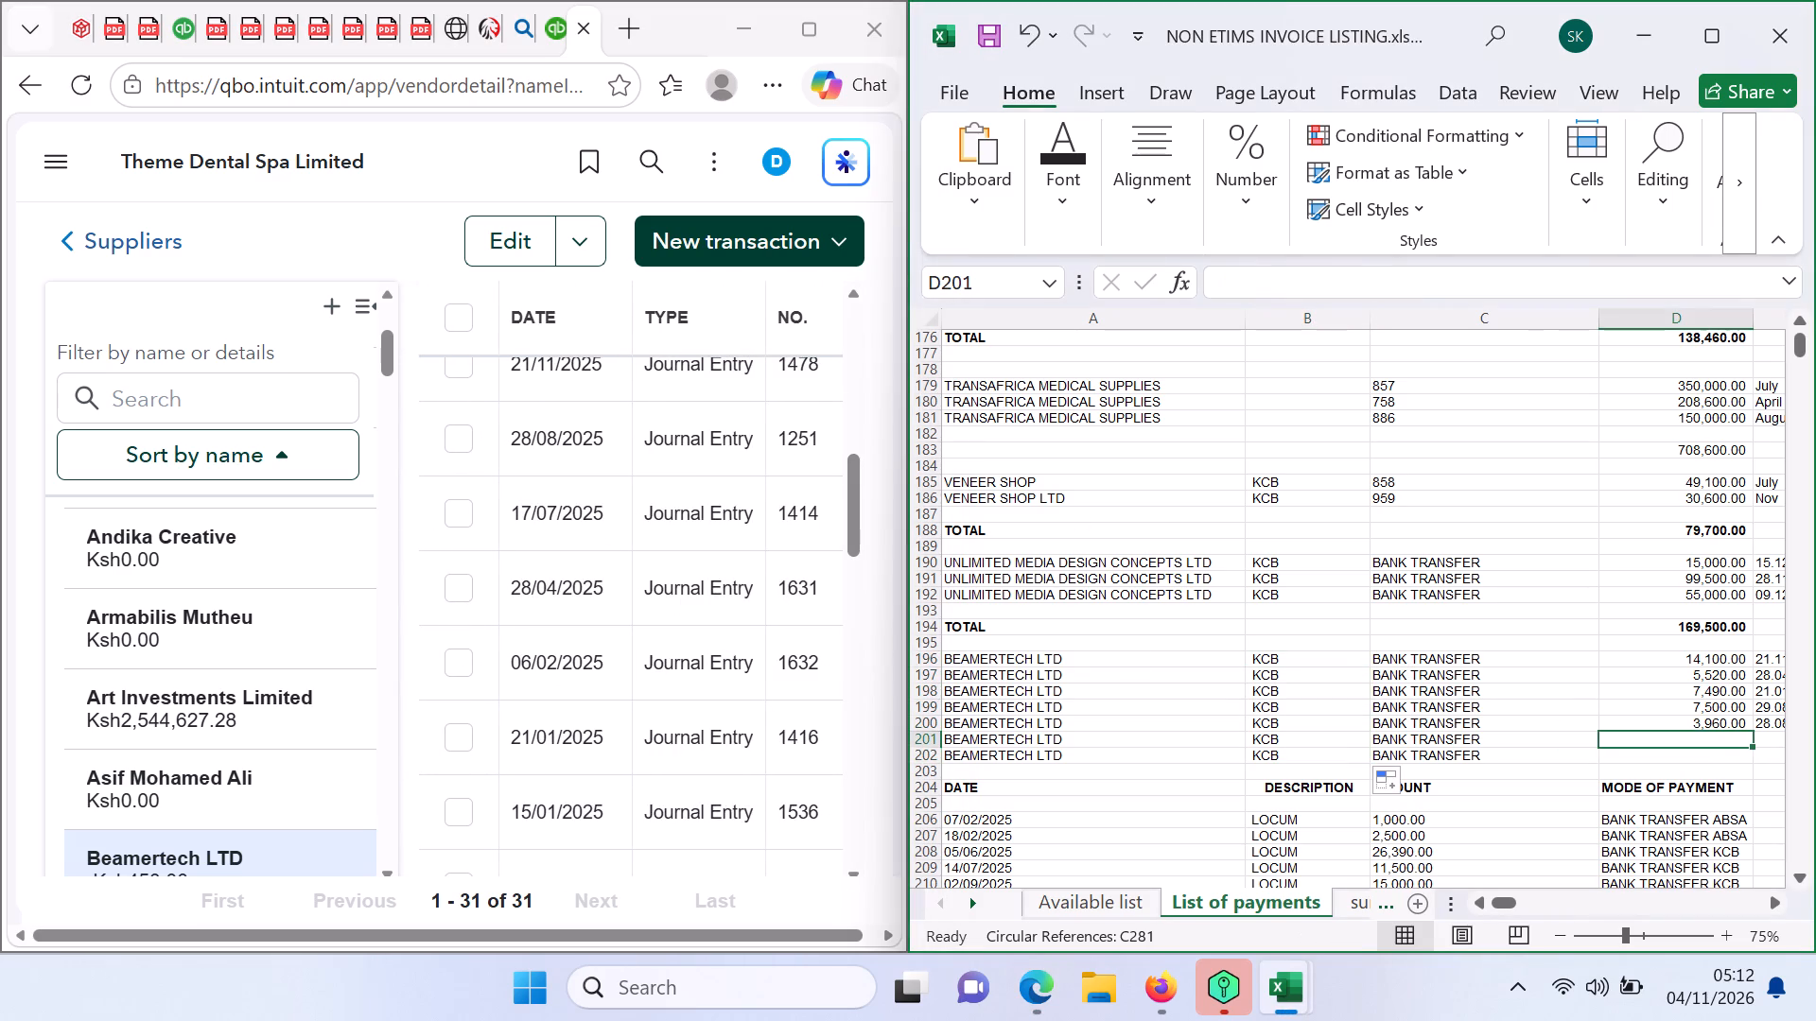
key("6")
type("000")
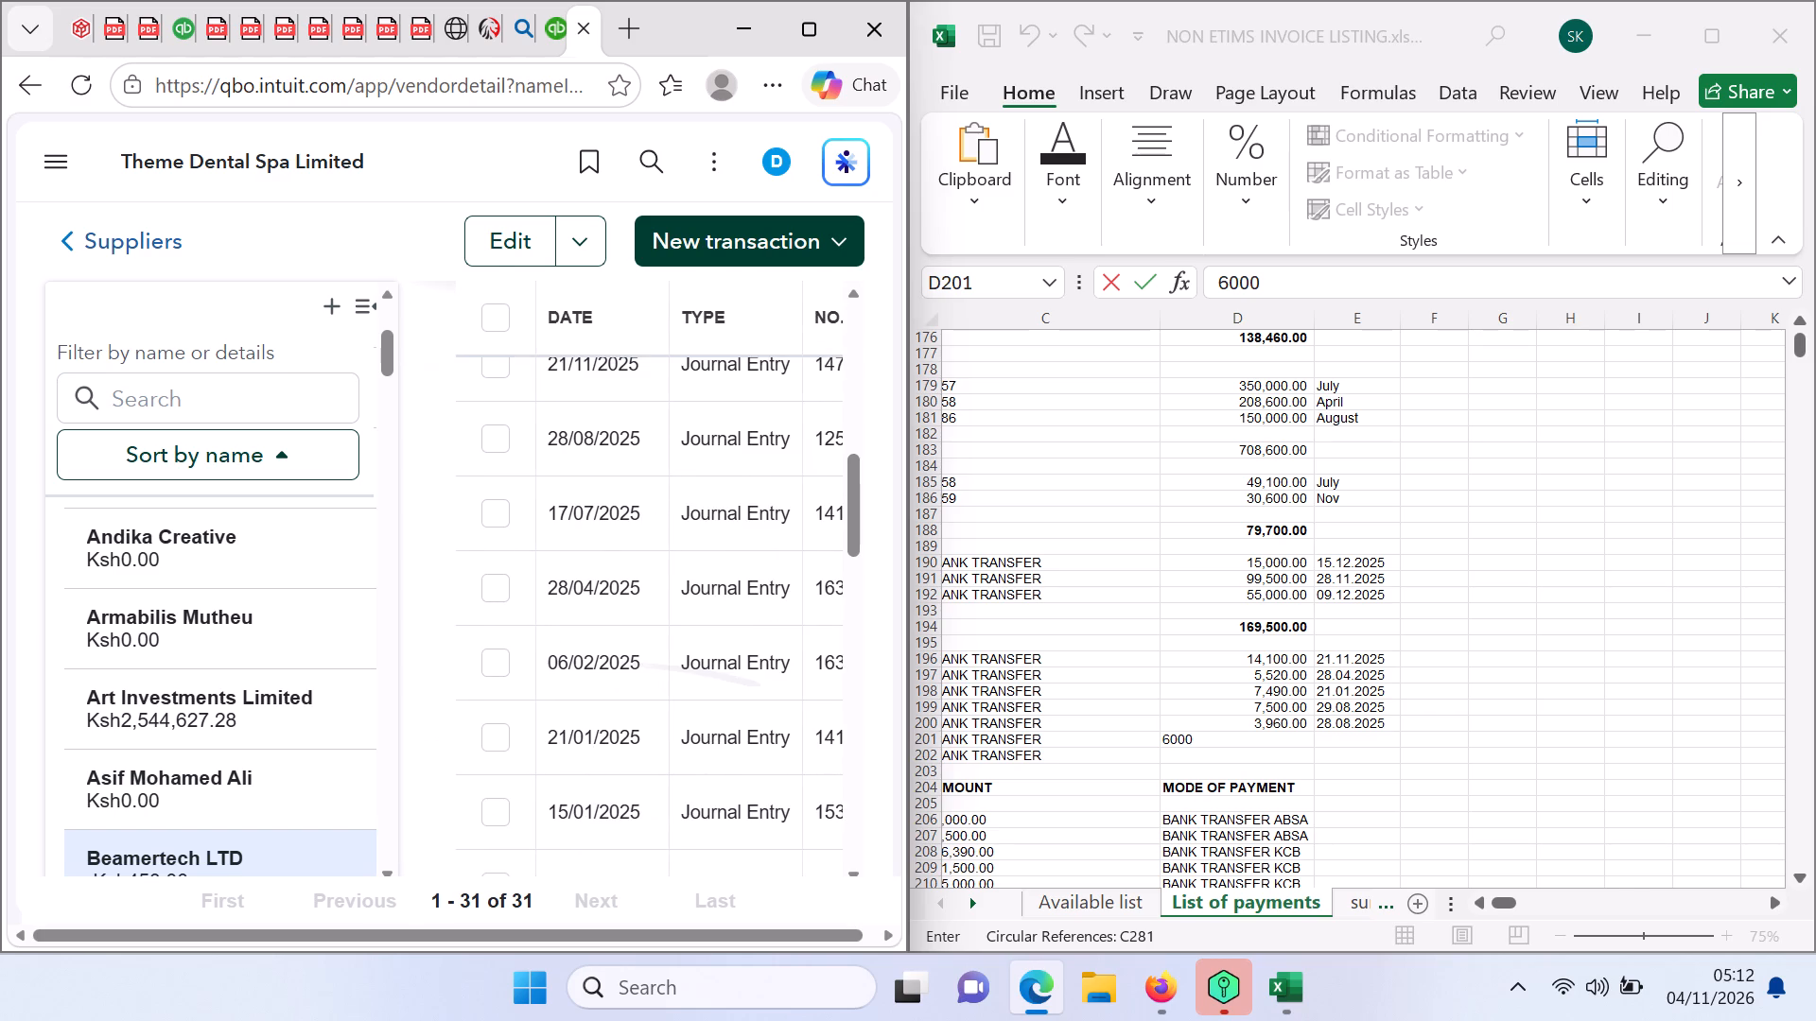
left_click(1355, 736)
left_click(1344, 737)
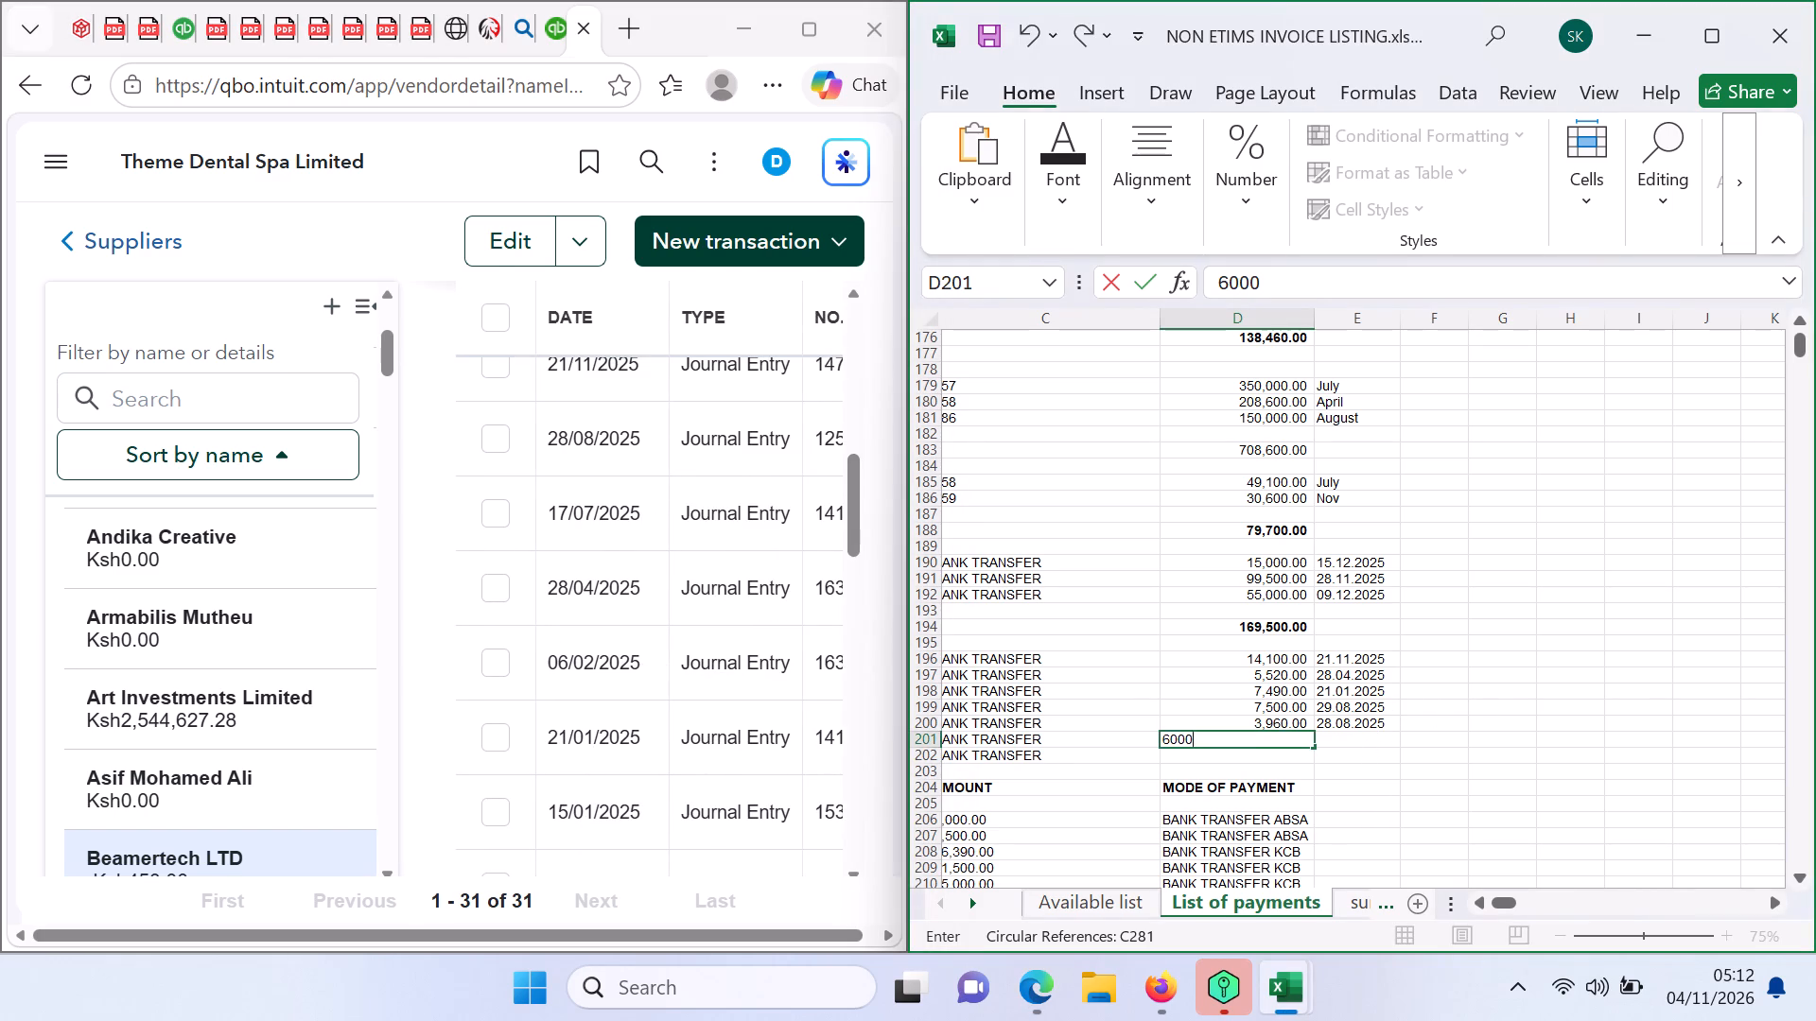
key("1")
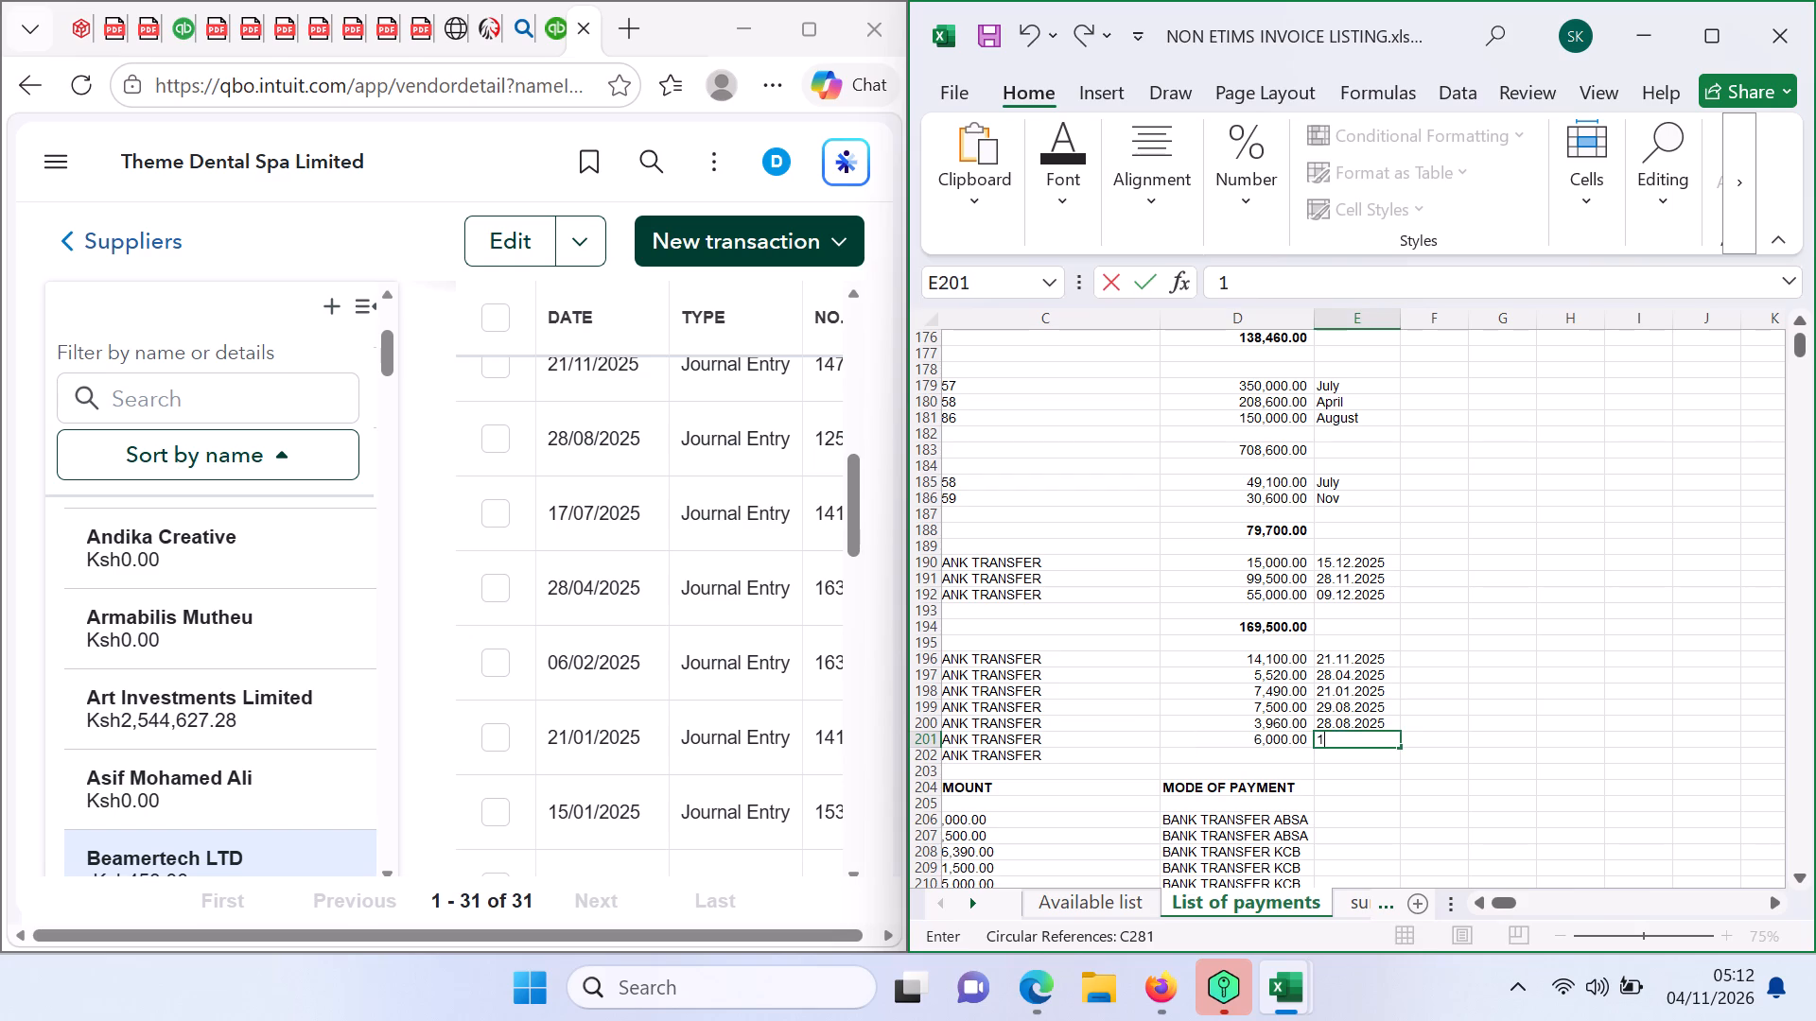
key("7")
type(".07.2025")
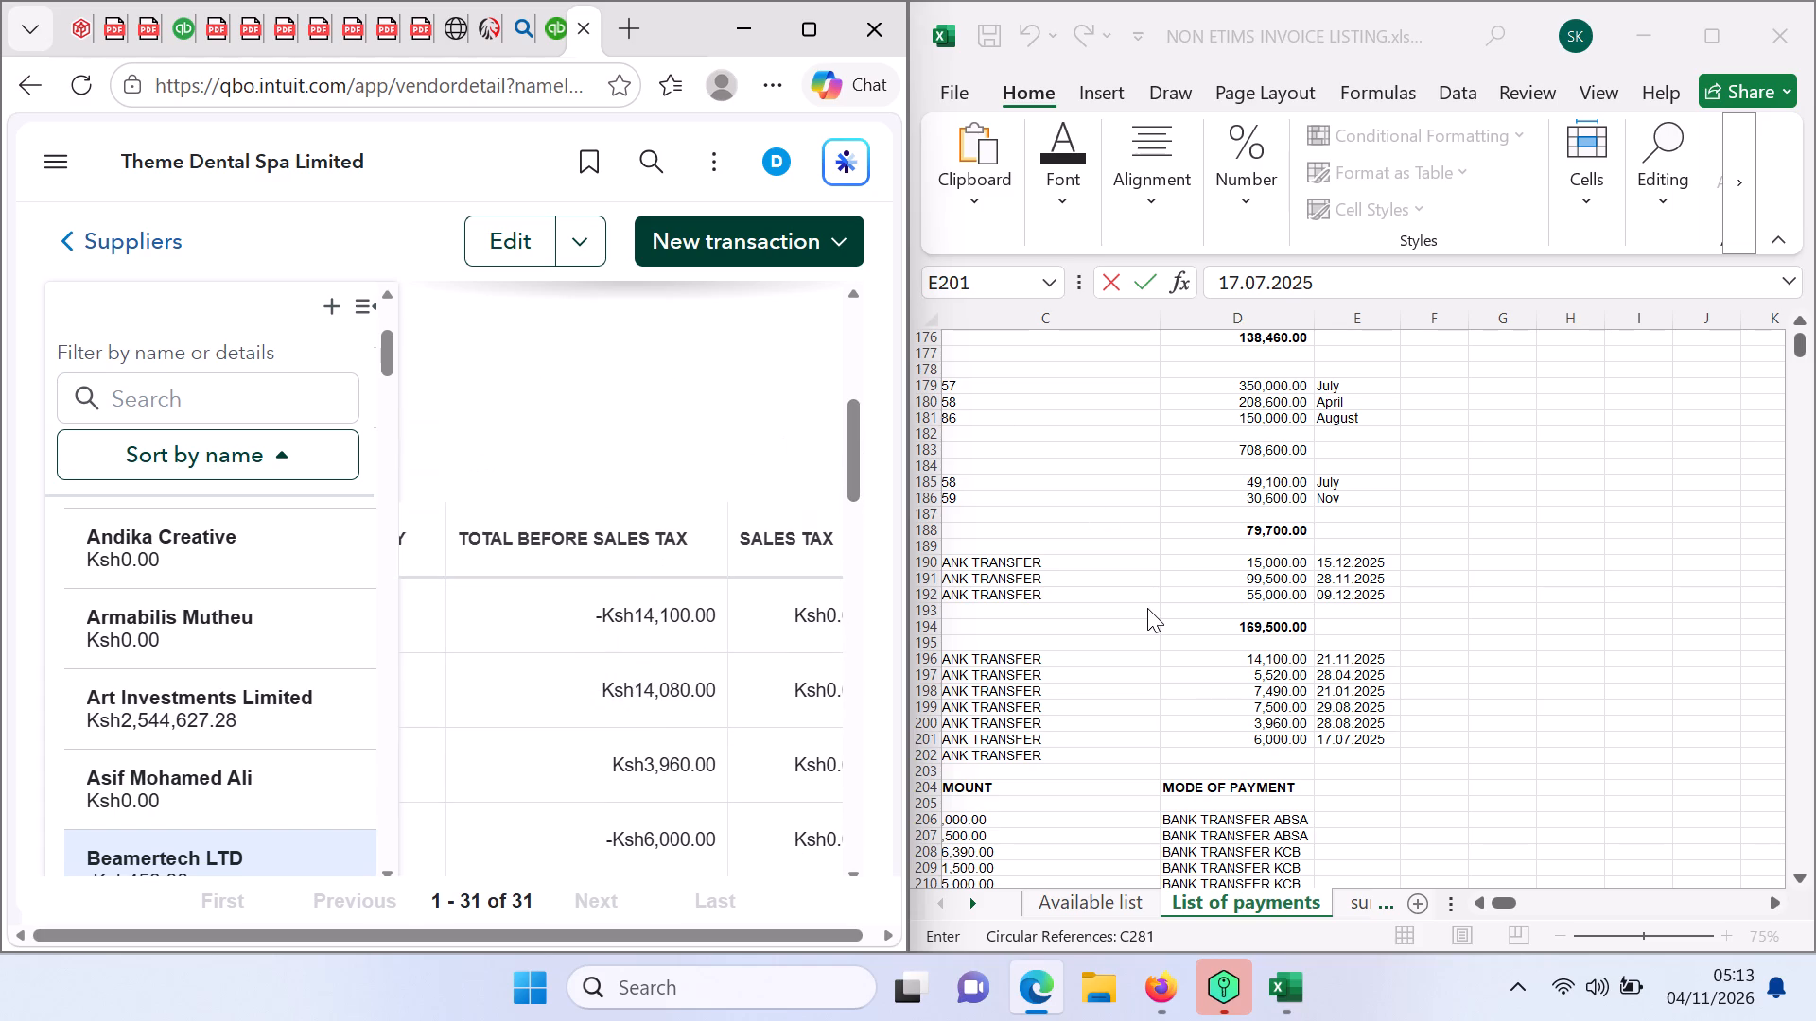
Set the amount of the Beamertech payment dated 28.08.2025 in cell D200 to 4000.
left_click(1274, 718)
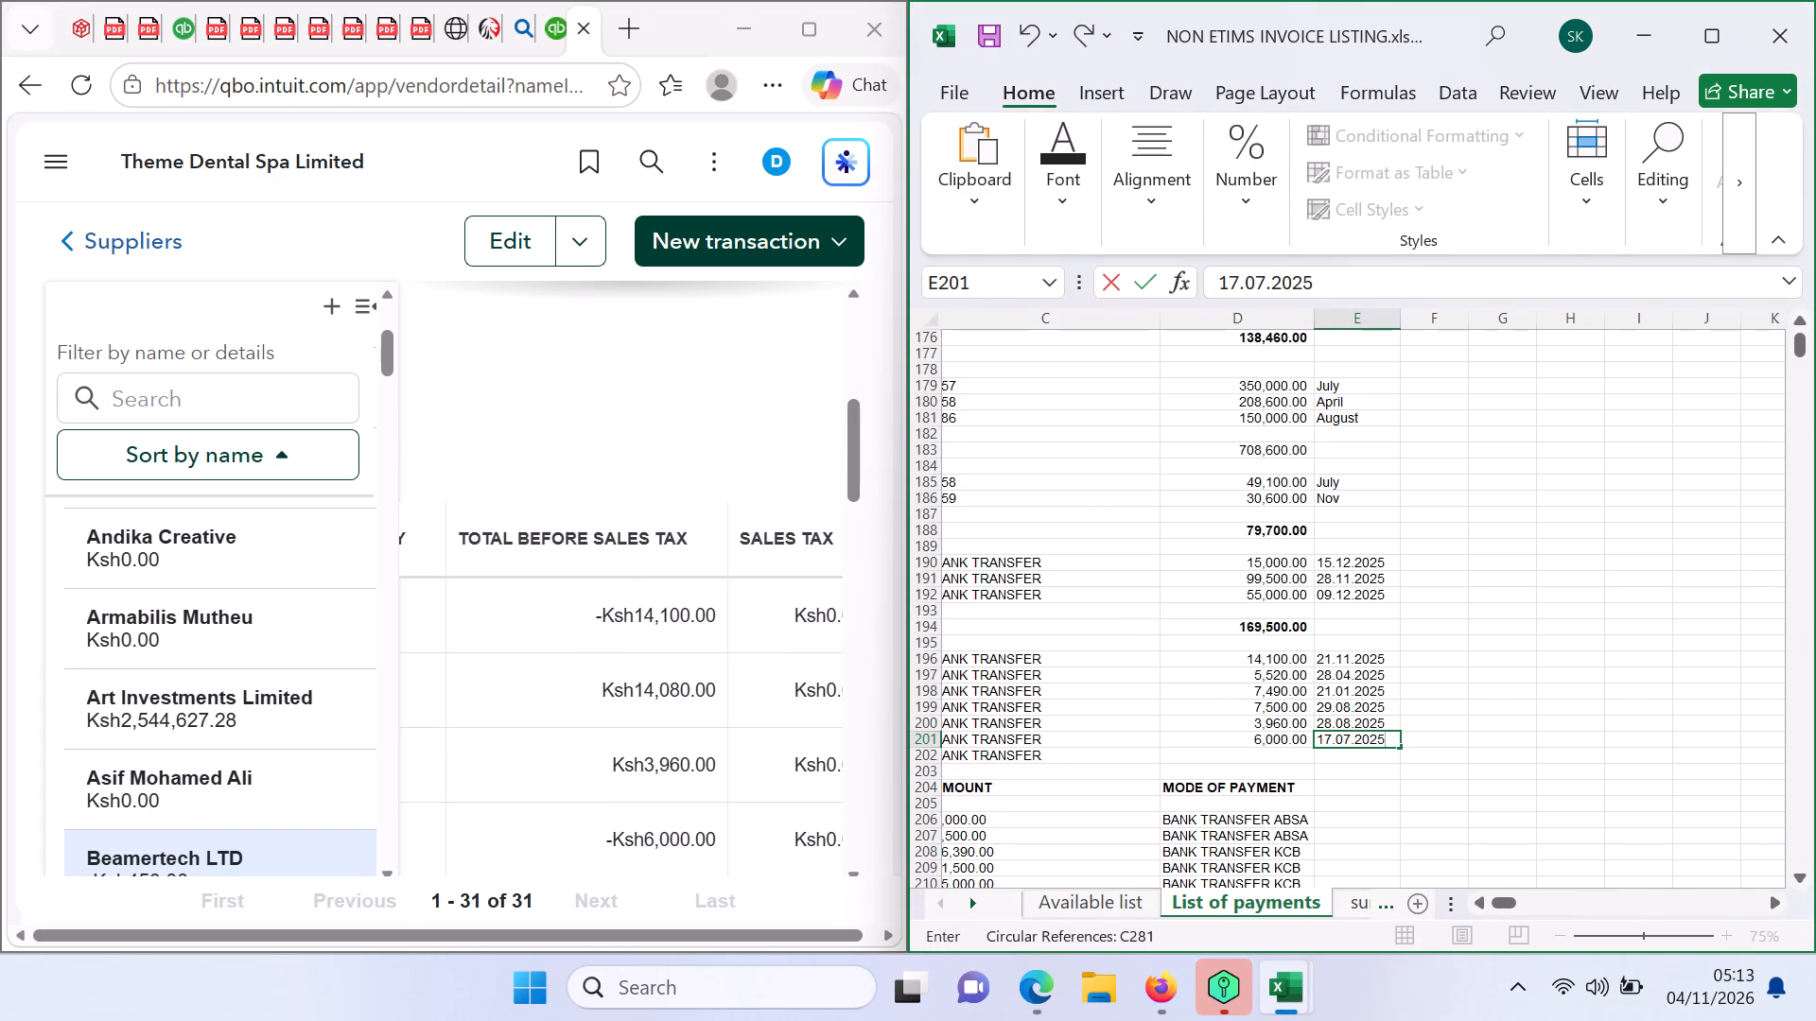
left_click(1270, 718)
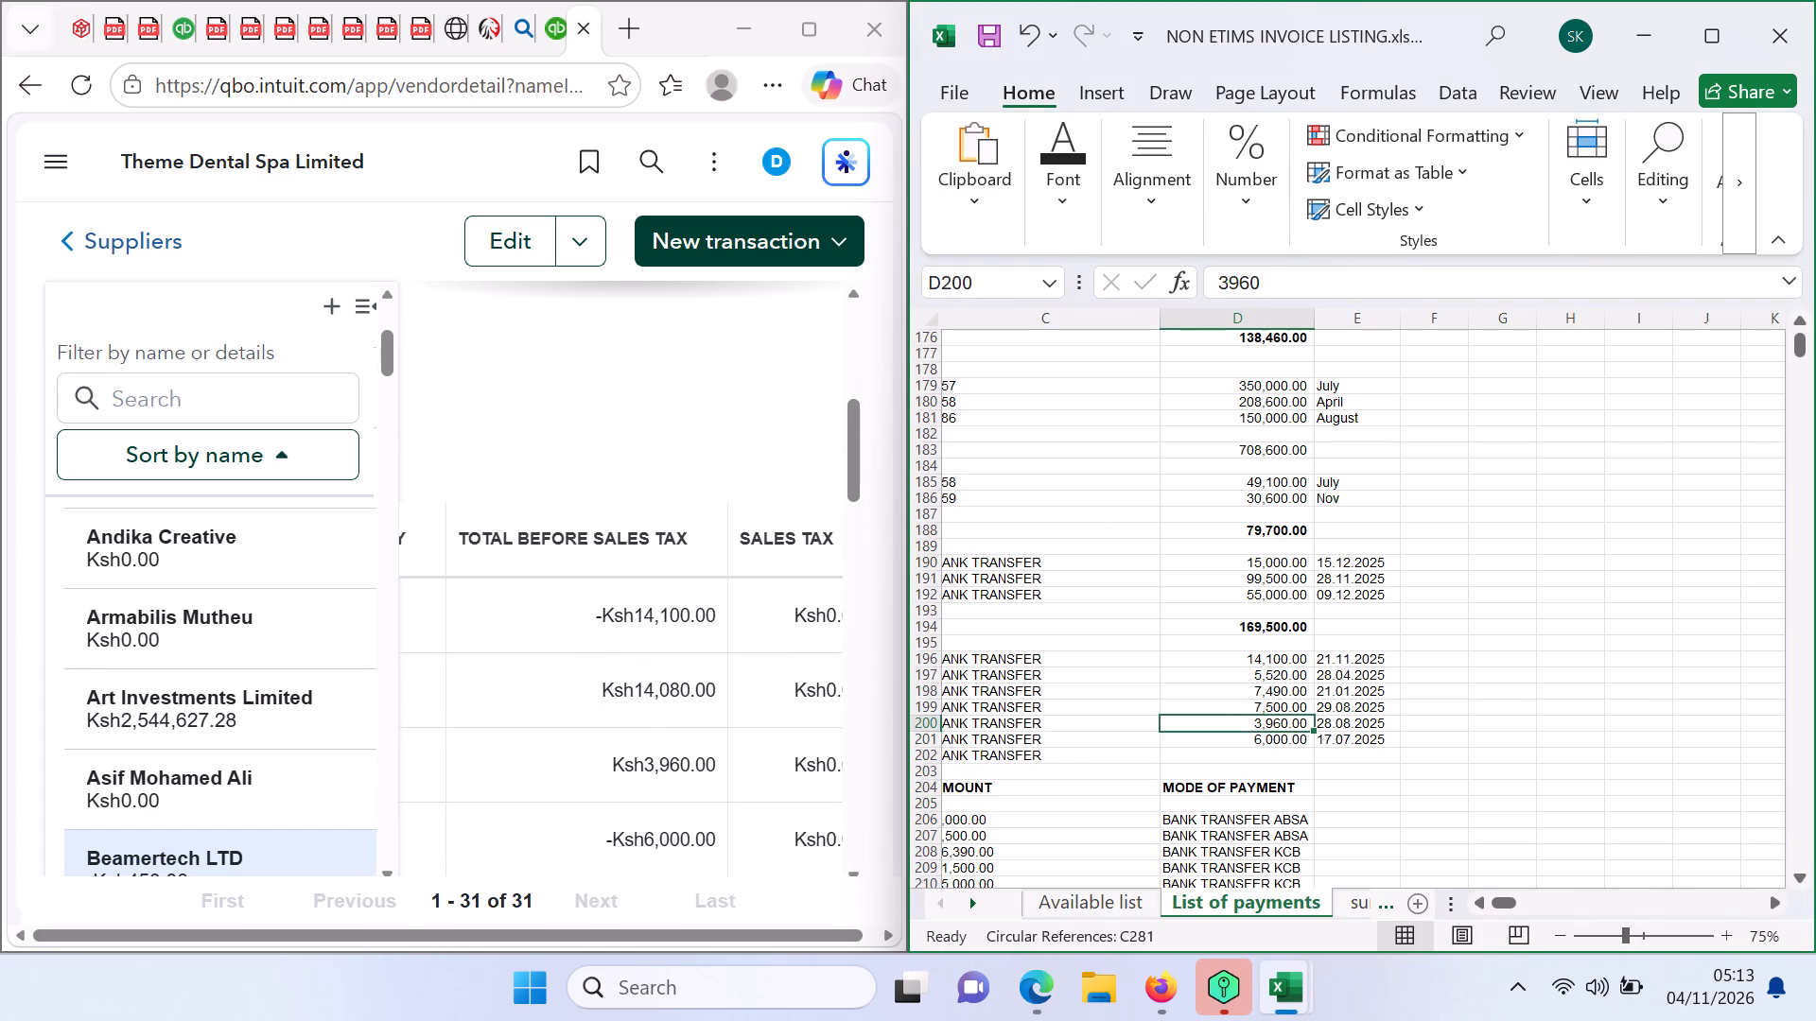
type("4000")
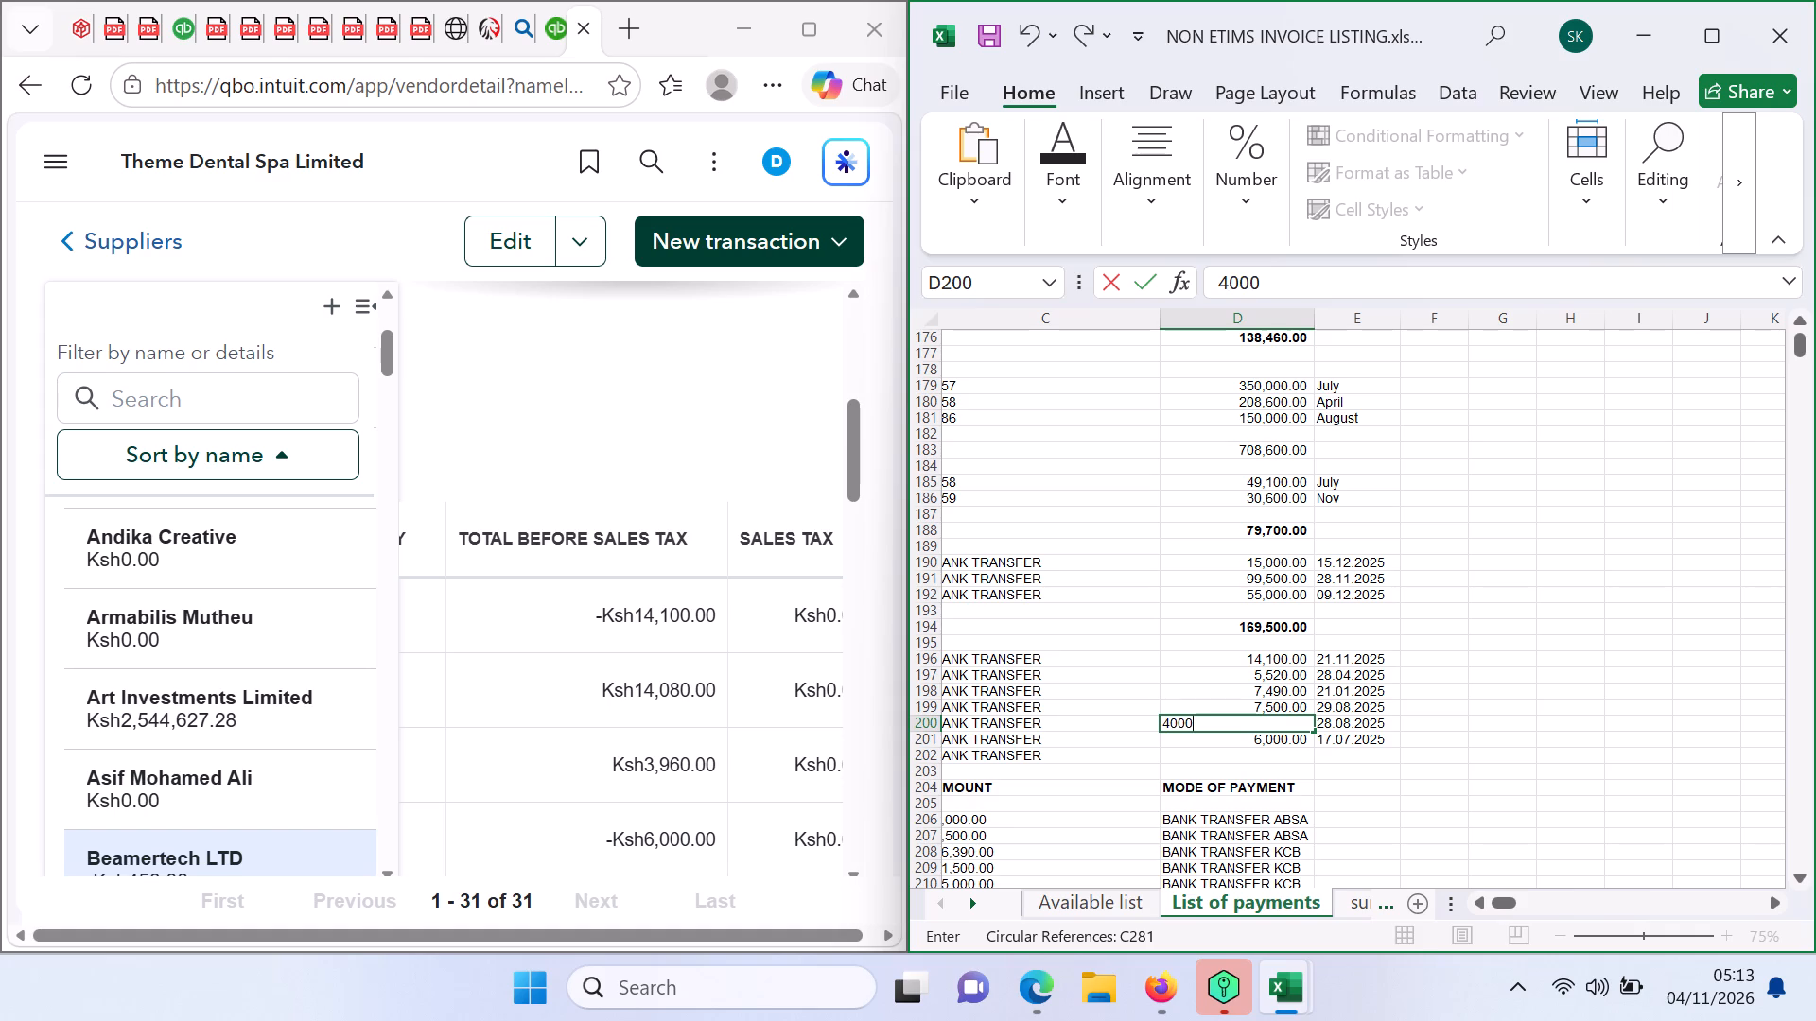
left_click(1286, 764)
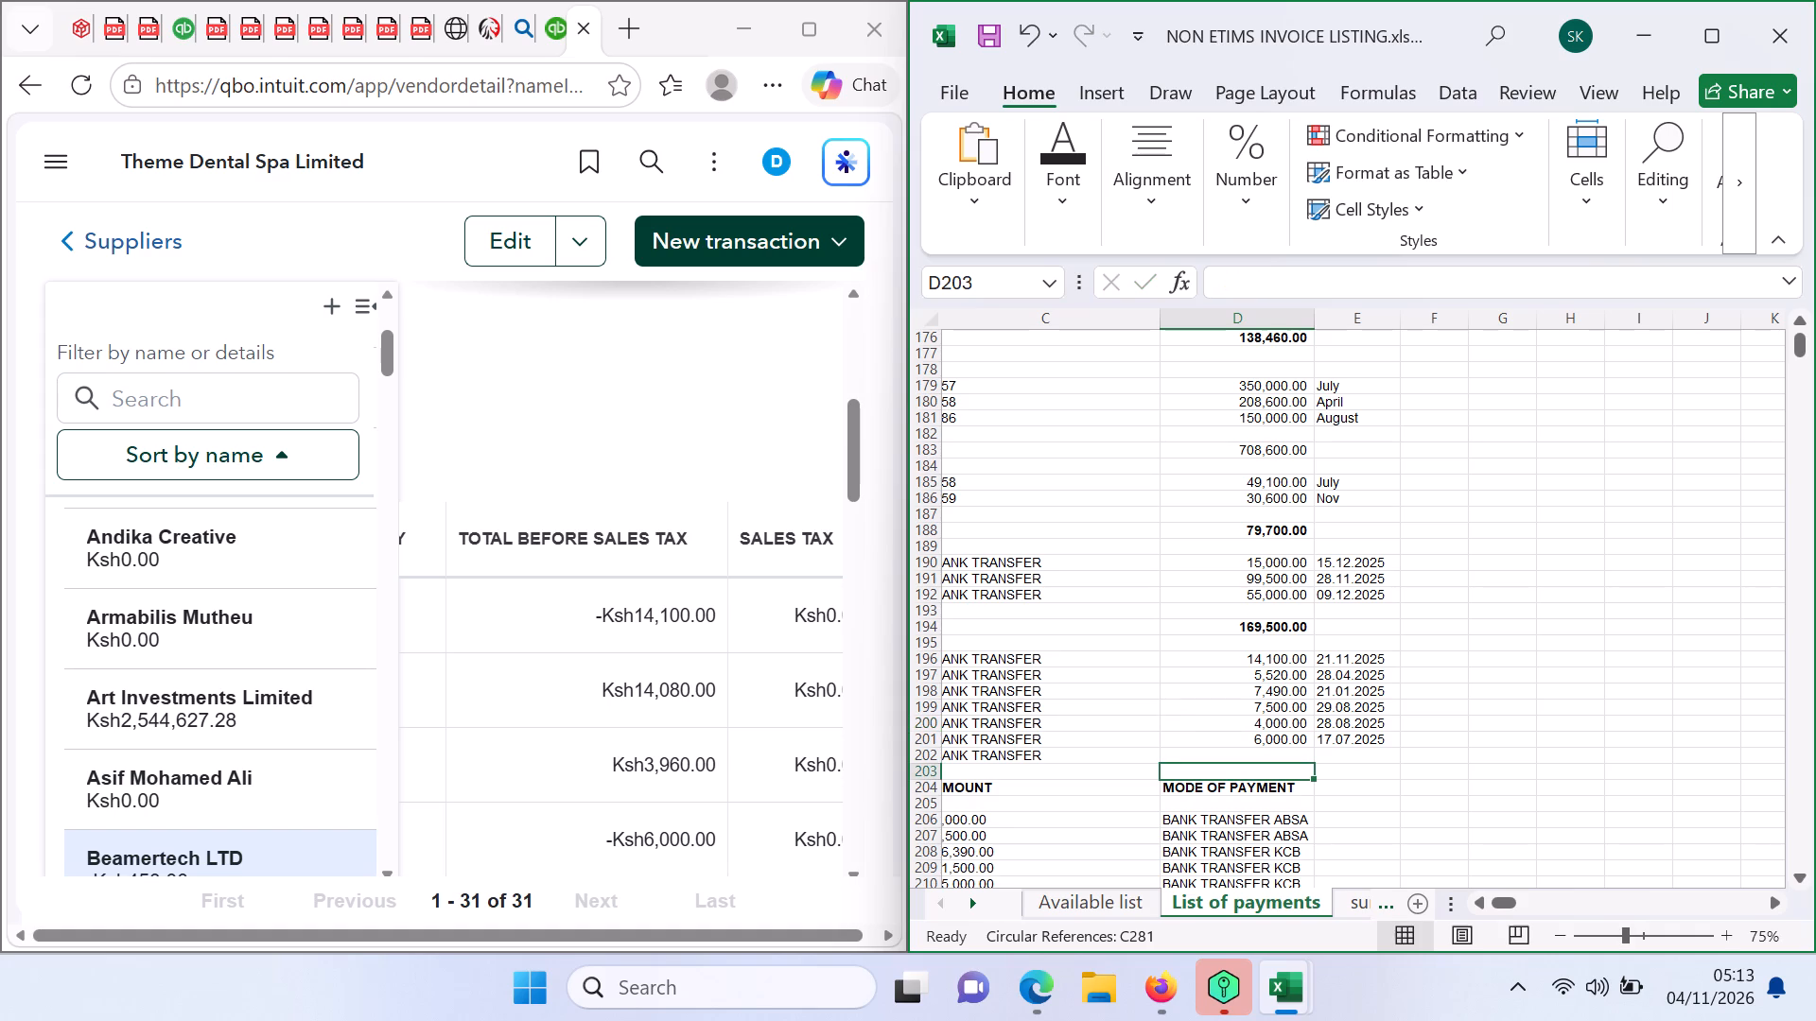
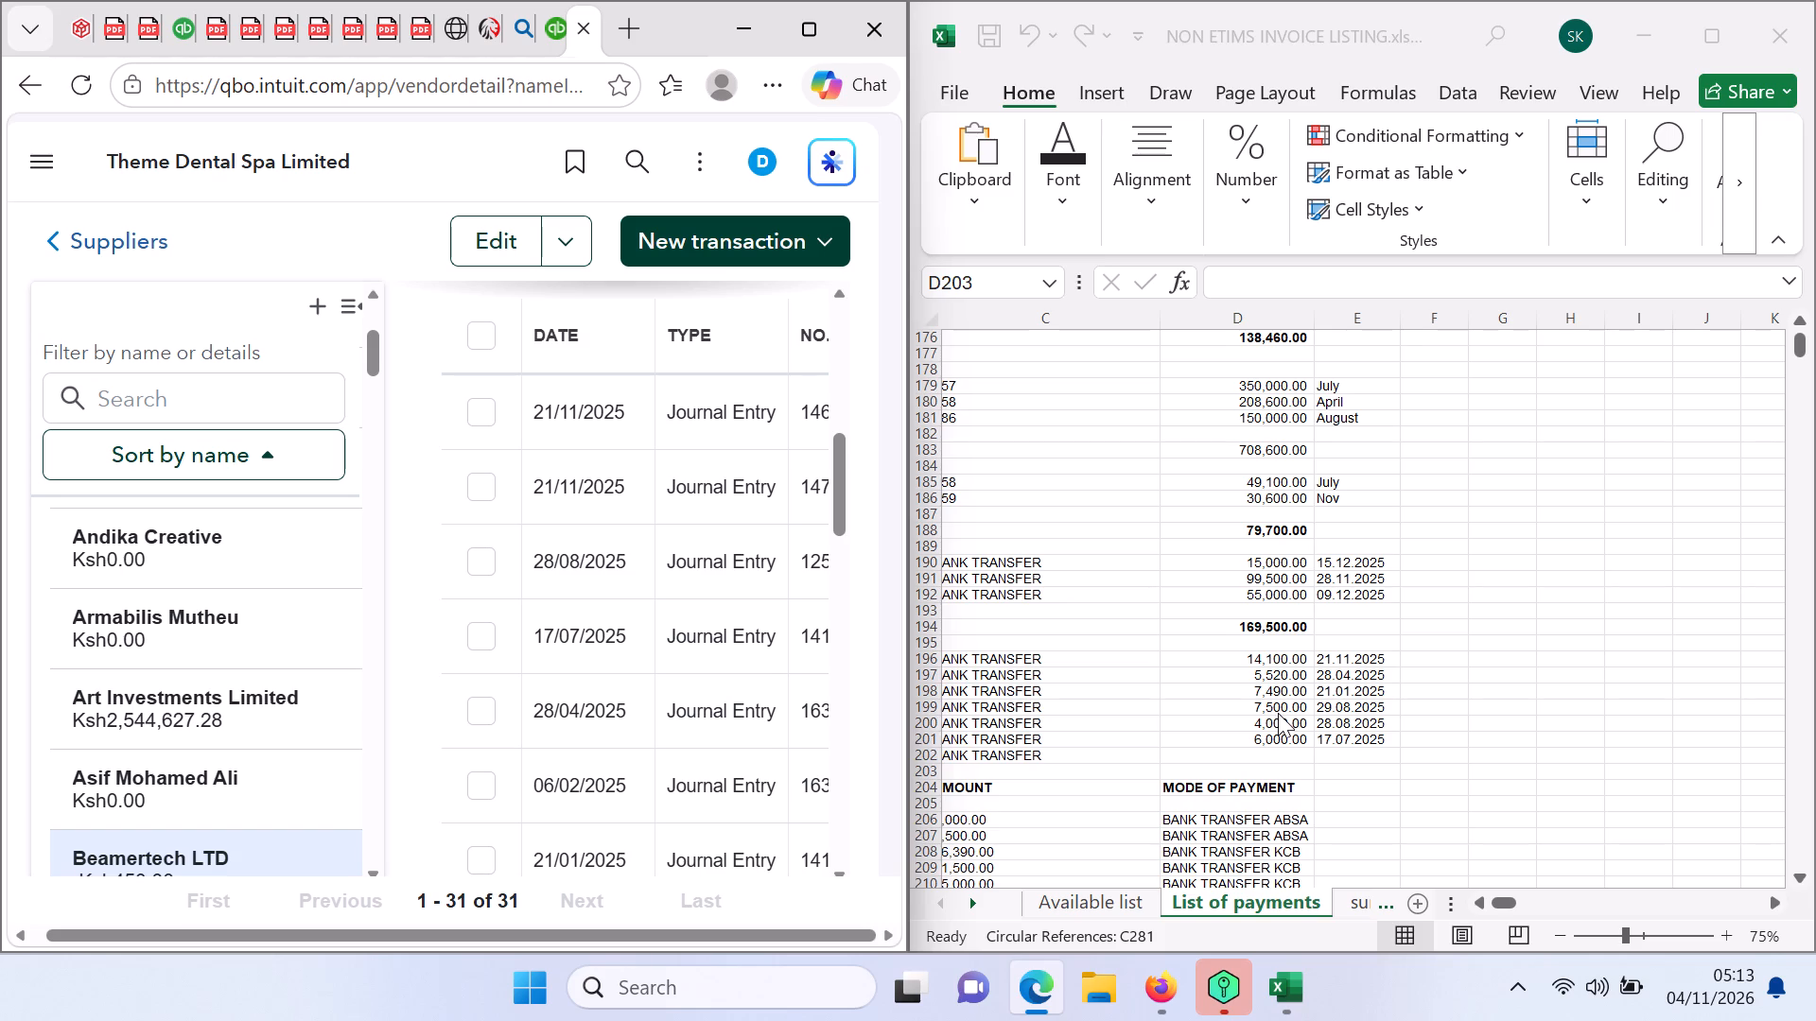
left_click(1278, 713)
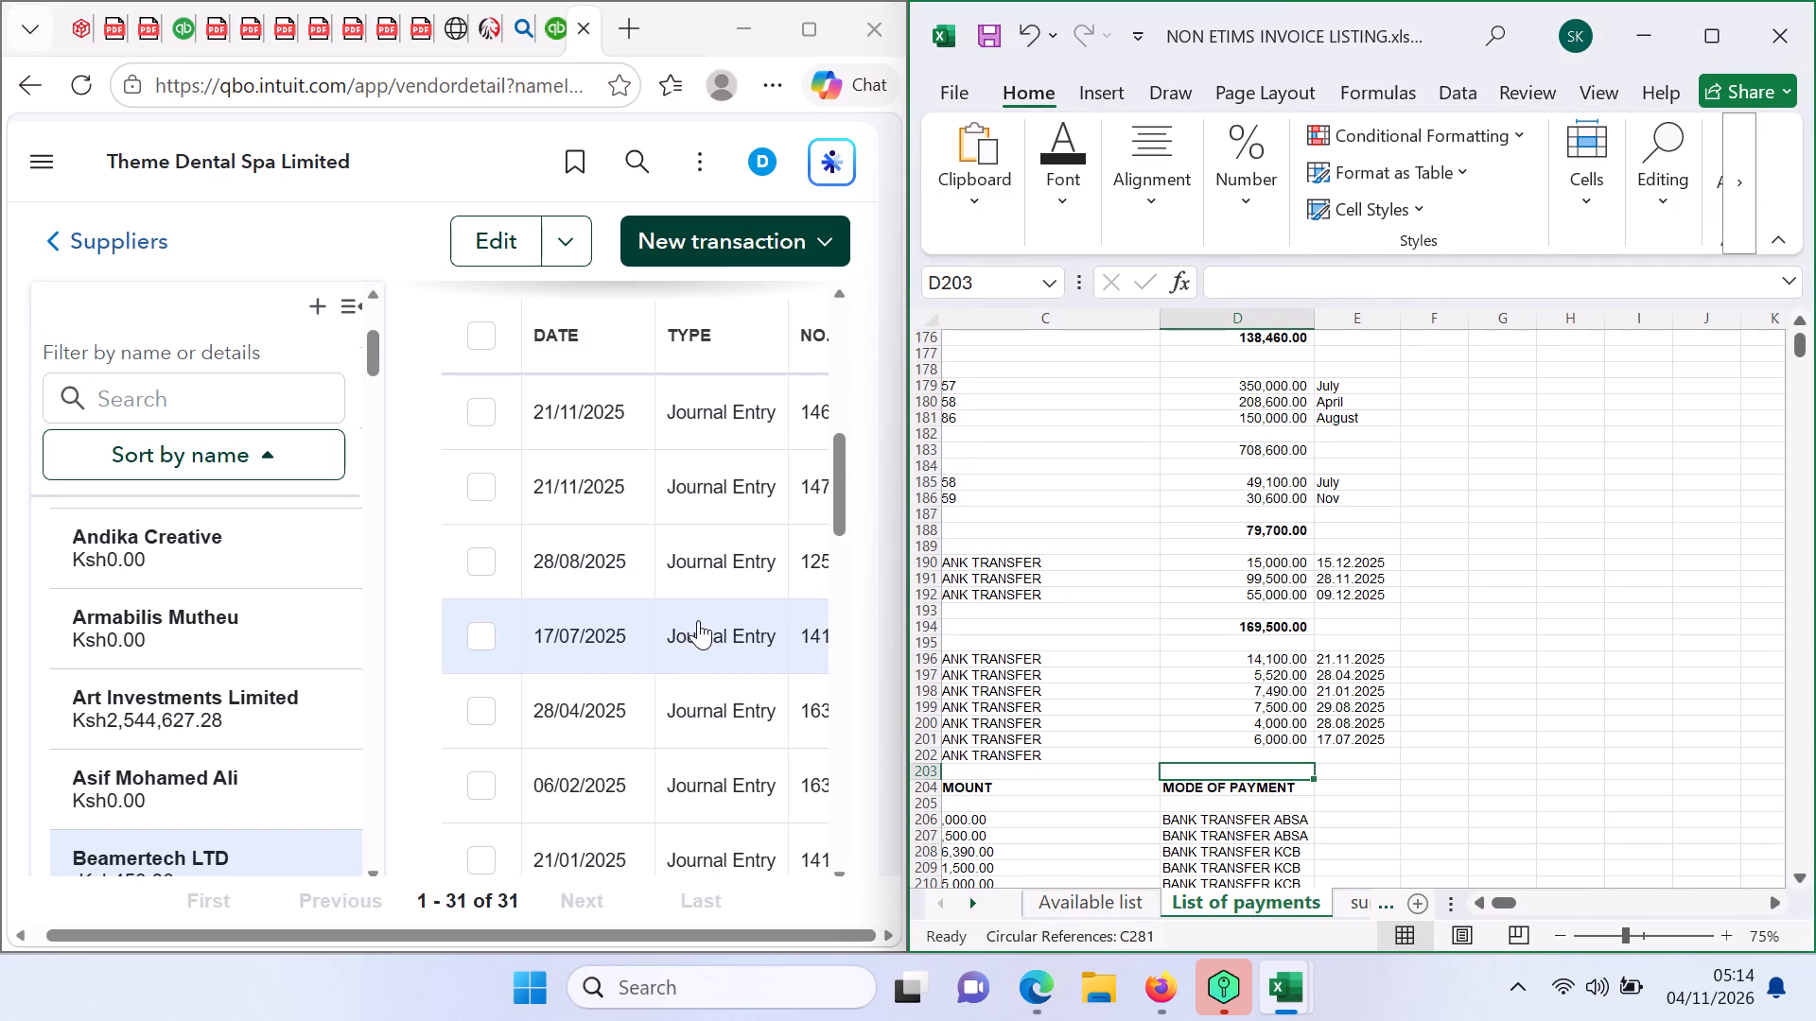
Switch to QuickBooks and open the Profit and Loss report from the standard reports.
left_click(44, 152)
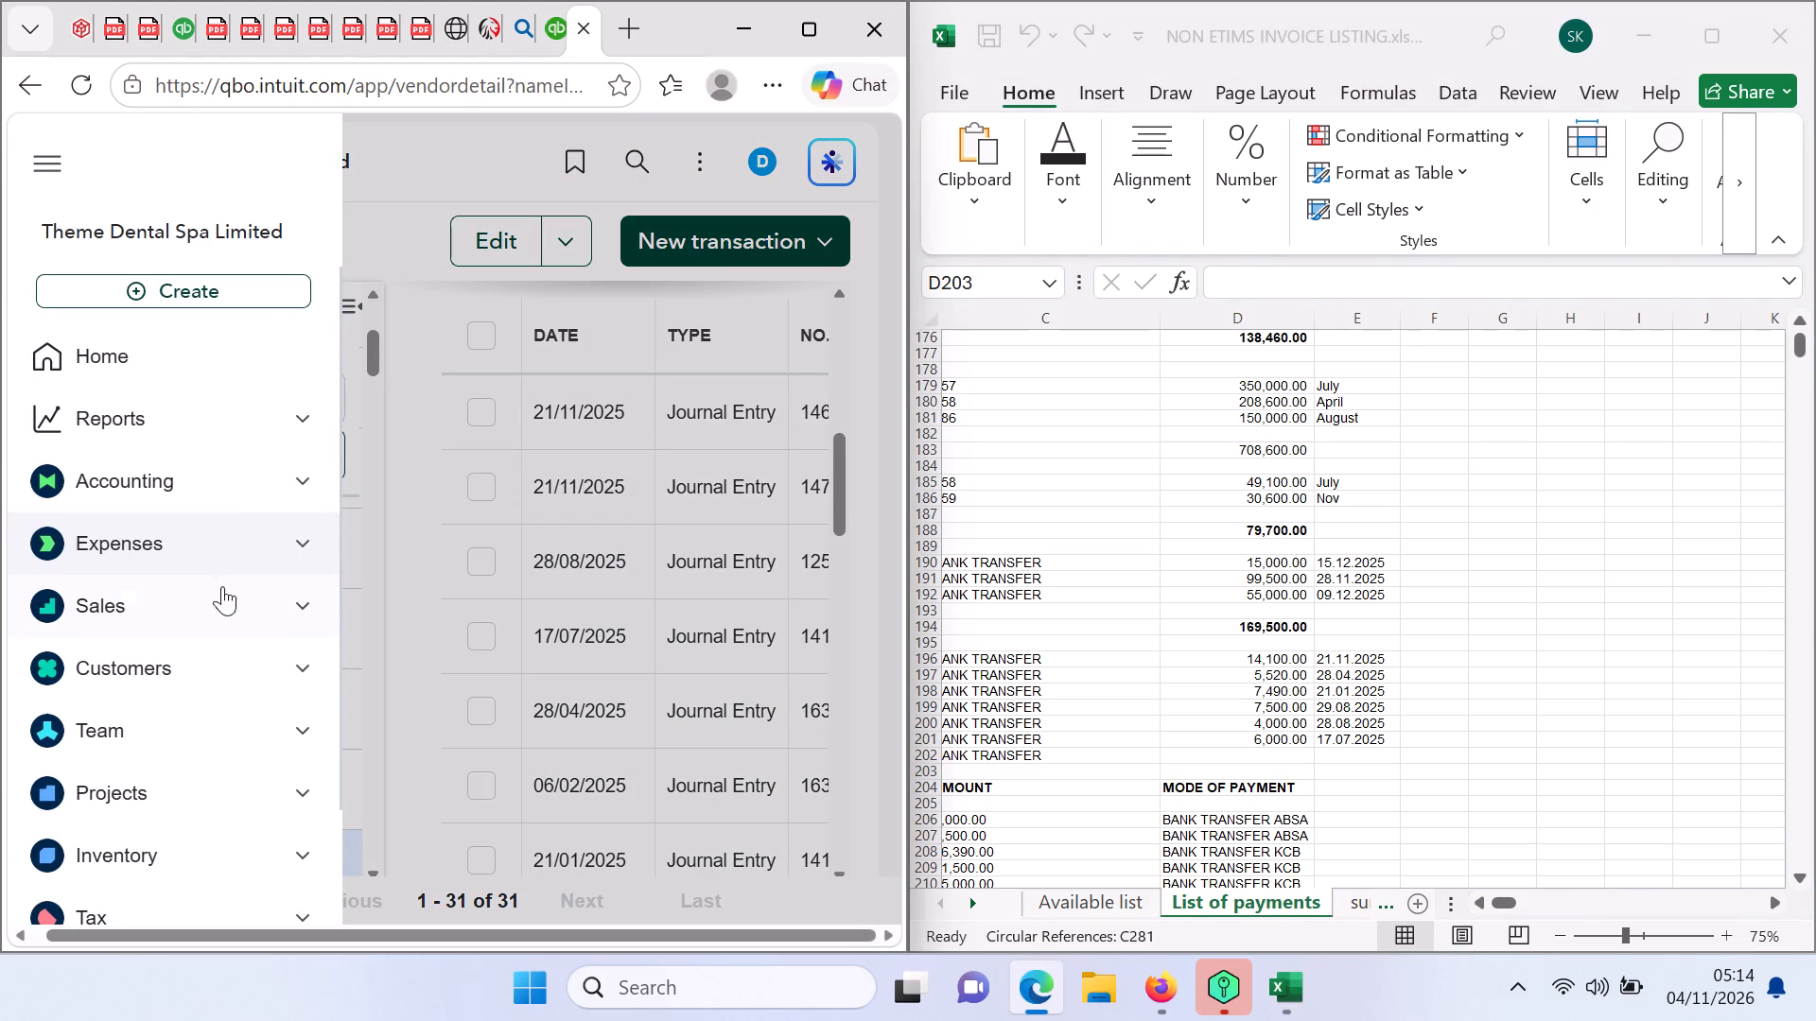
left_click(170, 422)
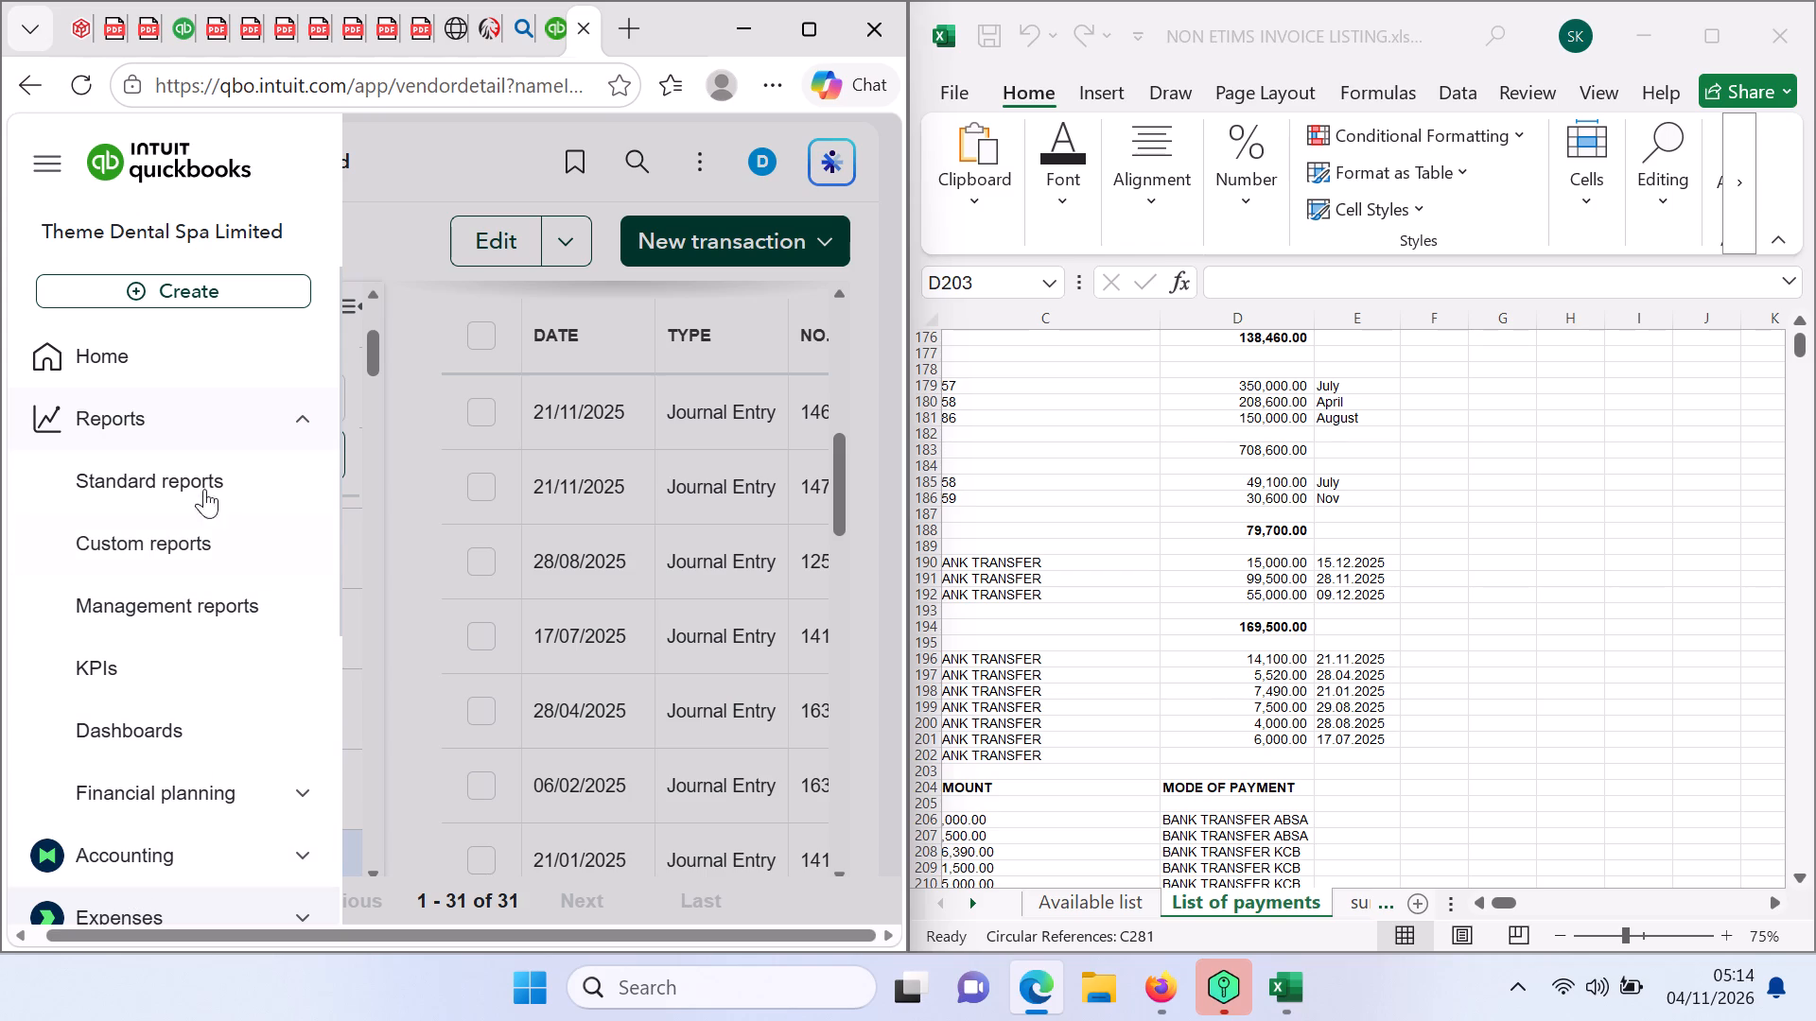
left_click(172, 473)
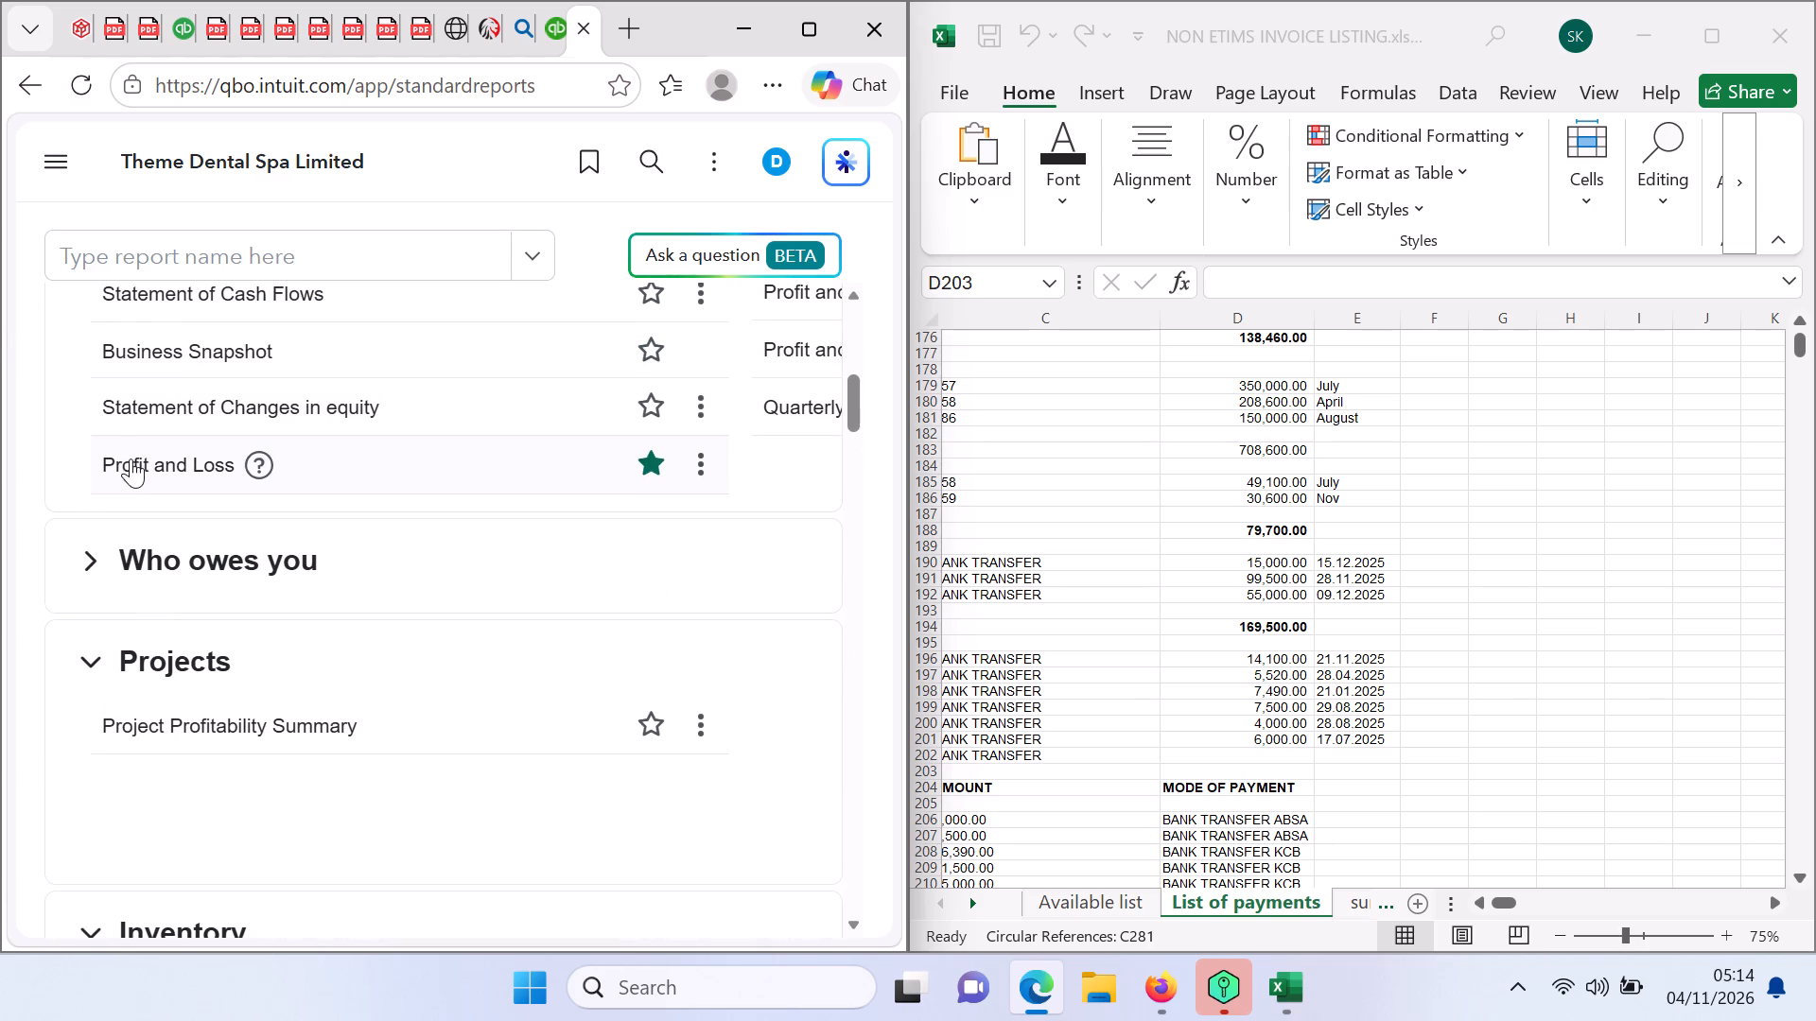
left_click(130, 461)
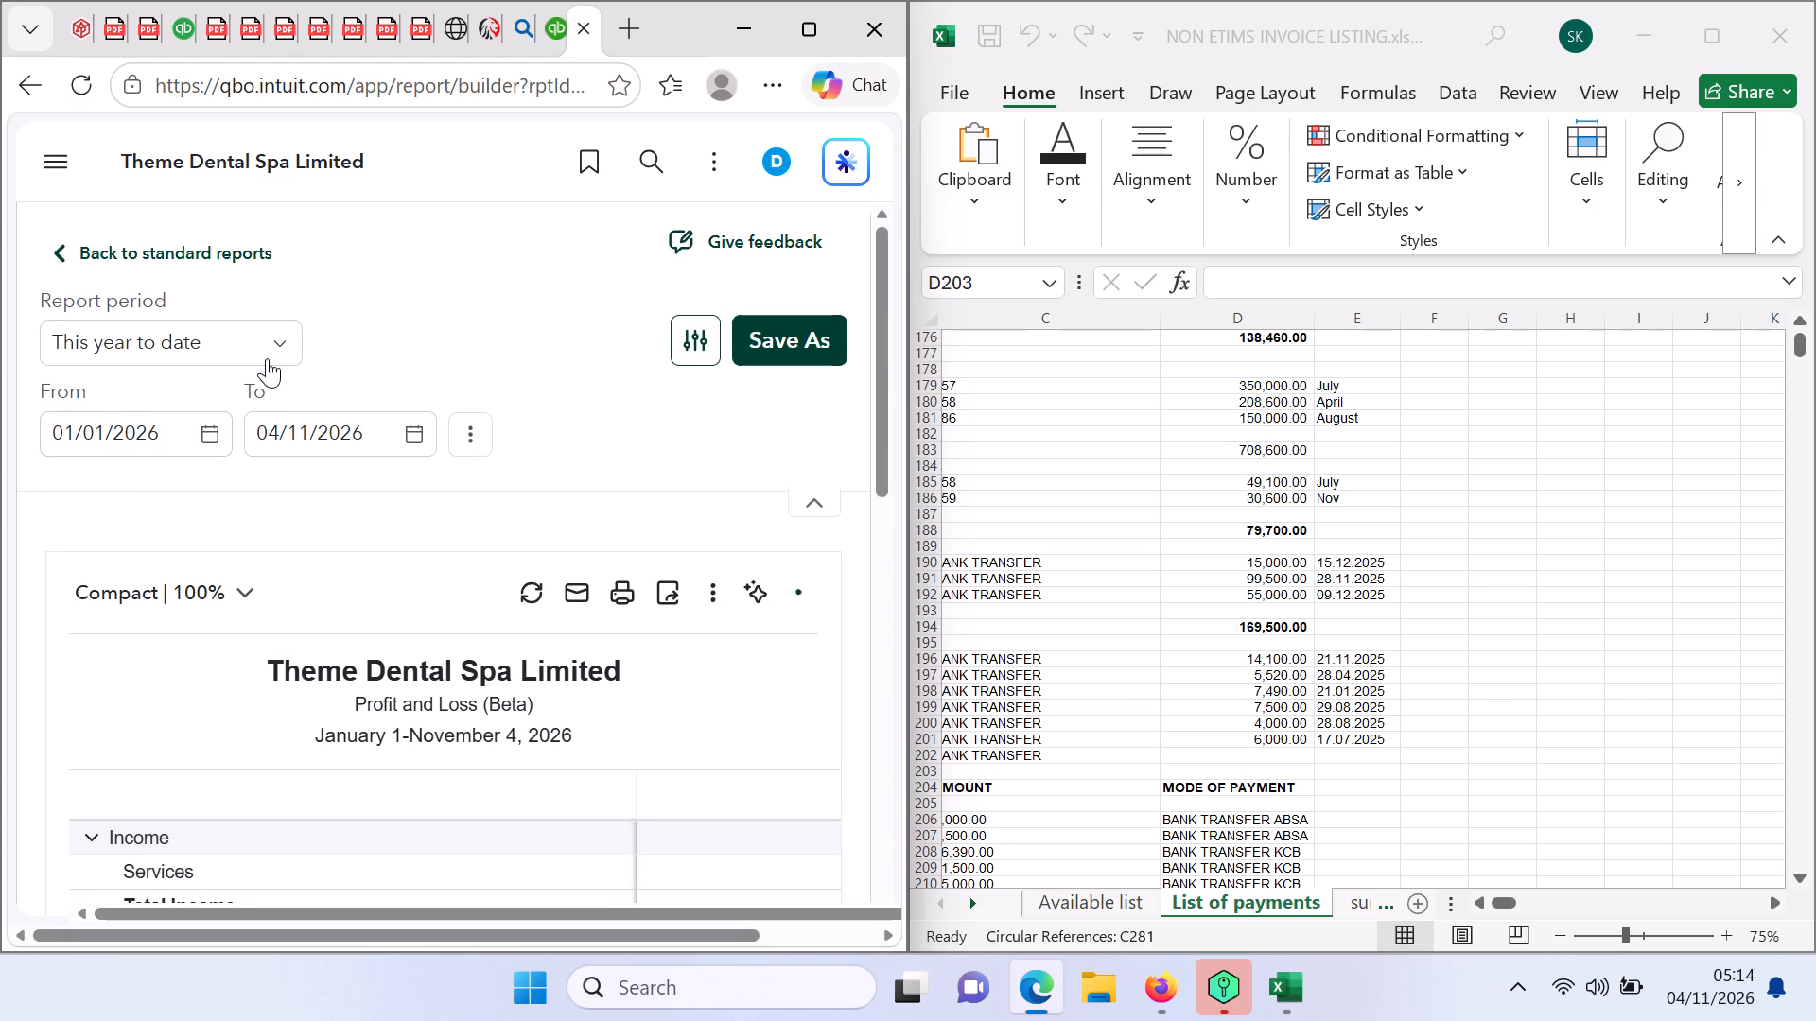
Set the Profit and Loss report period to Last year.
left_click(289, 346)
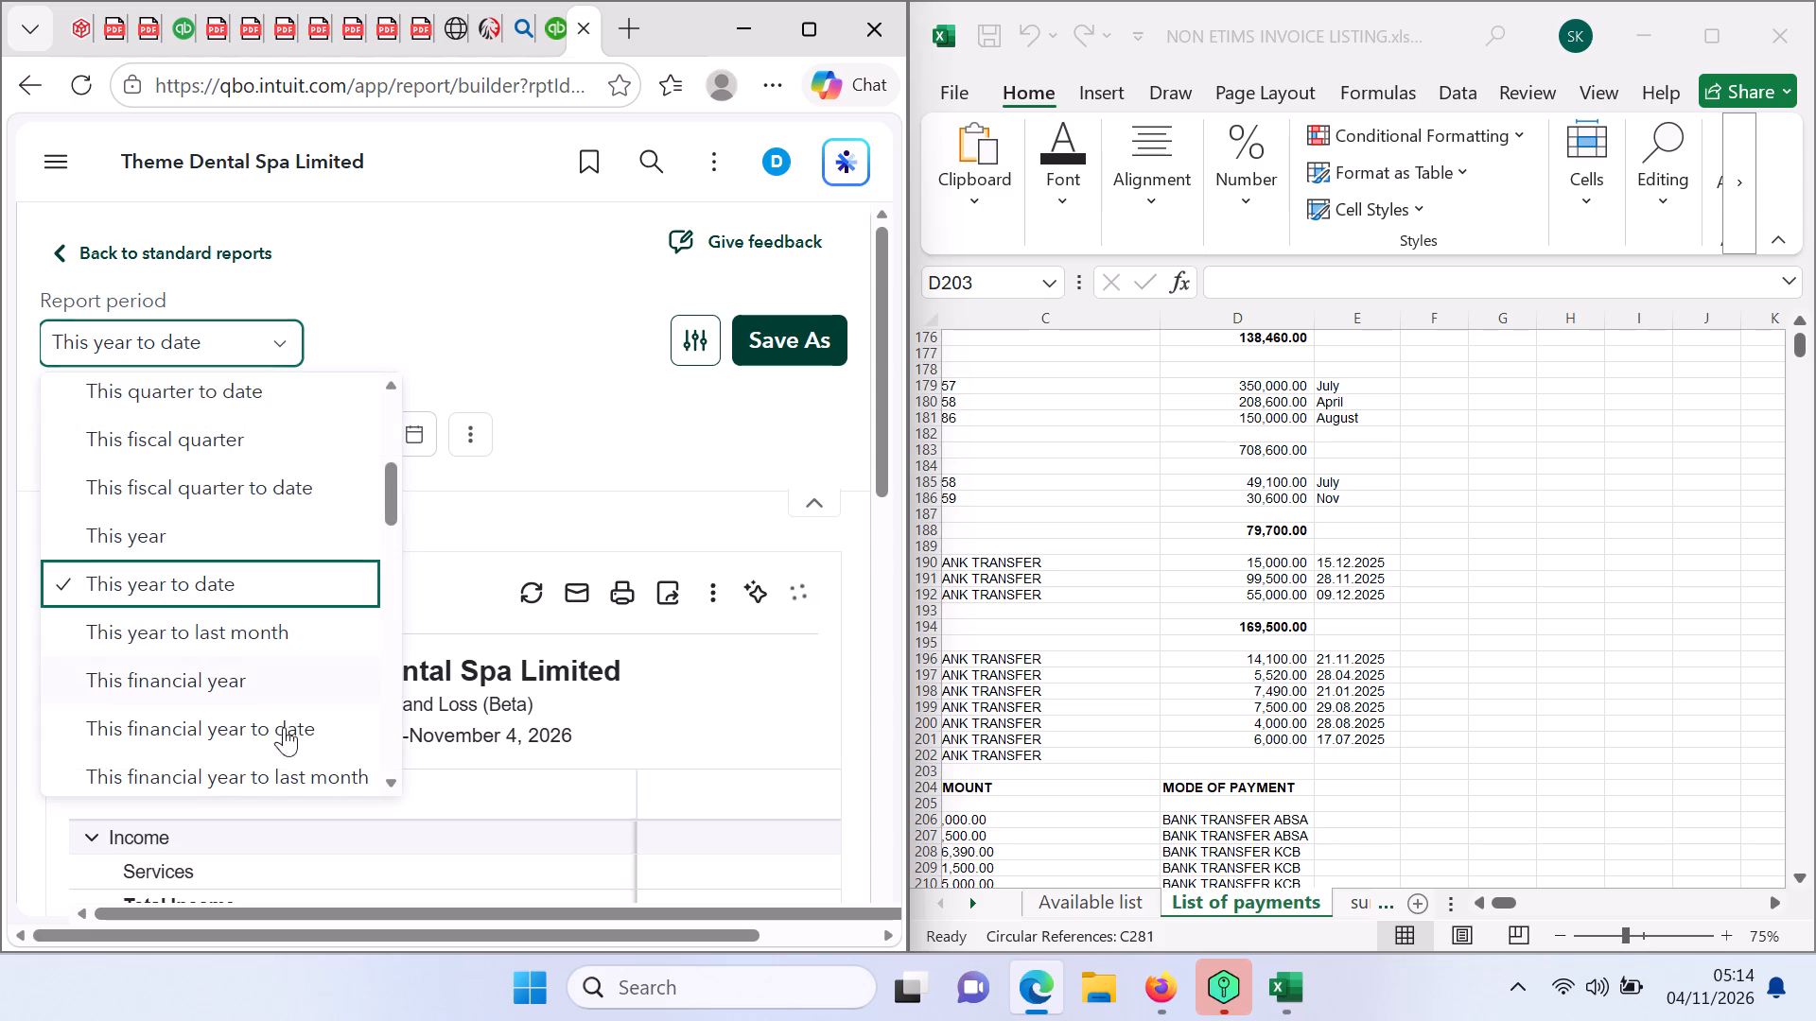
triple_click(389, 782)
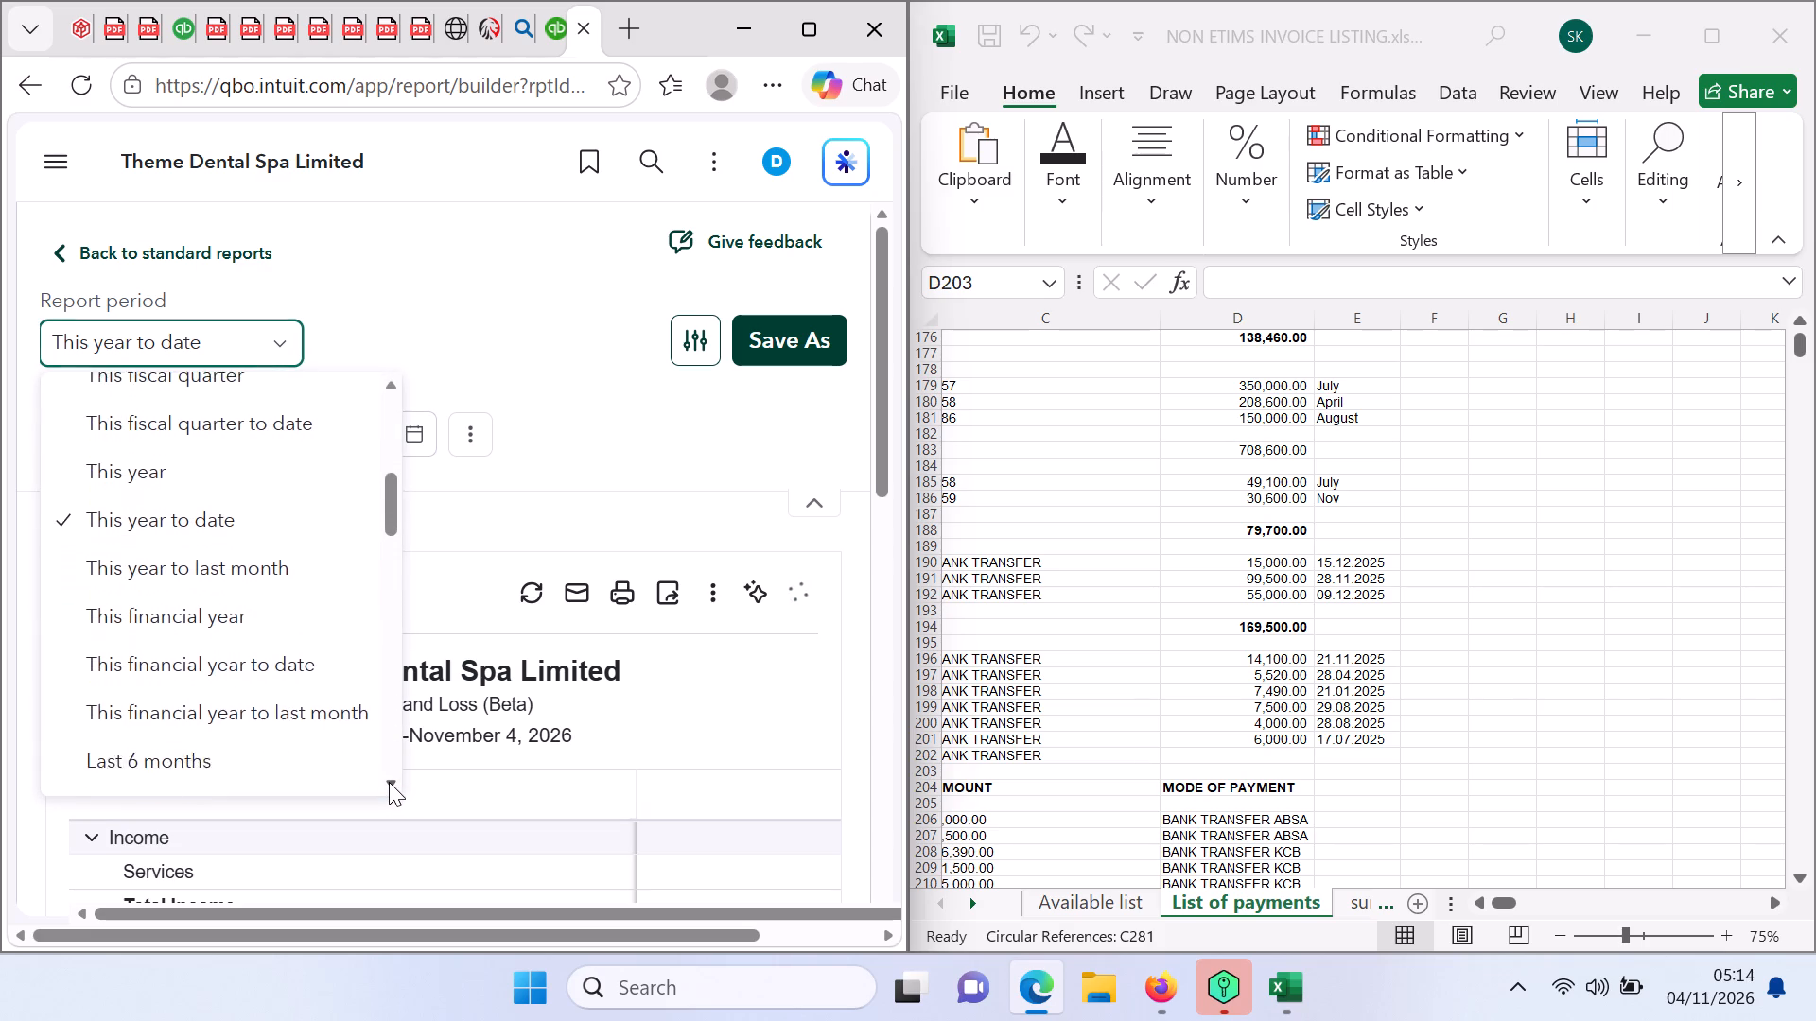
double_click(389, 782)
triple_click(389, 782)
left_click(389, 782)
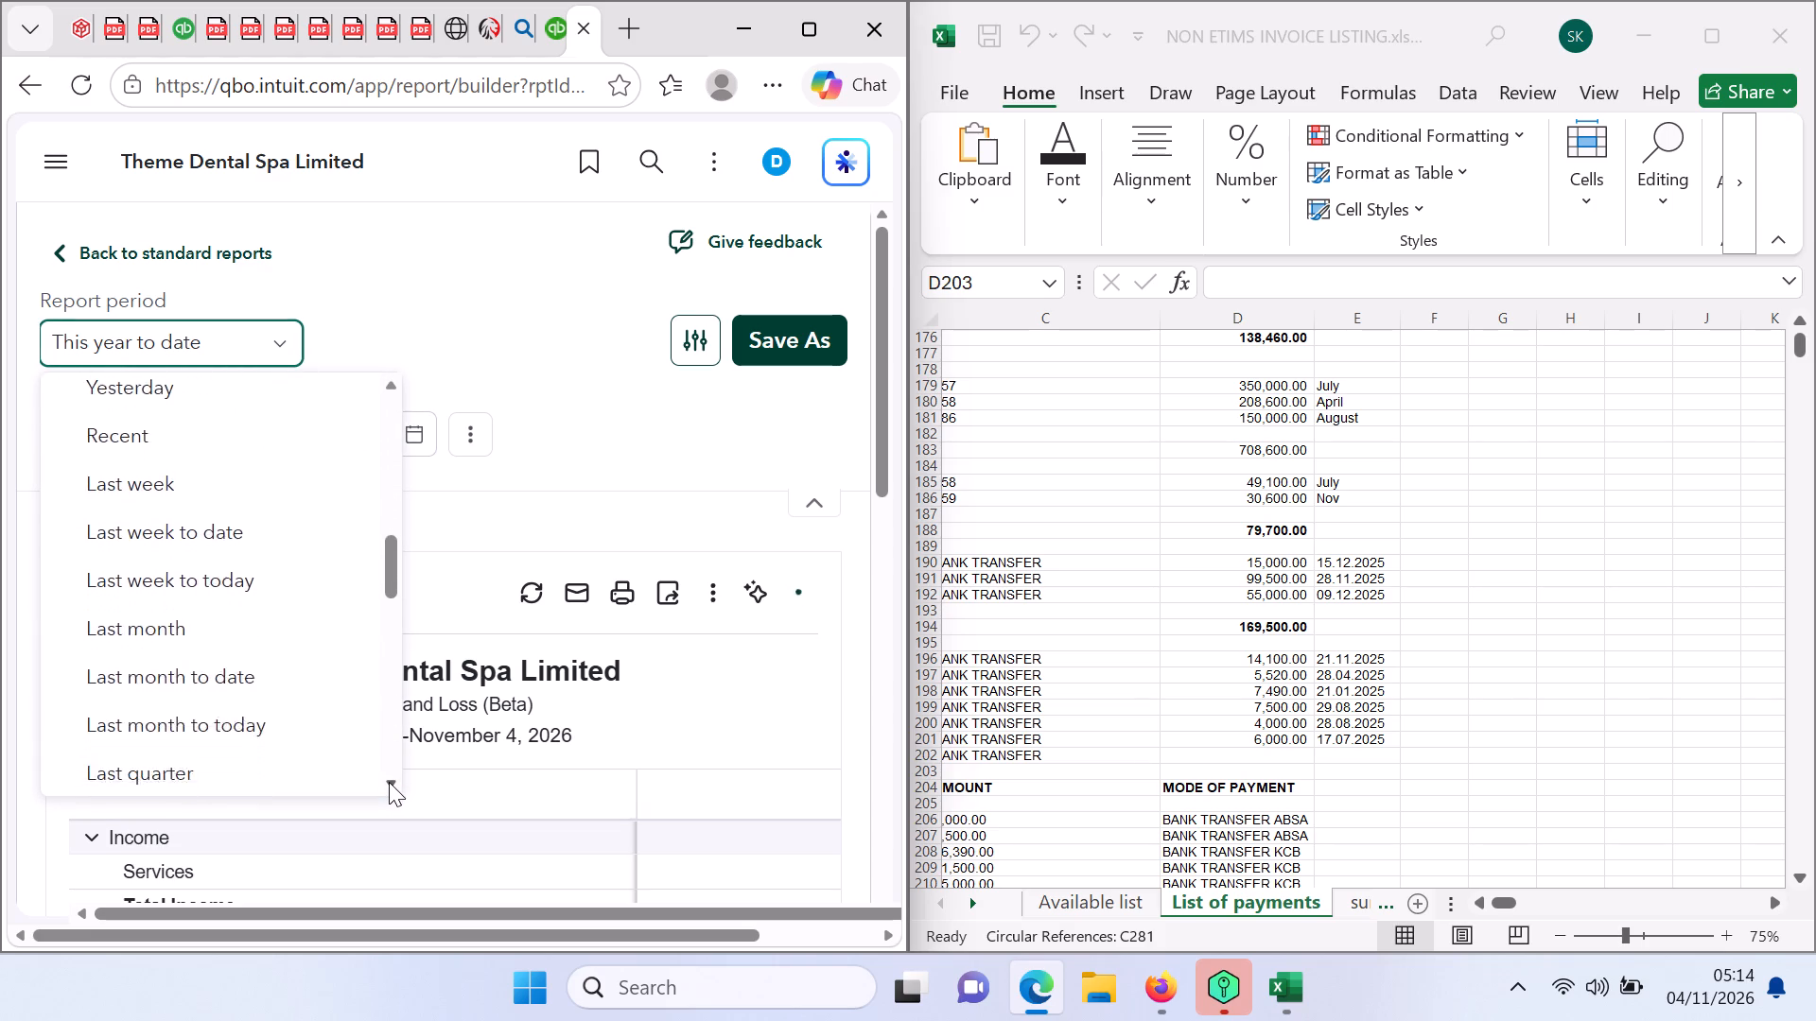
triple_click(389, 782)
left_click(389, 782)
double_click(389, 782)
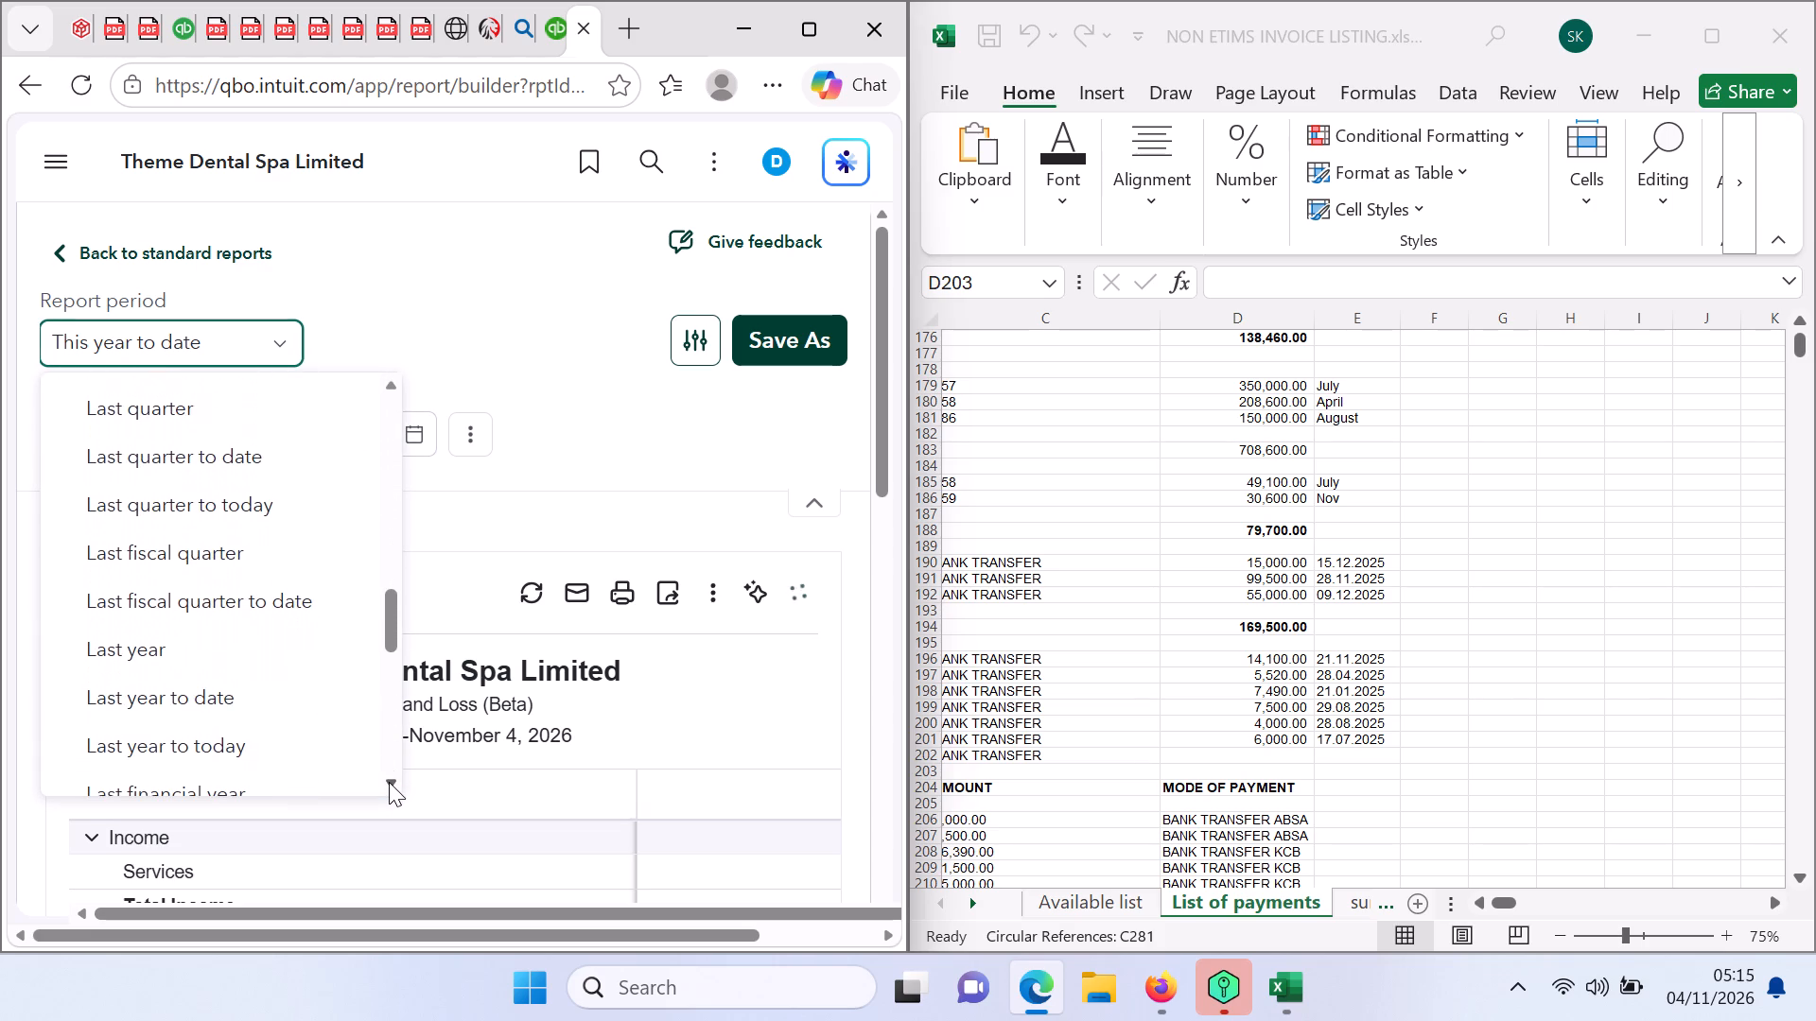
left_click(189, 630)
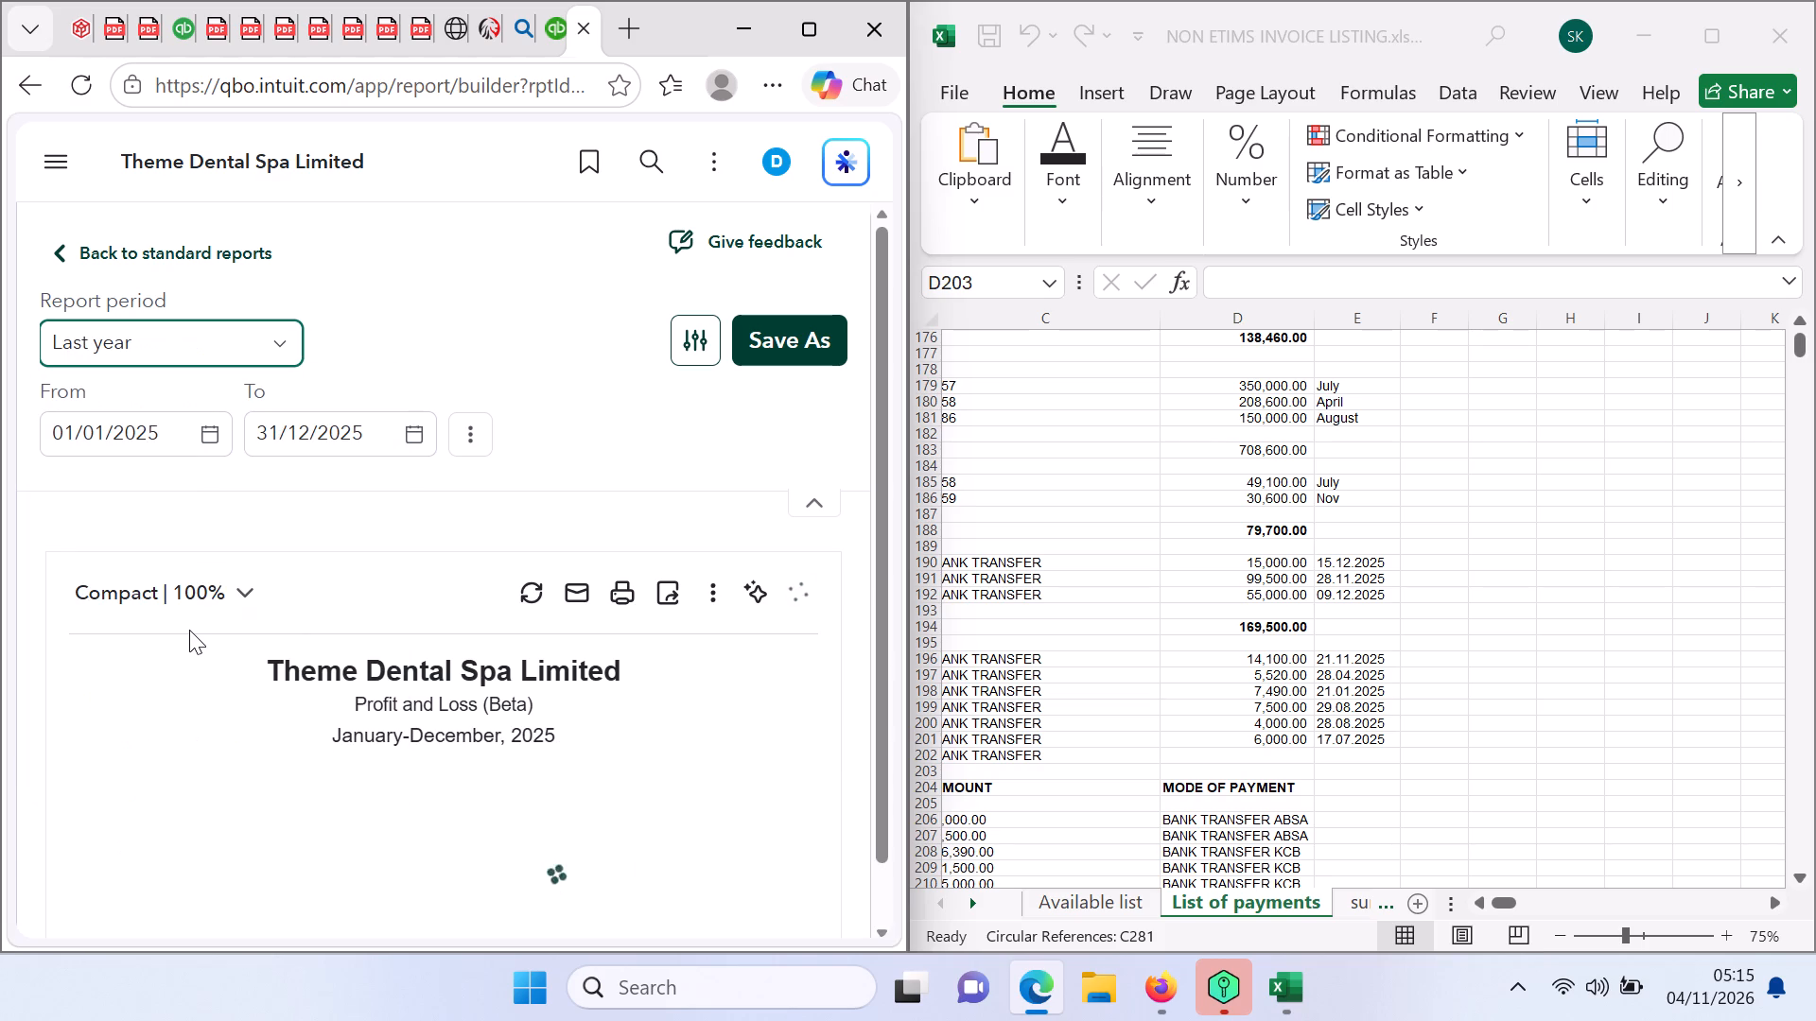
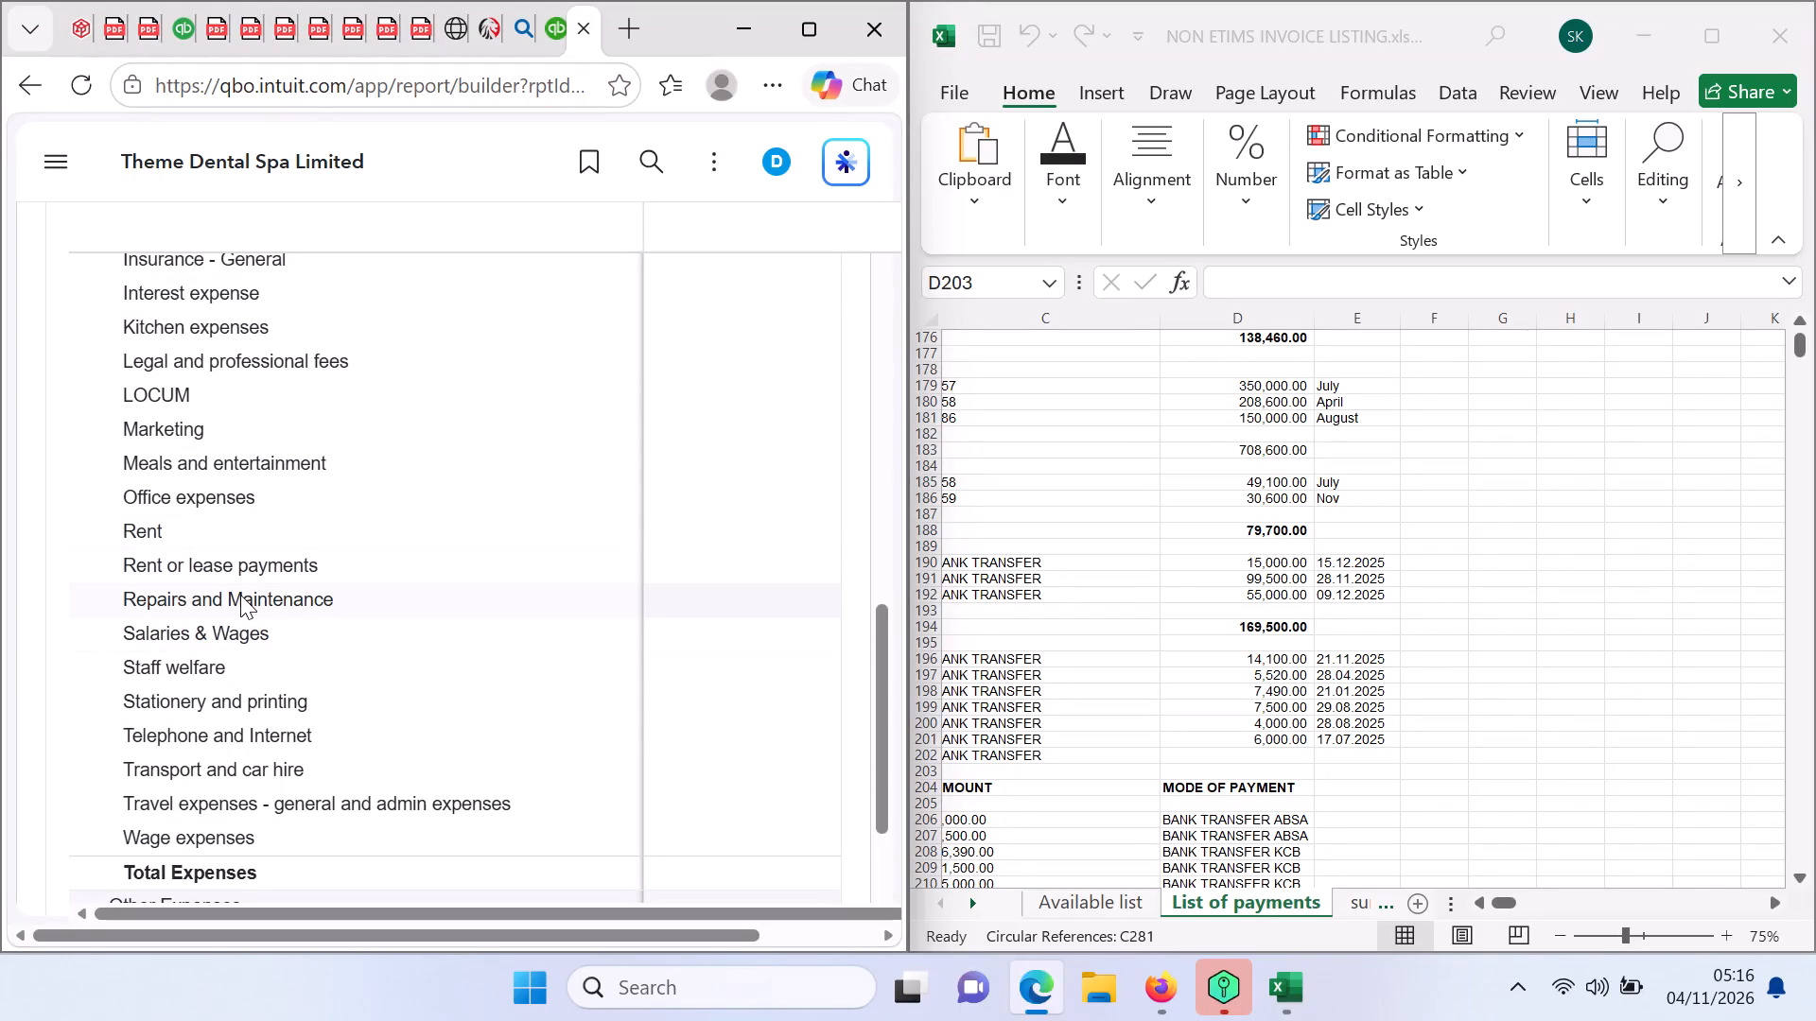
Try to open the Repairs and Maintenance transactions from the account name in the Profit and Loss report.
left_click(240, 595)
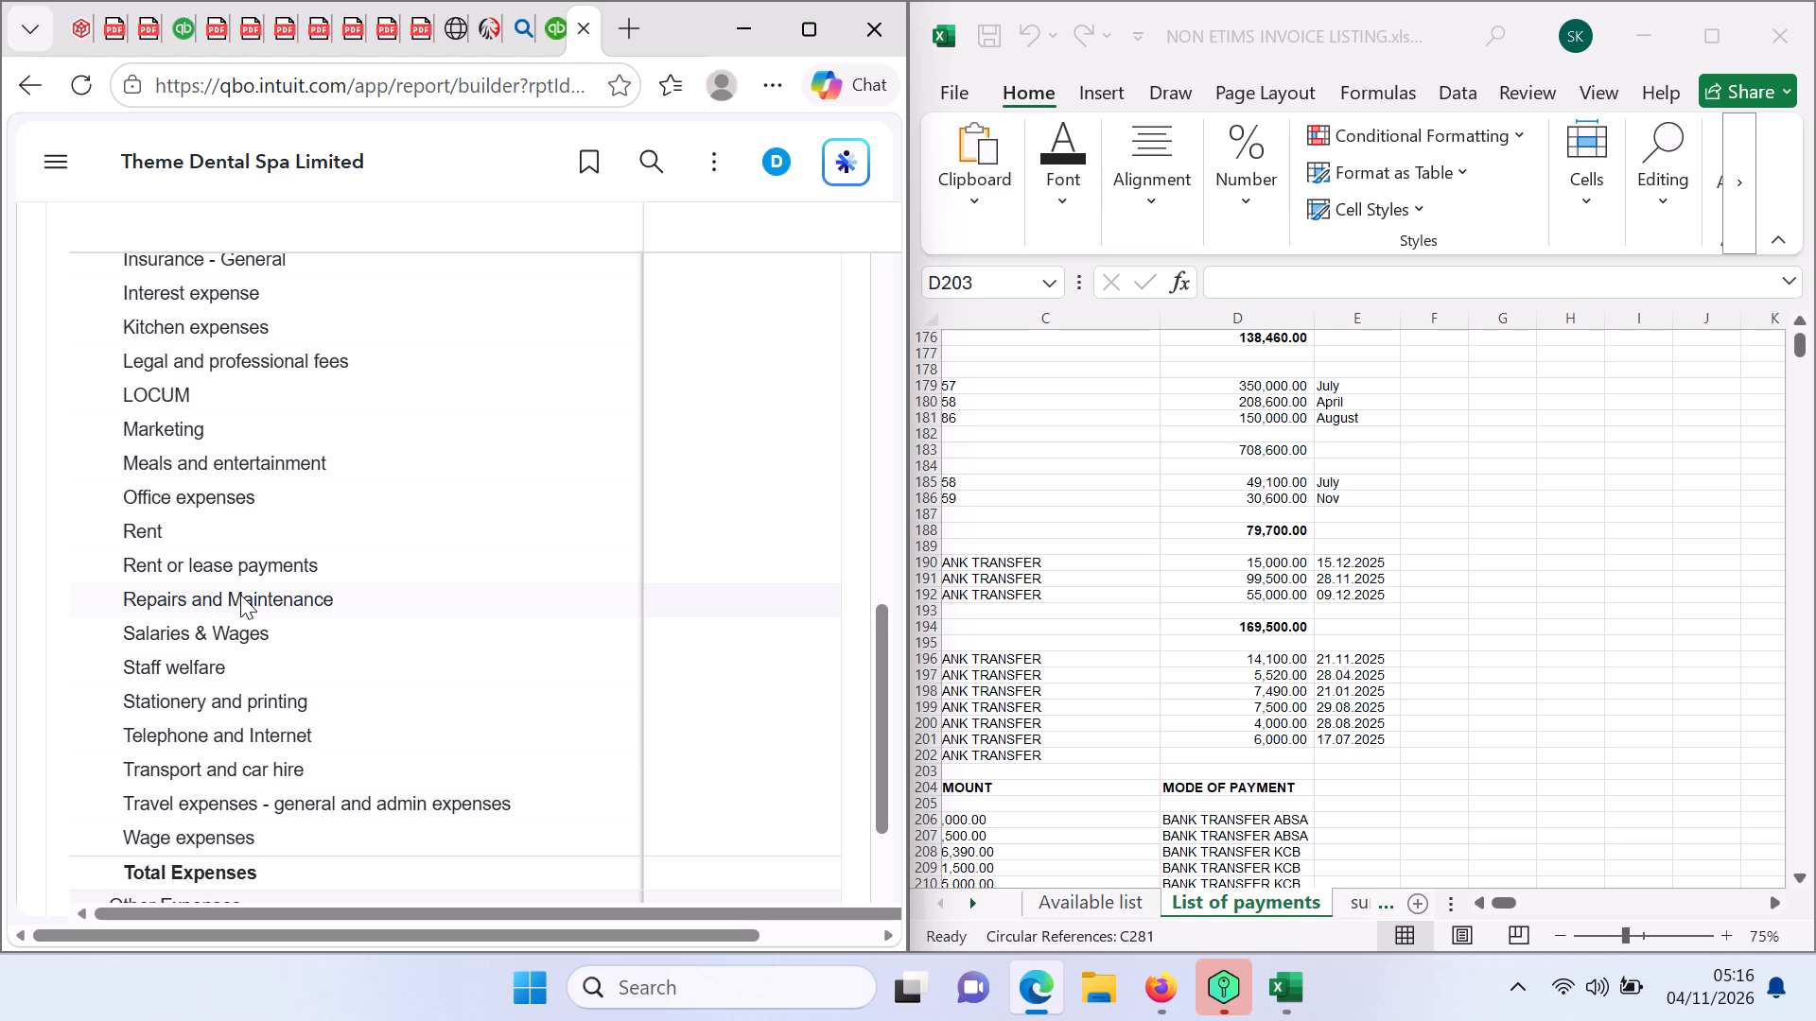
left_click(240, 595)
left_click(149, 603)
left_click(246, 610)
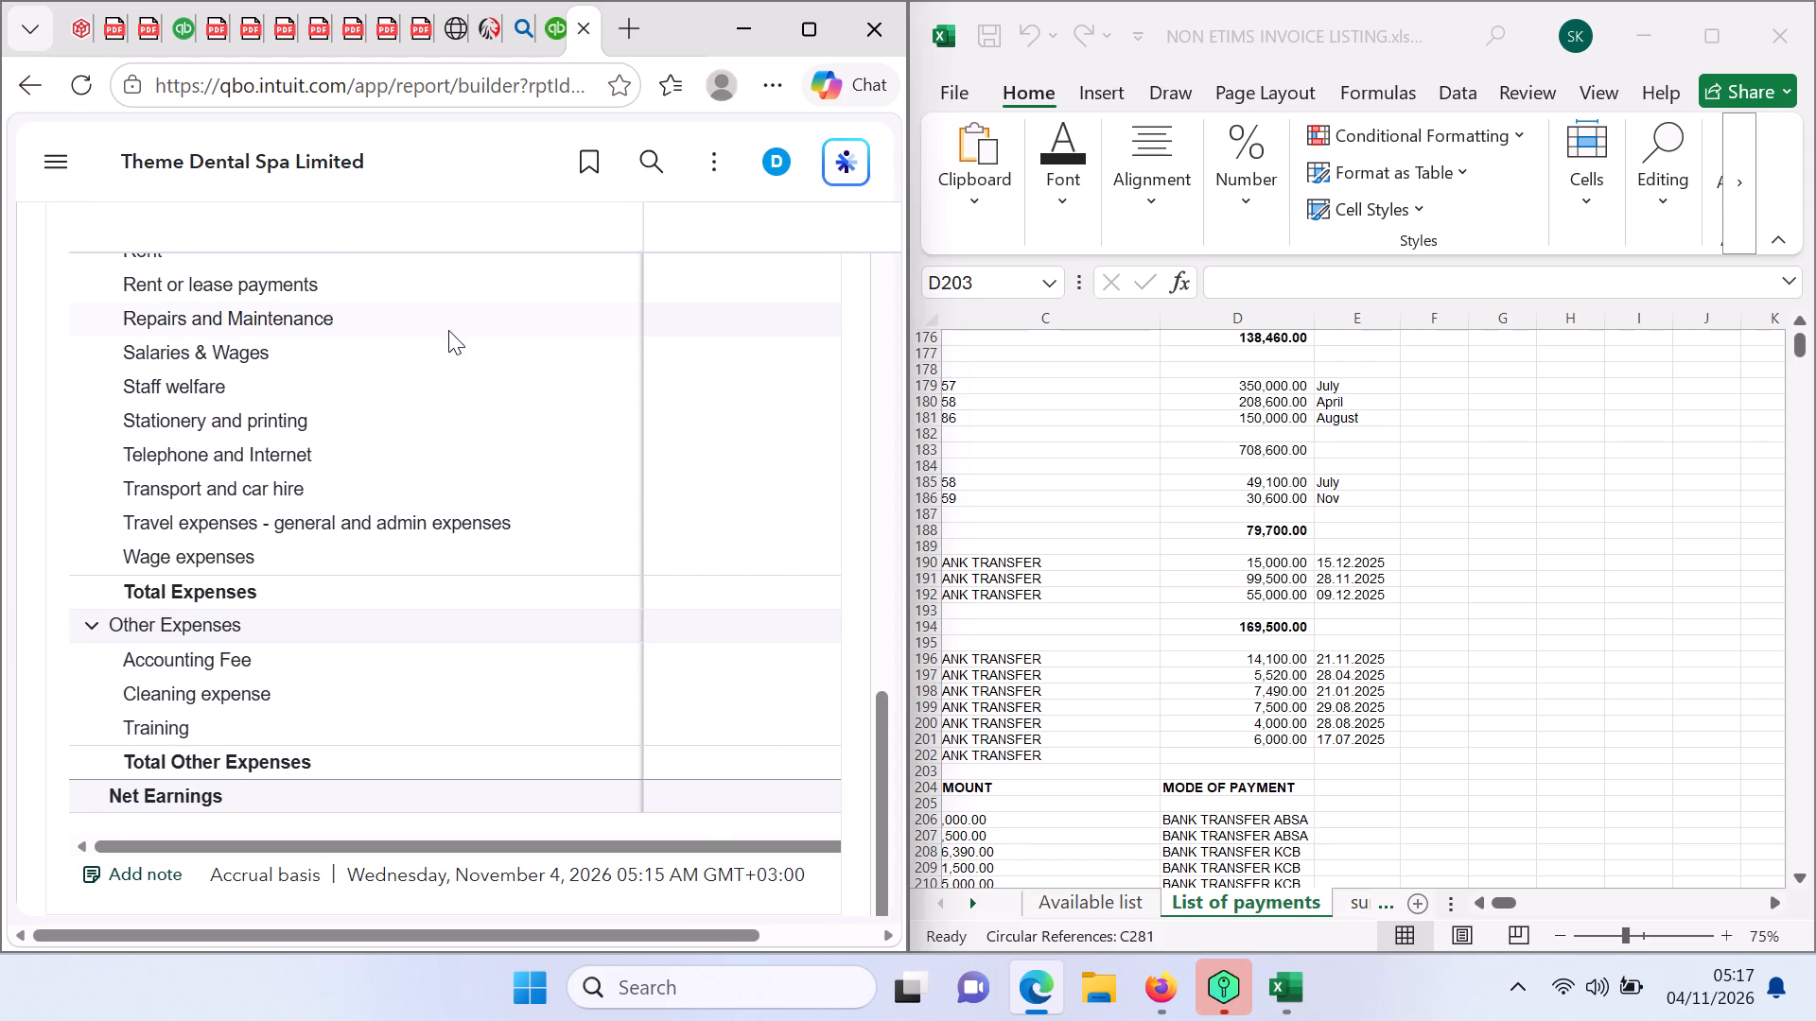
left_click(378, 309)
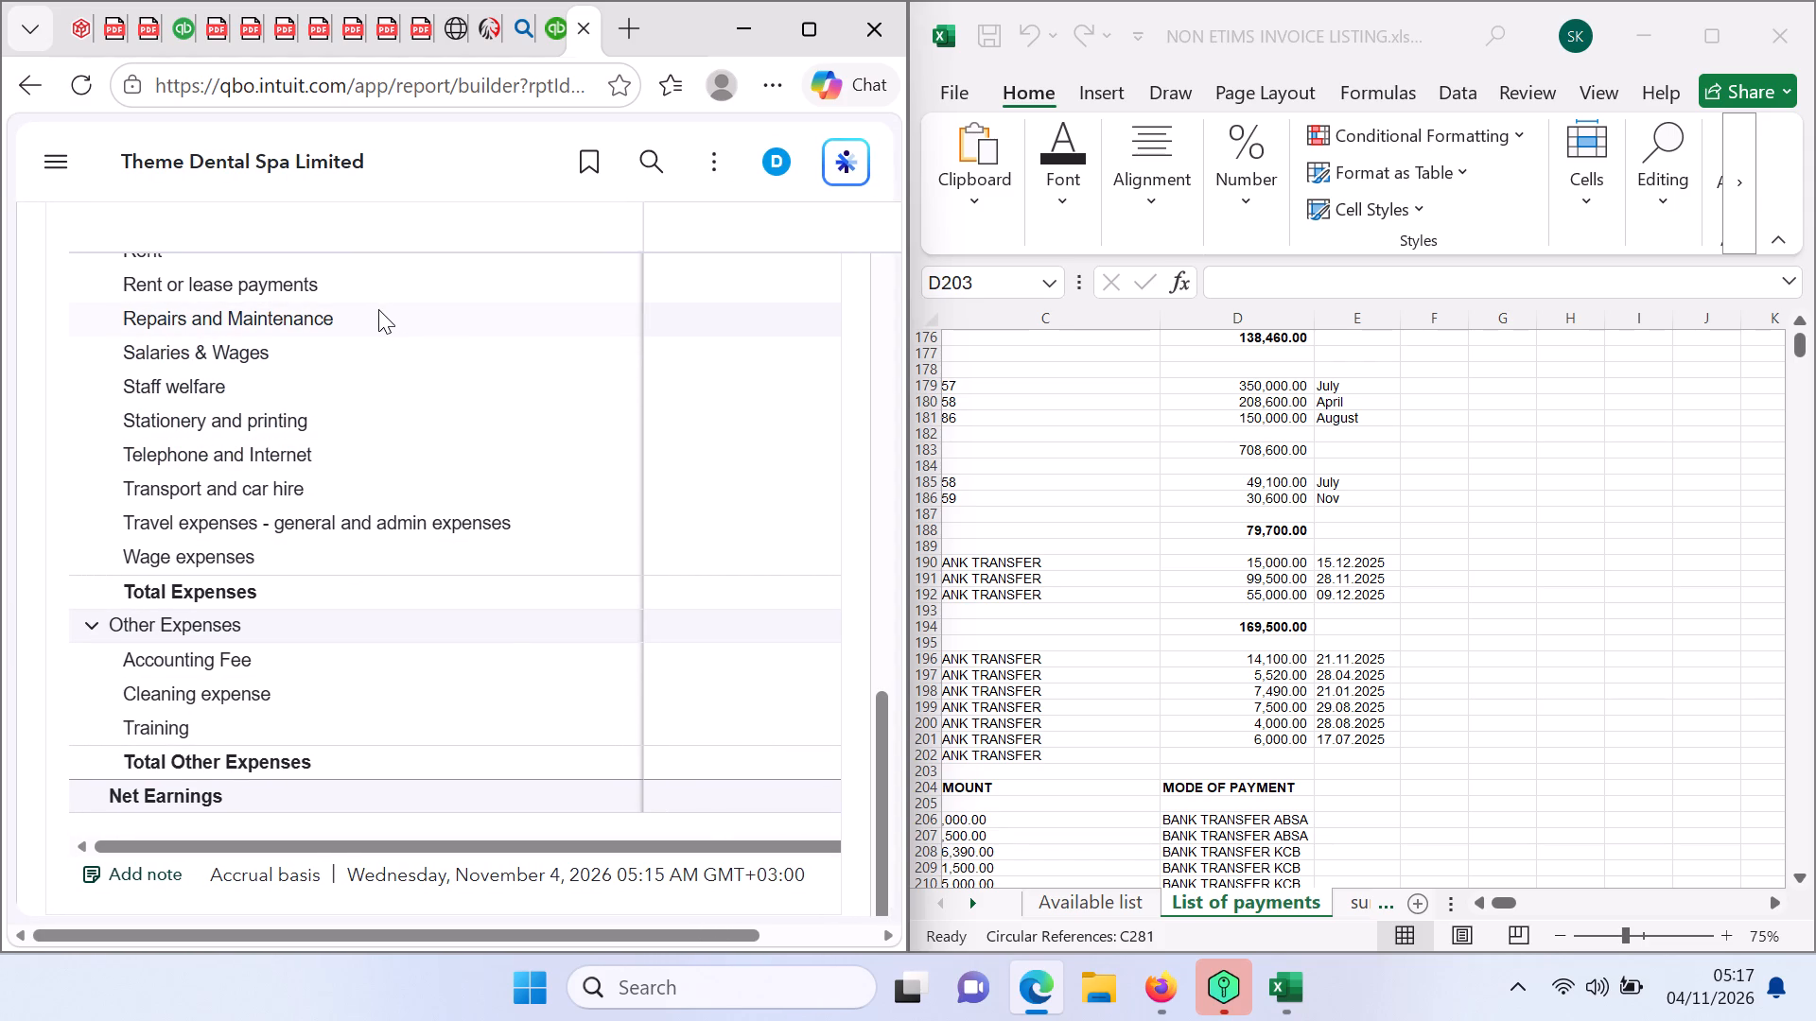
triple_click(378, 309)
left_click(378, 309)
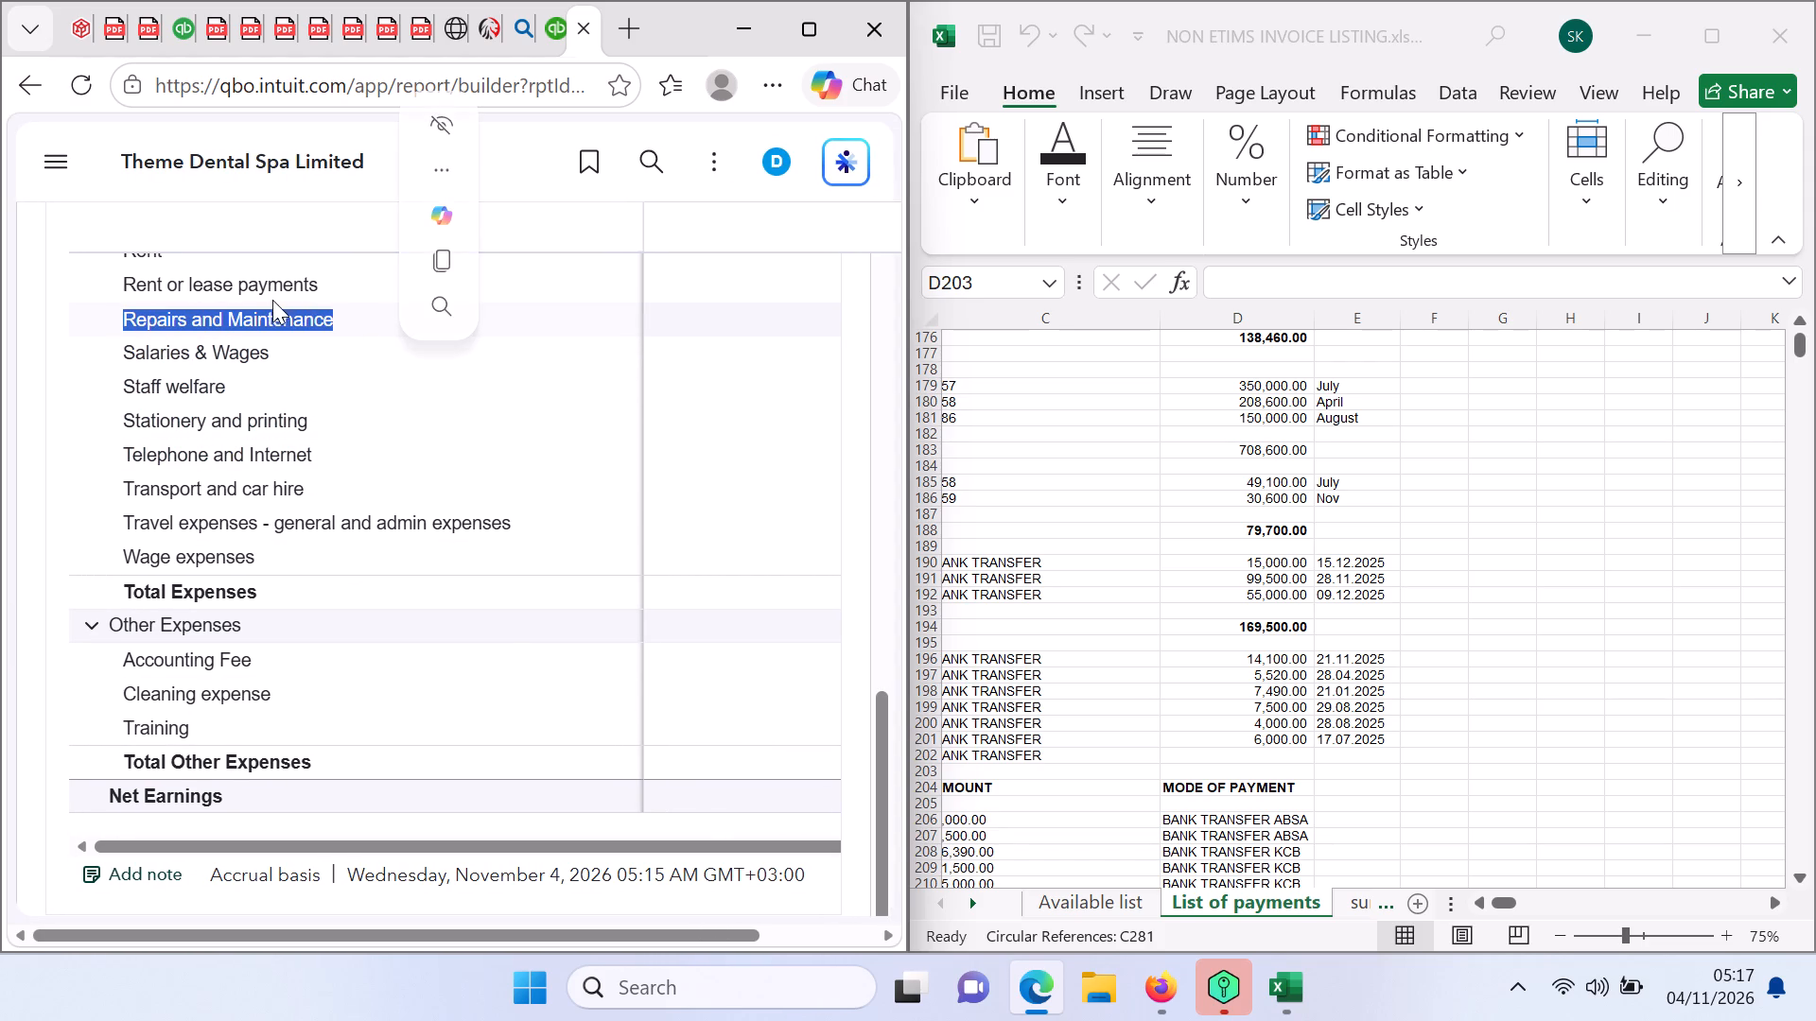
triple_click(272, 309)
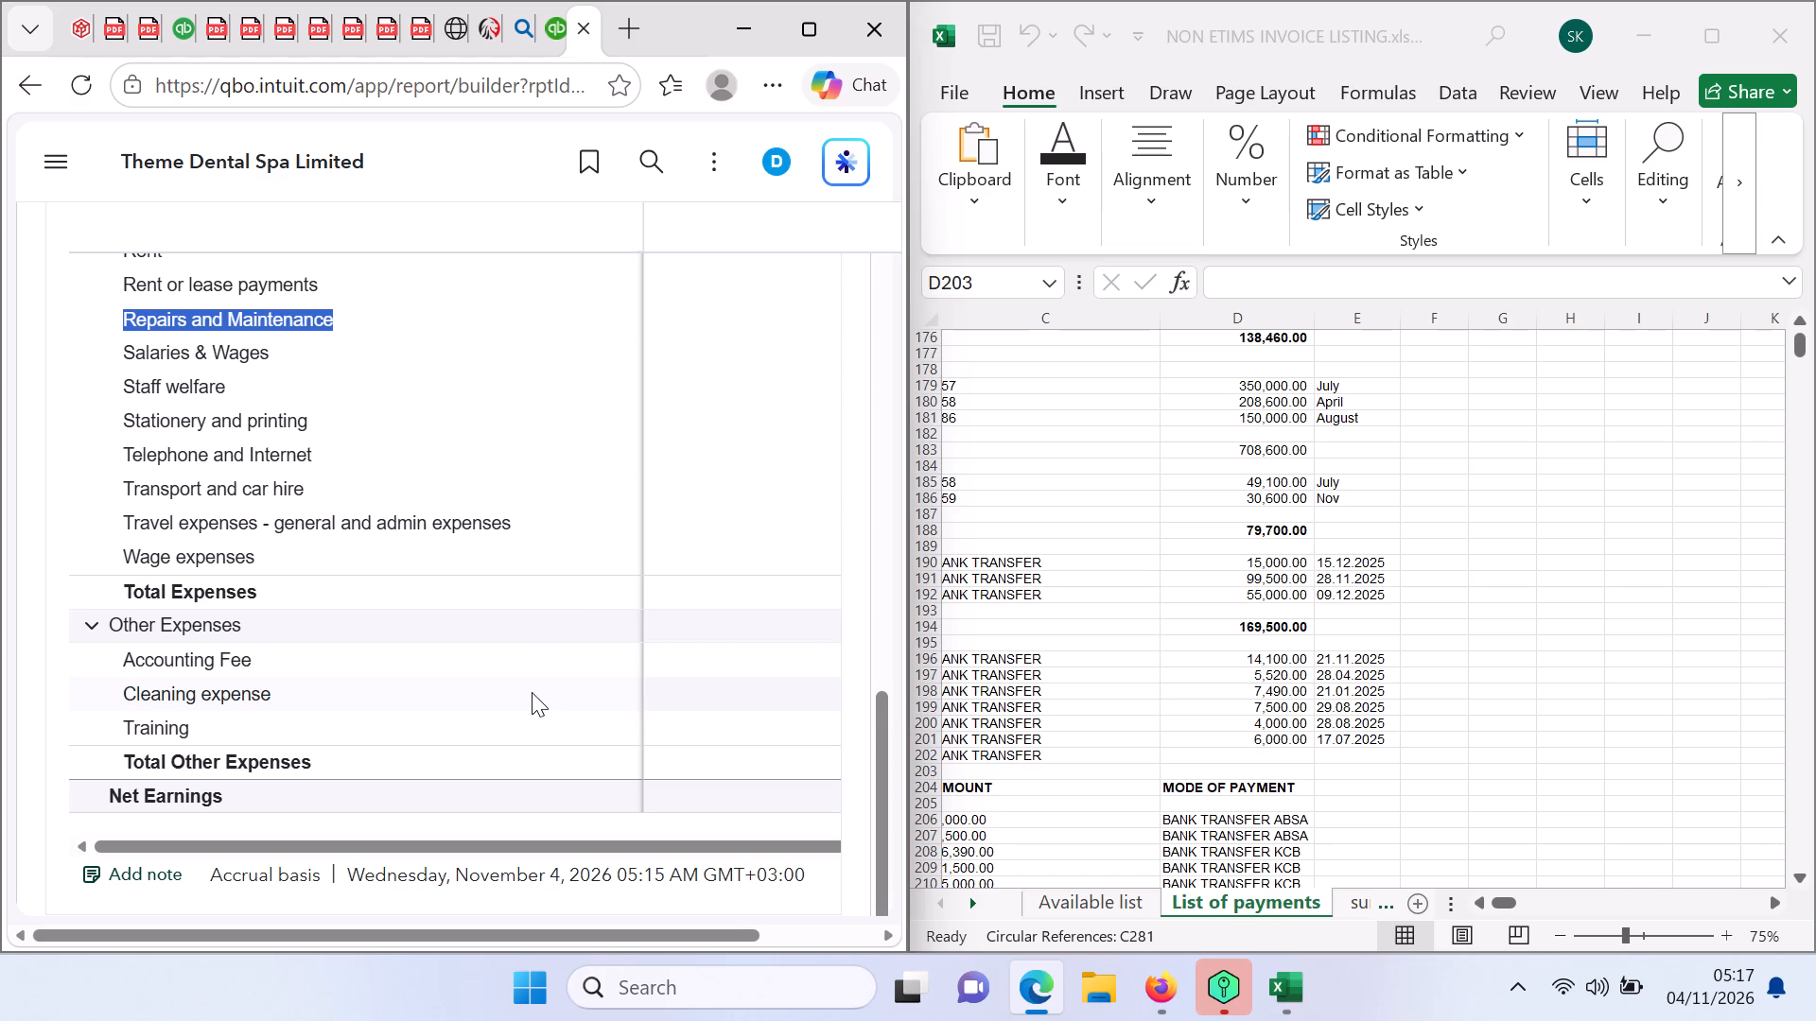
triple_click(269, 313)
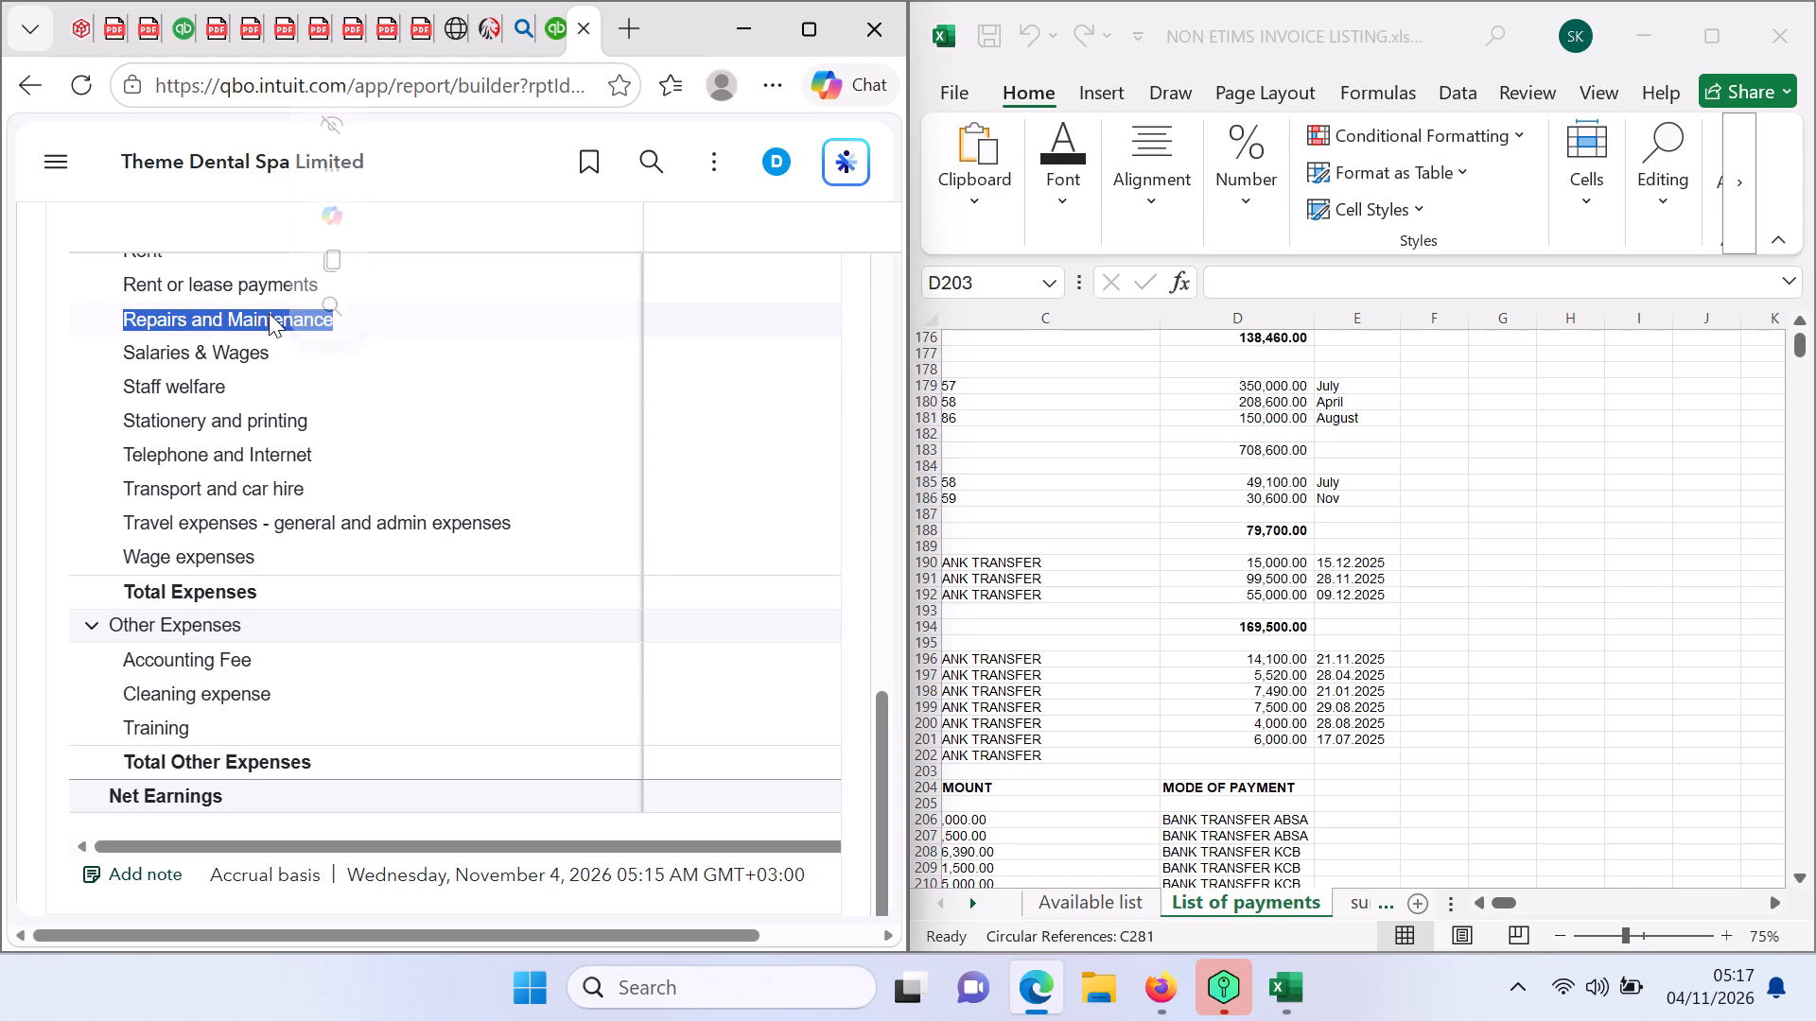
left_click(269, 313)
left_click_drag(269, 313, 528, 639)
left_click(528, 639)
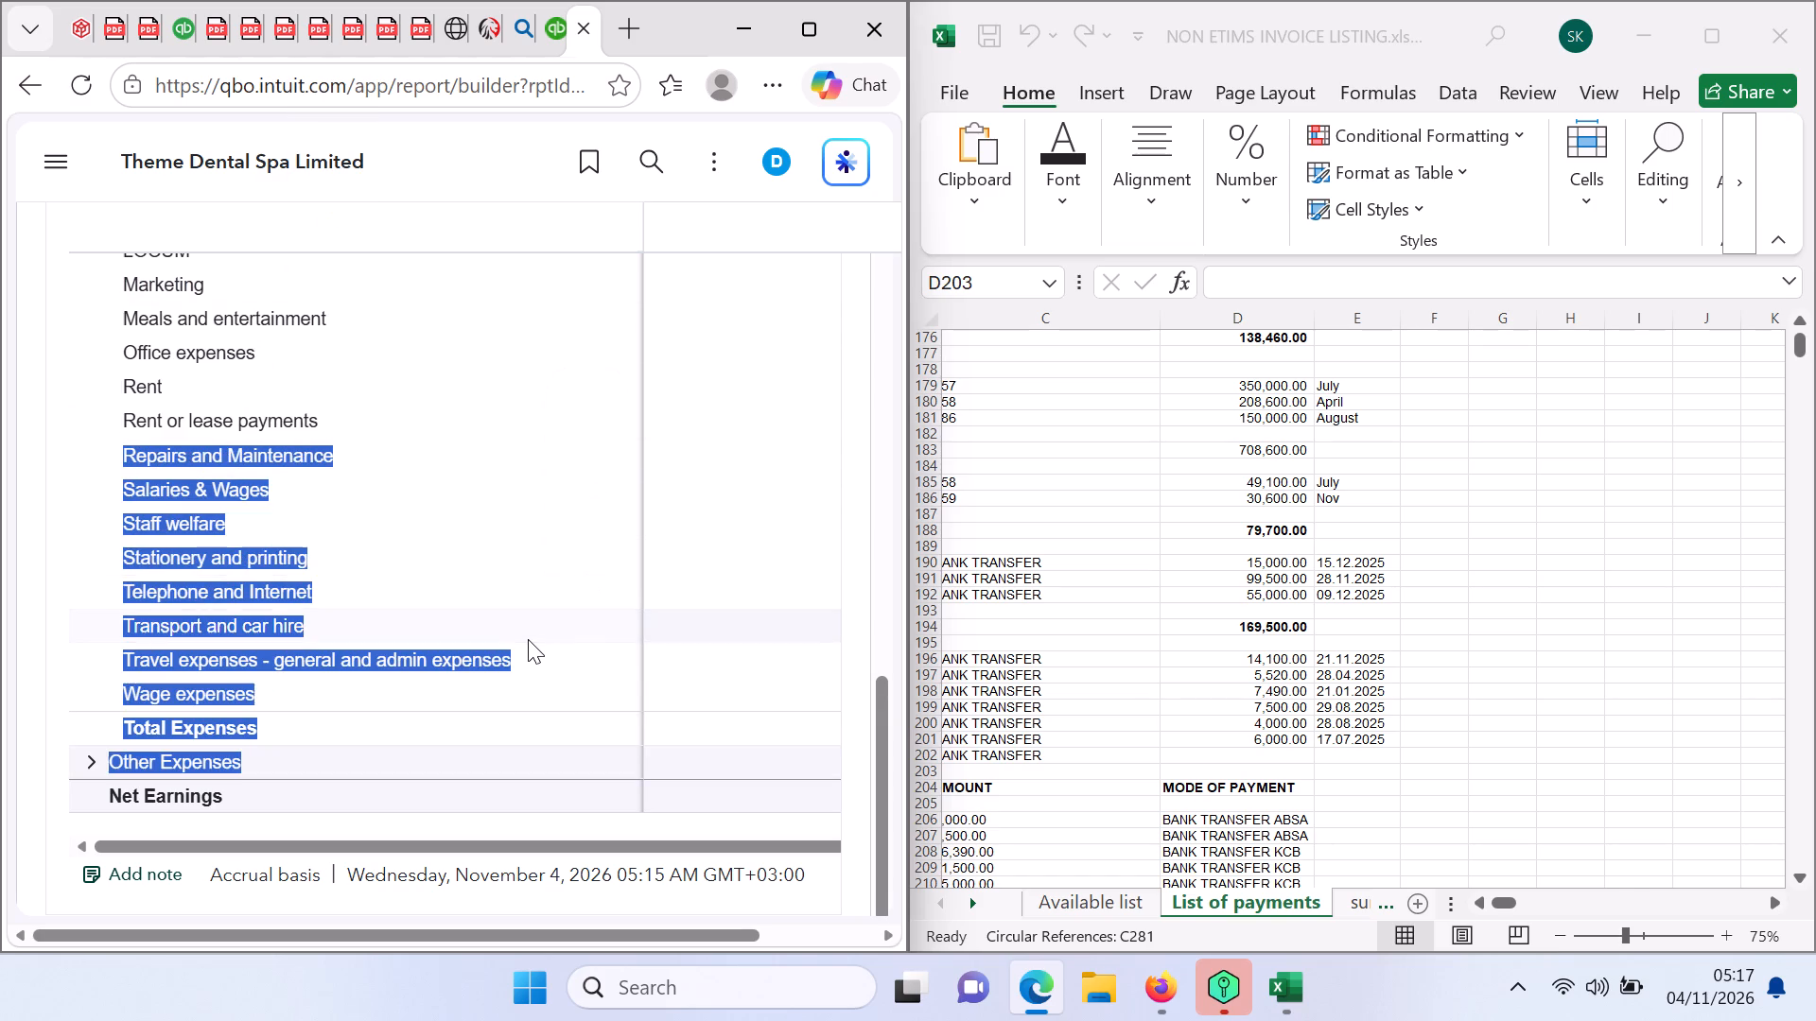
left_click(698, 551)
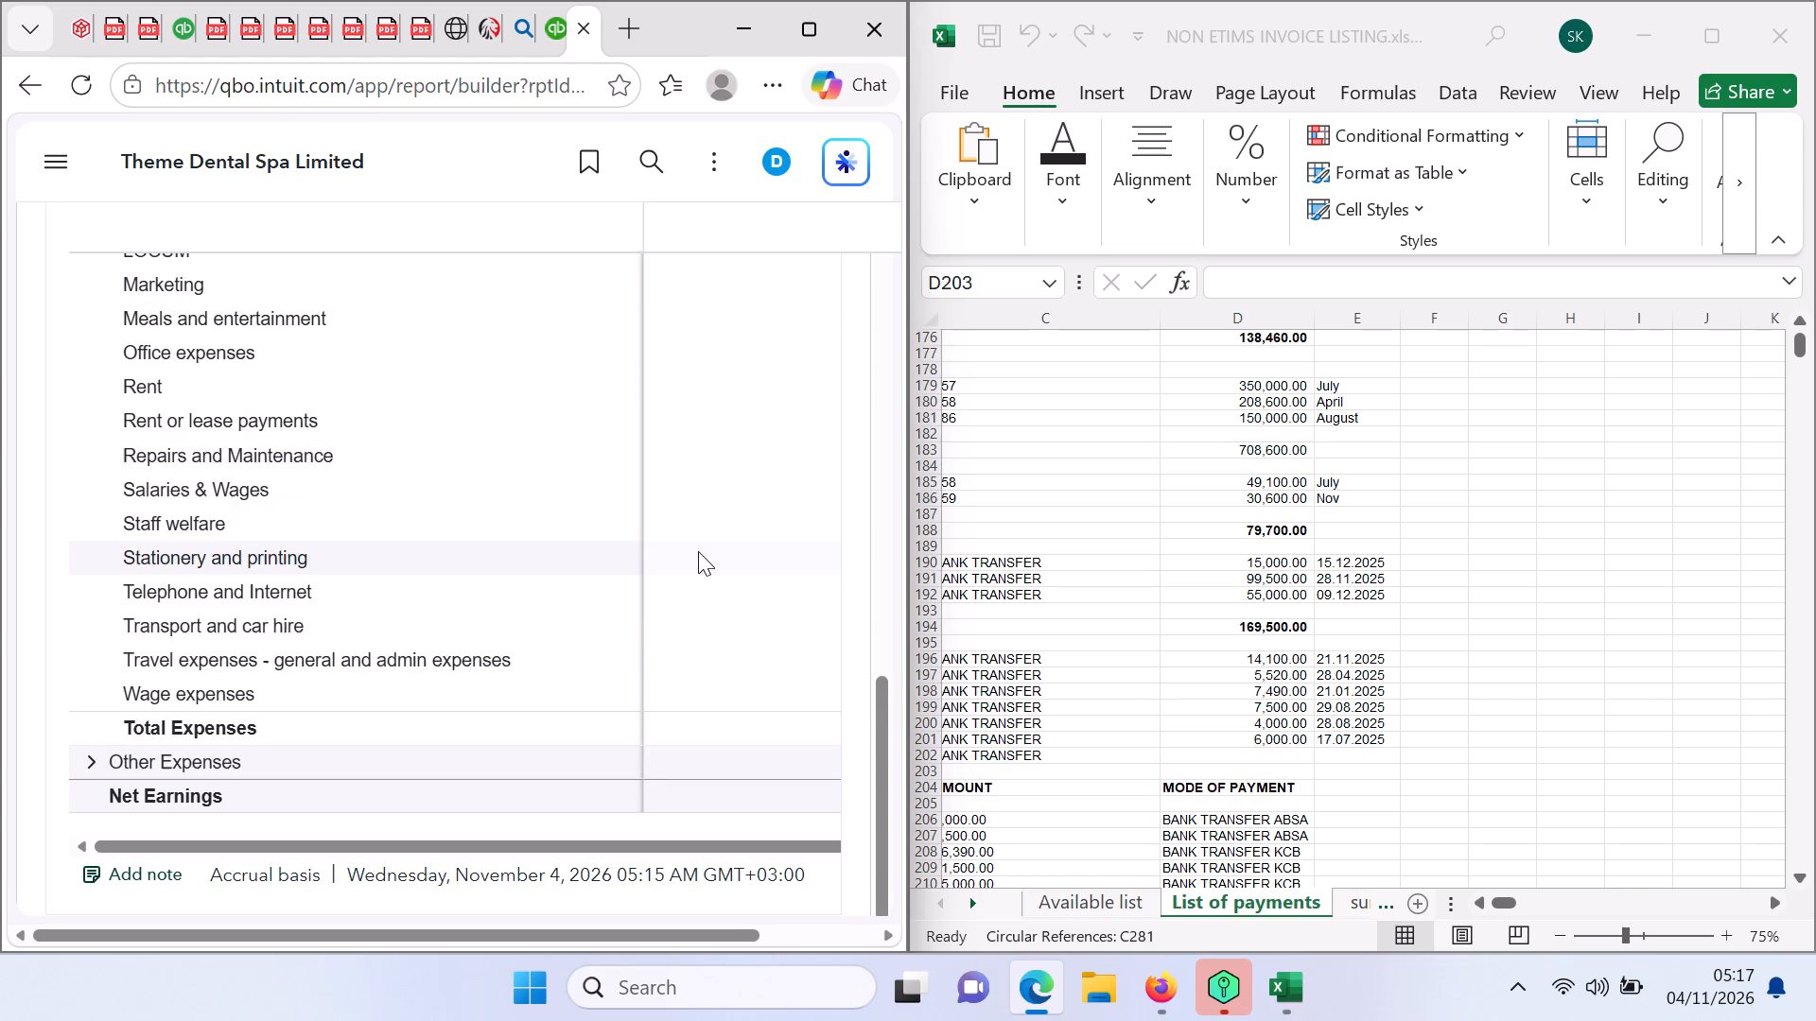
Maximize the browser window and open the transactions behind the Repairs and Maintenance total in the Profit and Loss report.
left_click(816, 36)
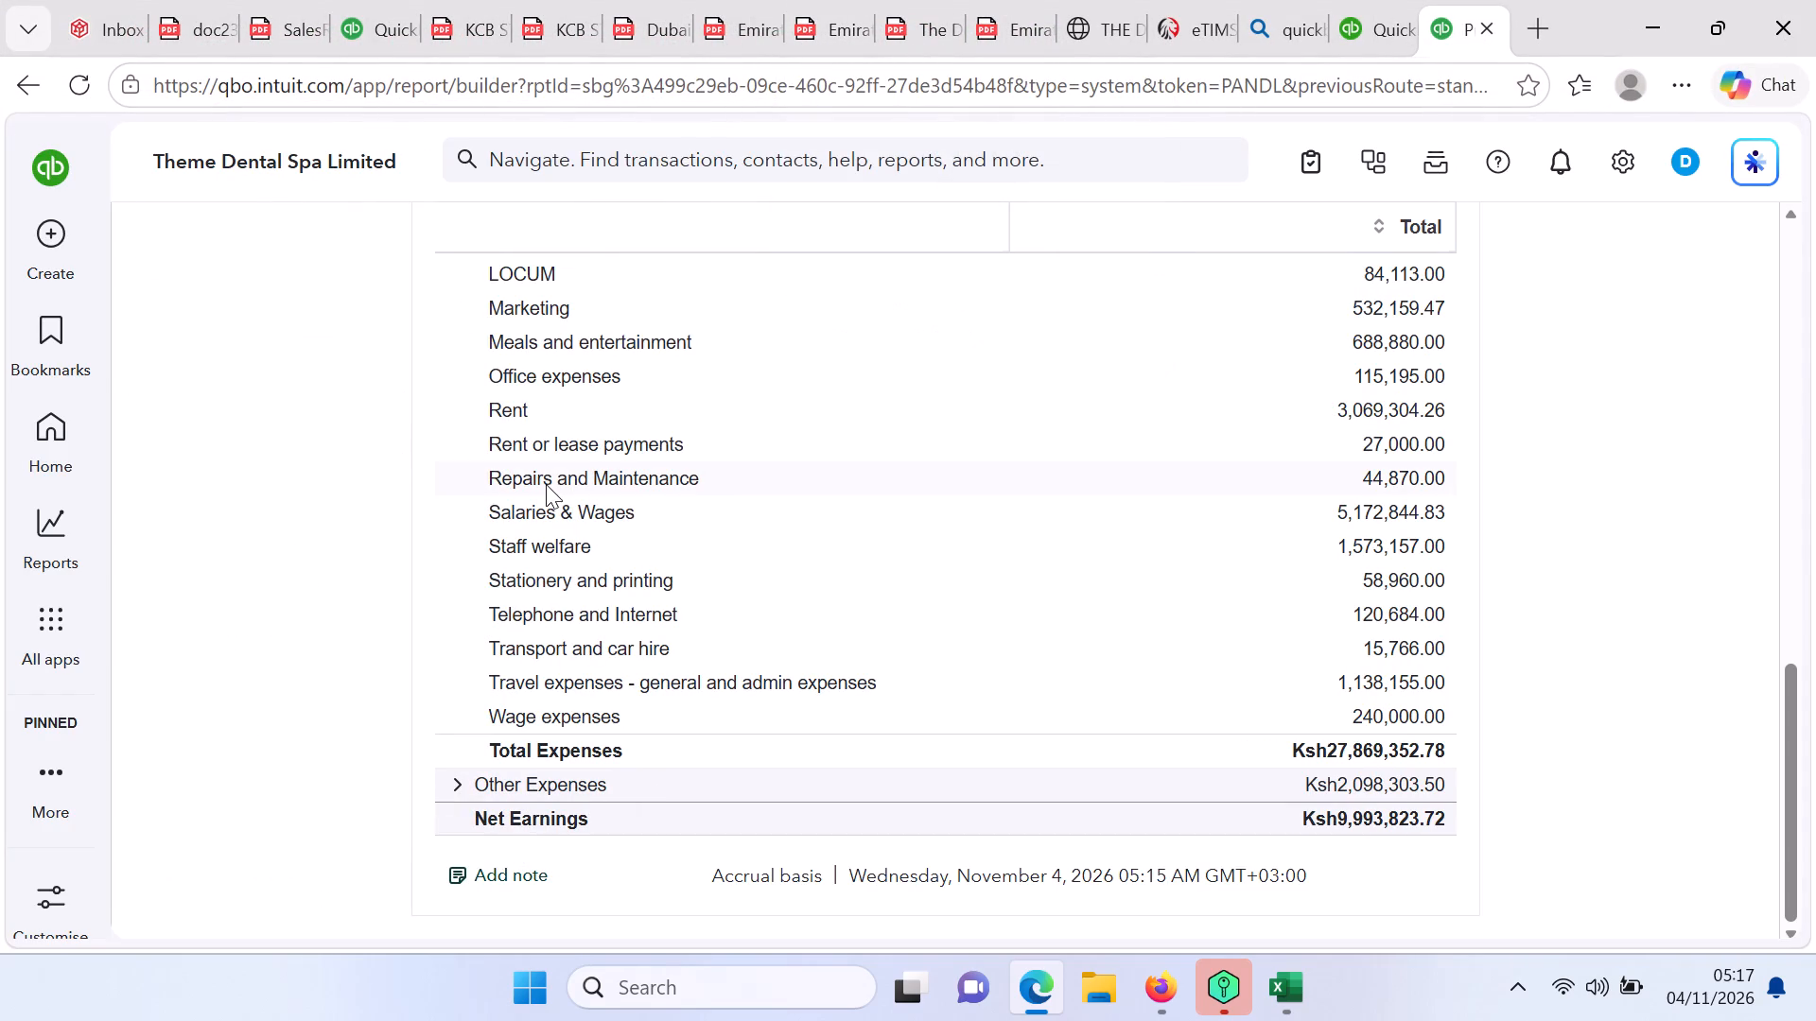
left_click(549, 484)
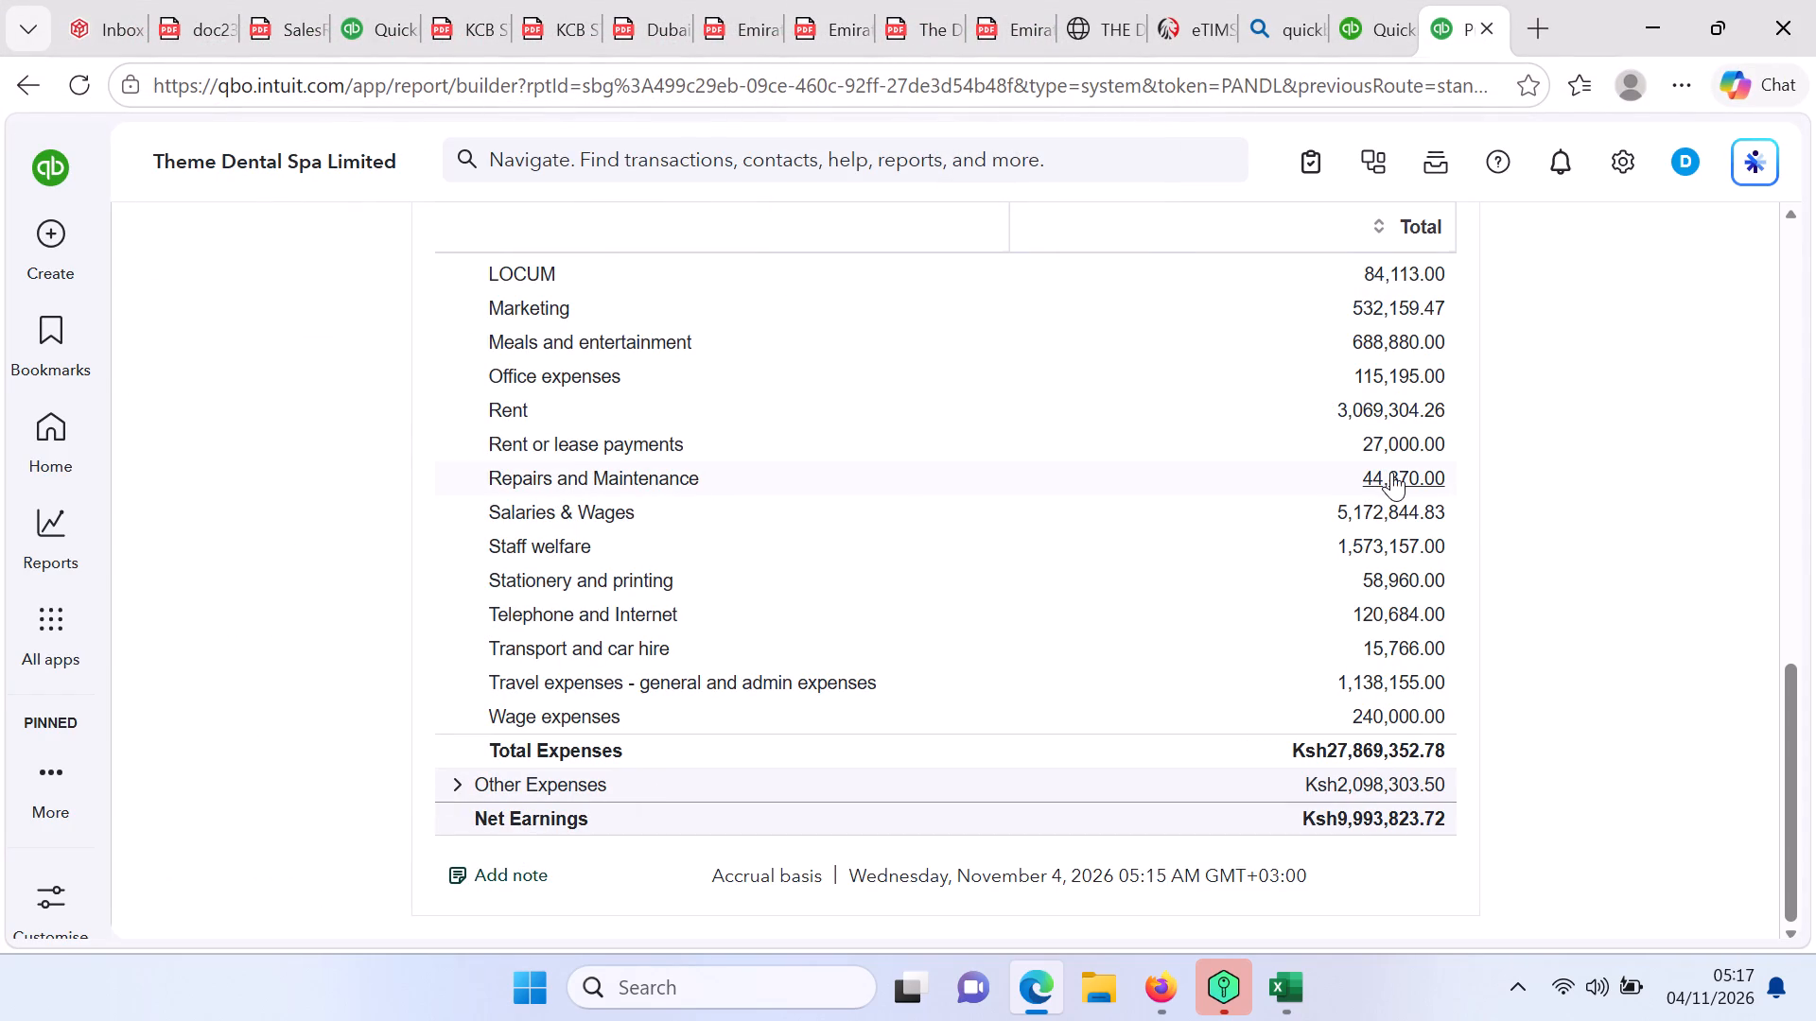
left_click(1391, 472)
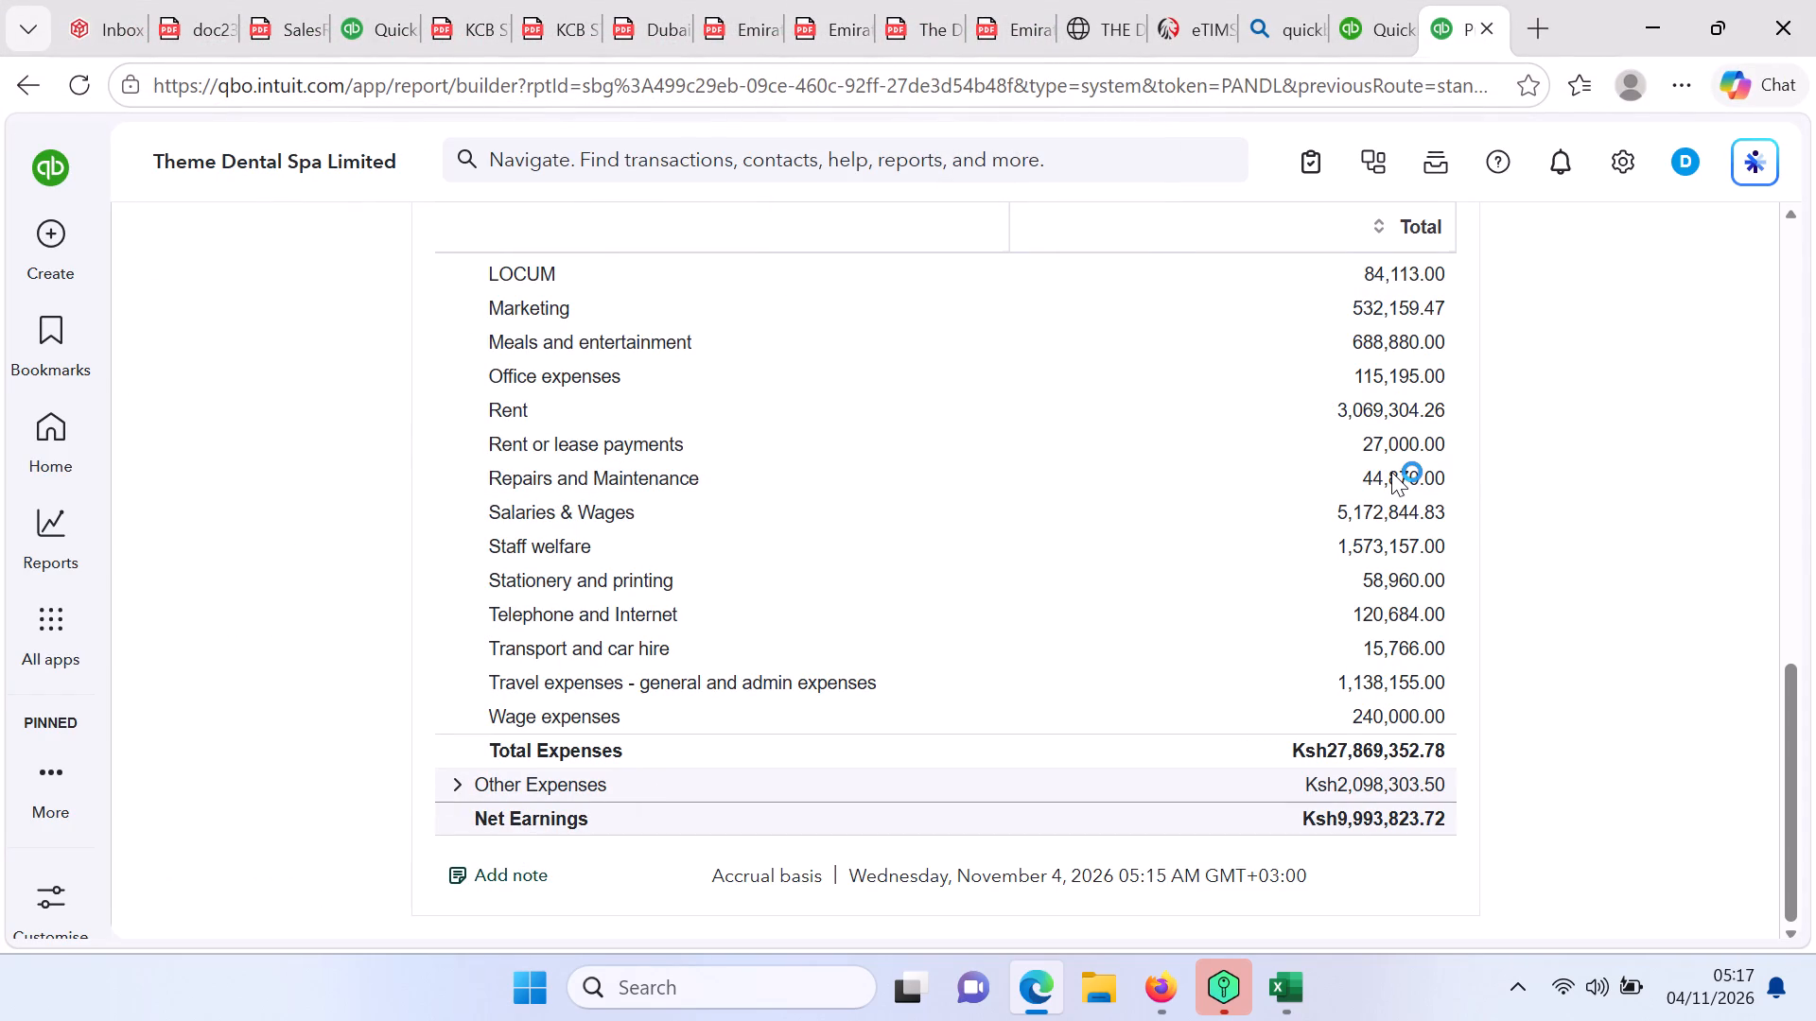
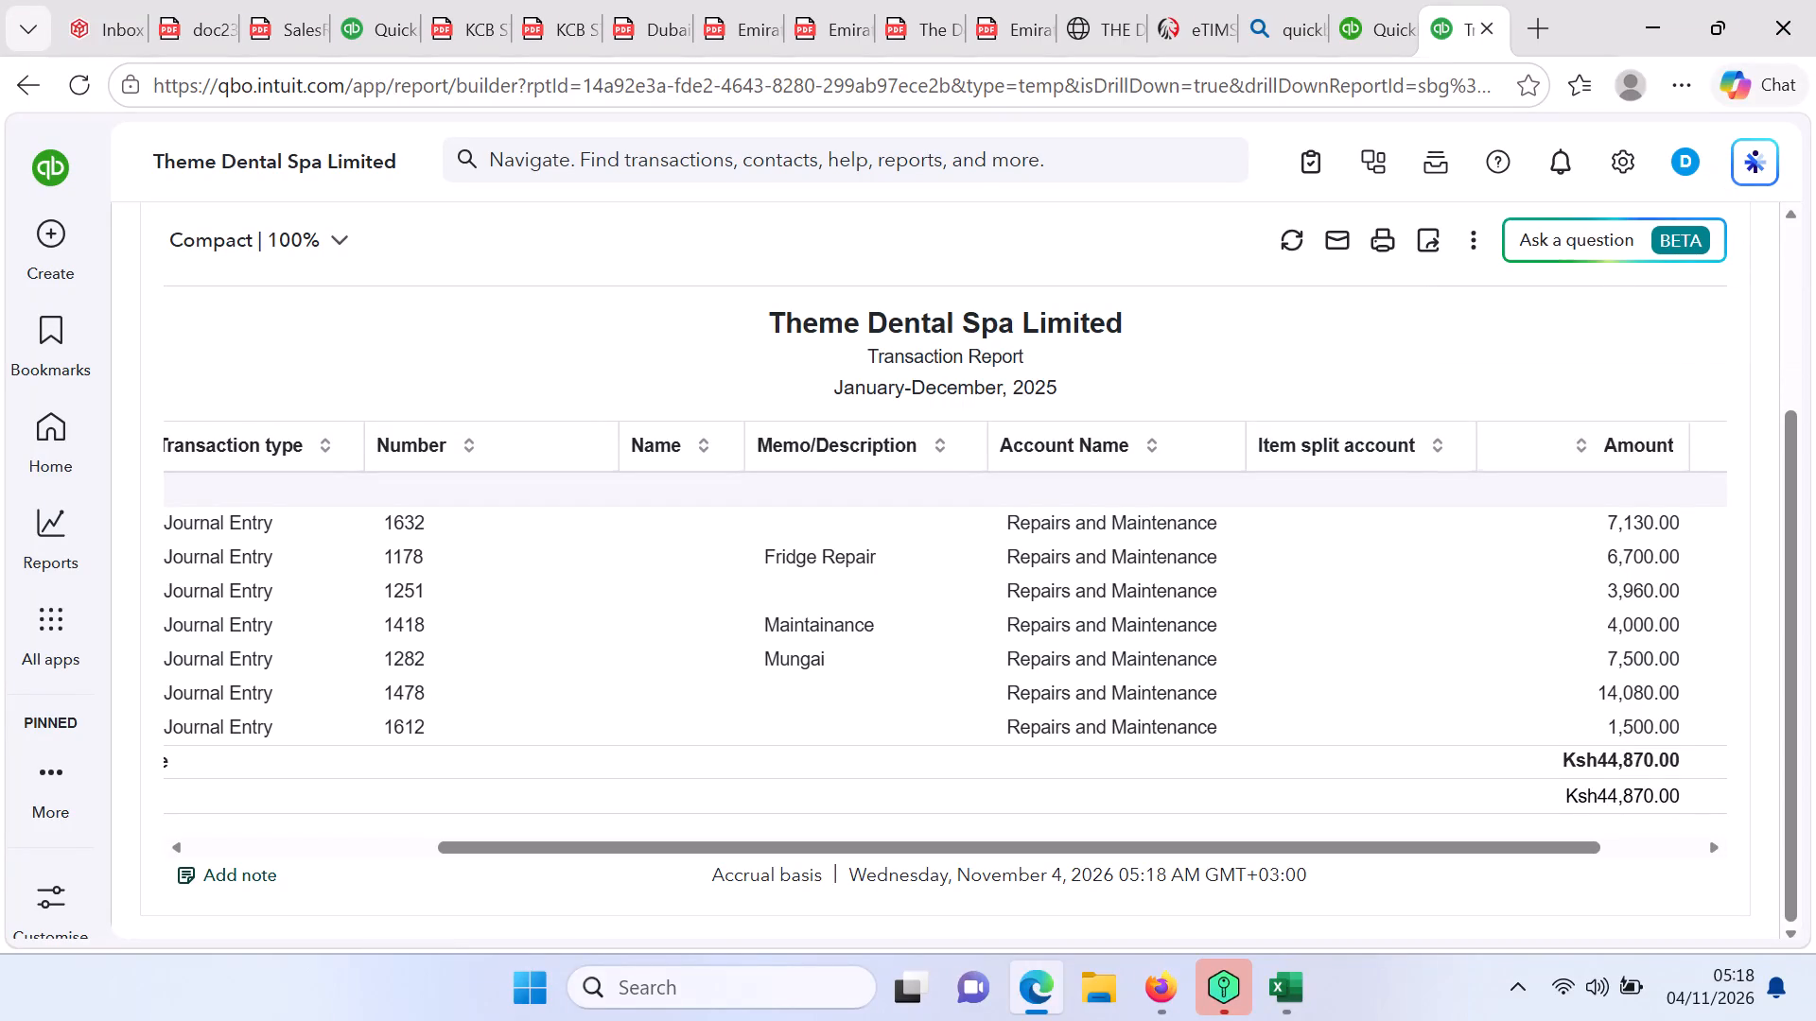
Open journal entry 1282, the 7,500.00 line, from the Repairs and Maintenance transaction report.
left_click(1626, 652)
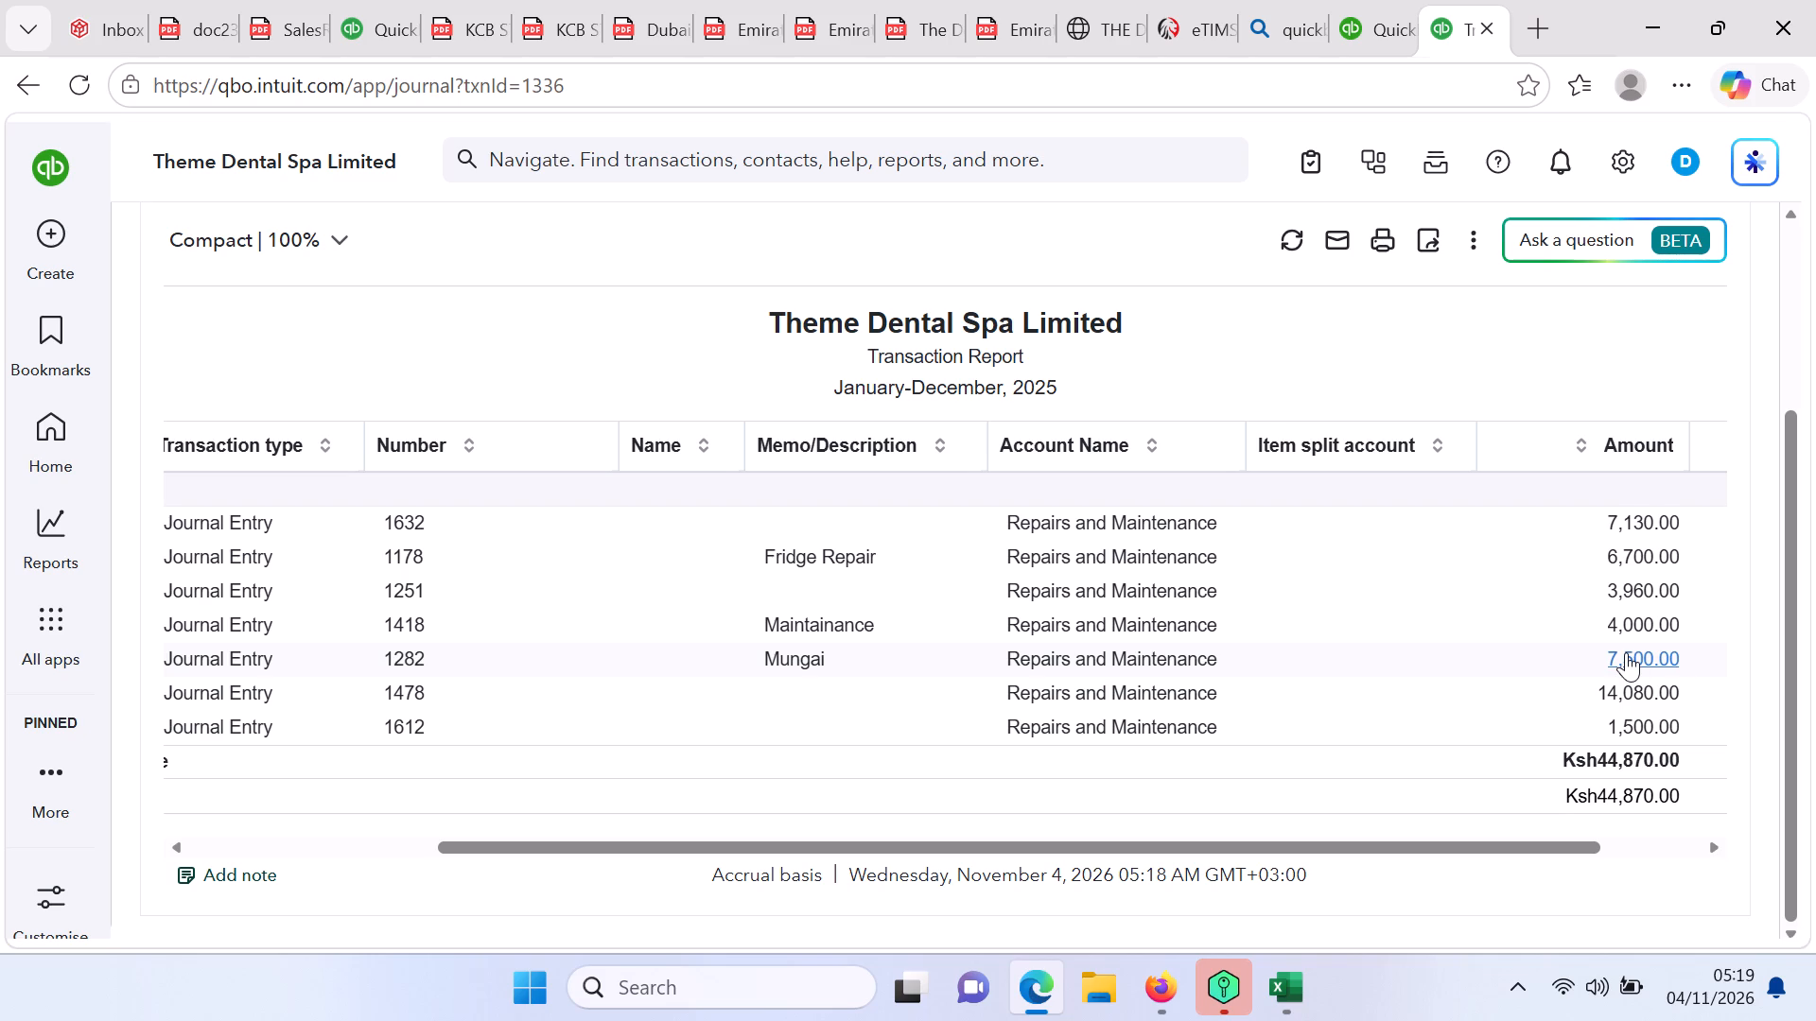
left_click(1626, 652)
key("space")
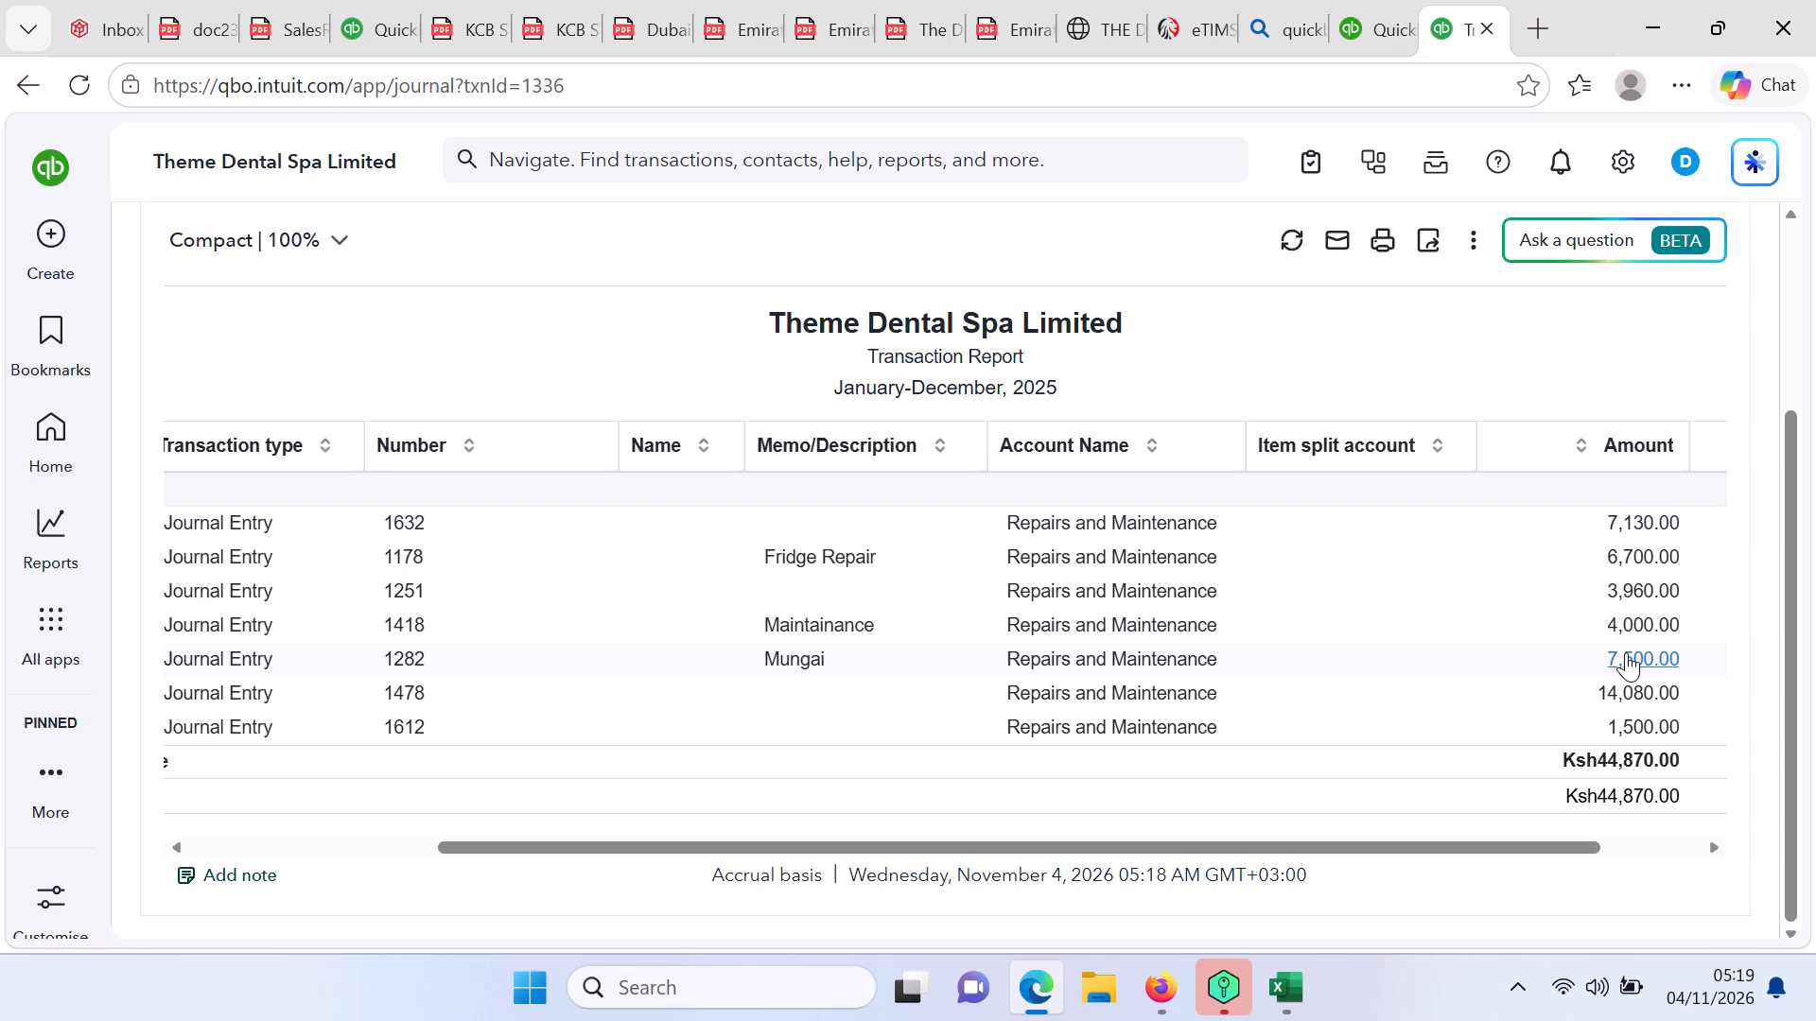
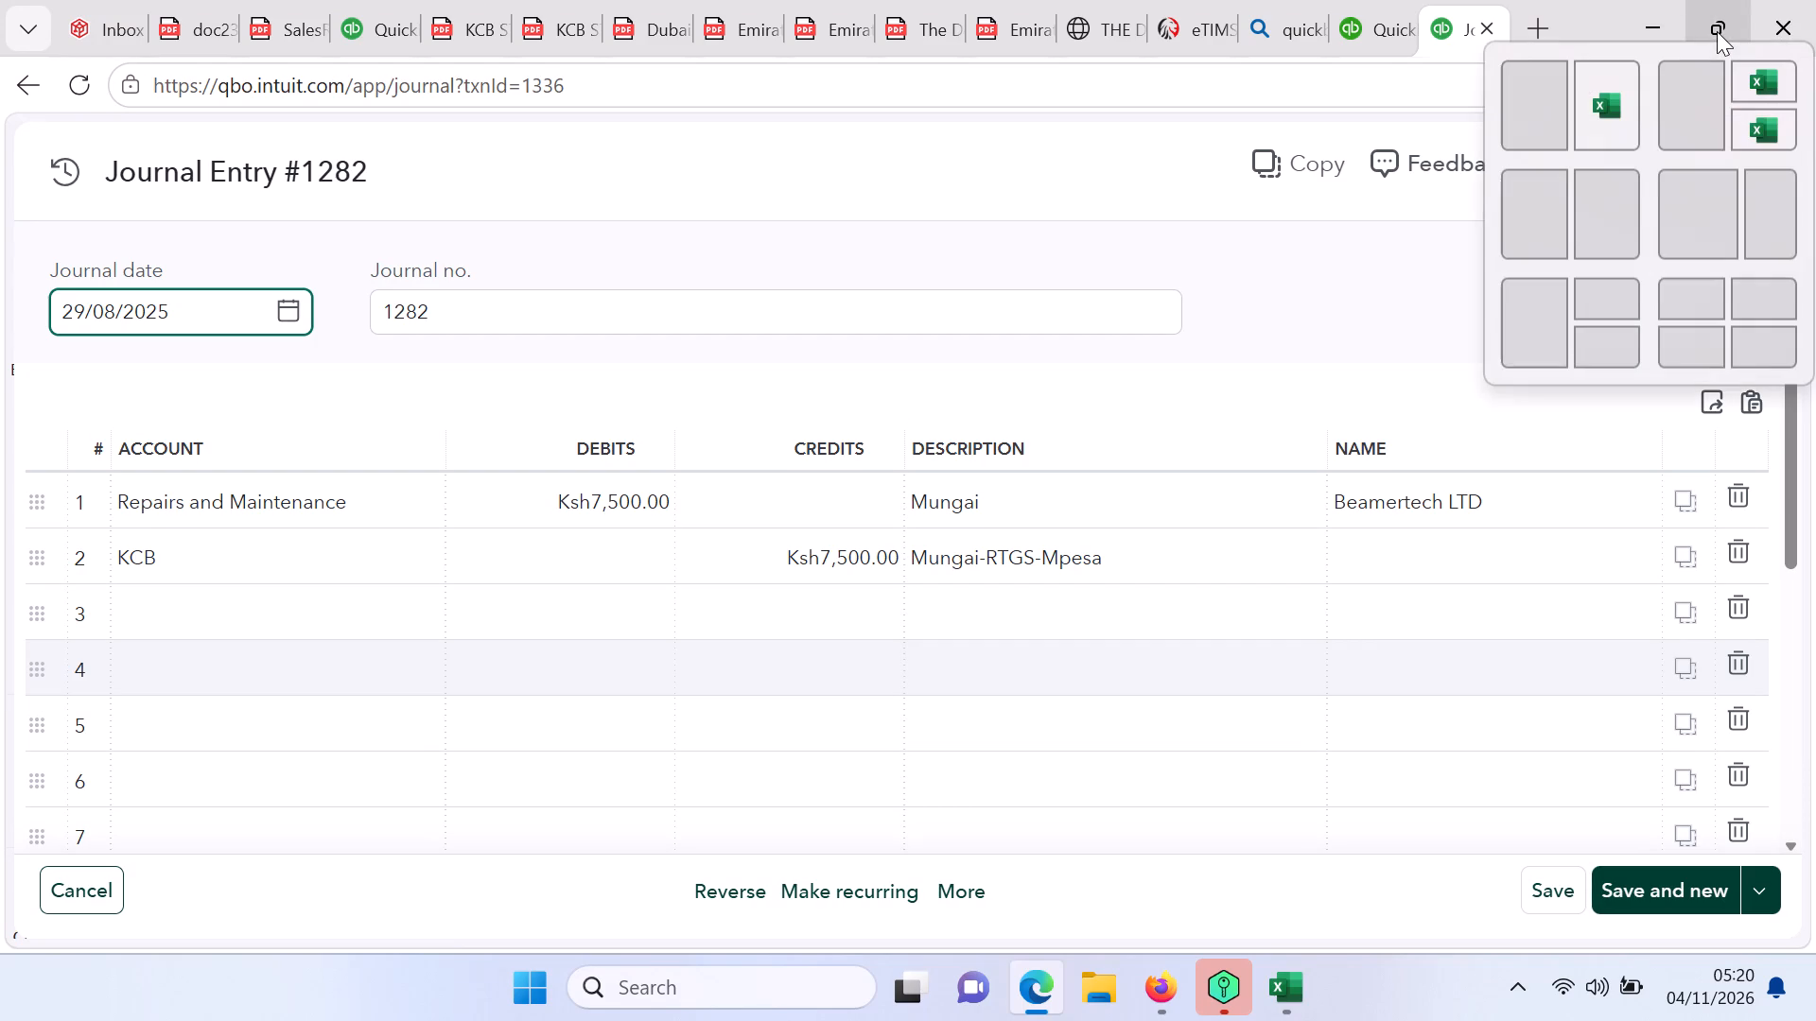
Arrange the journal entry window side by side with the Excel List of payments sheet.
left_click(1562, 98)
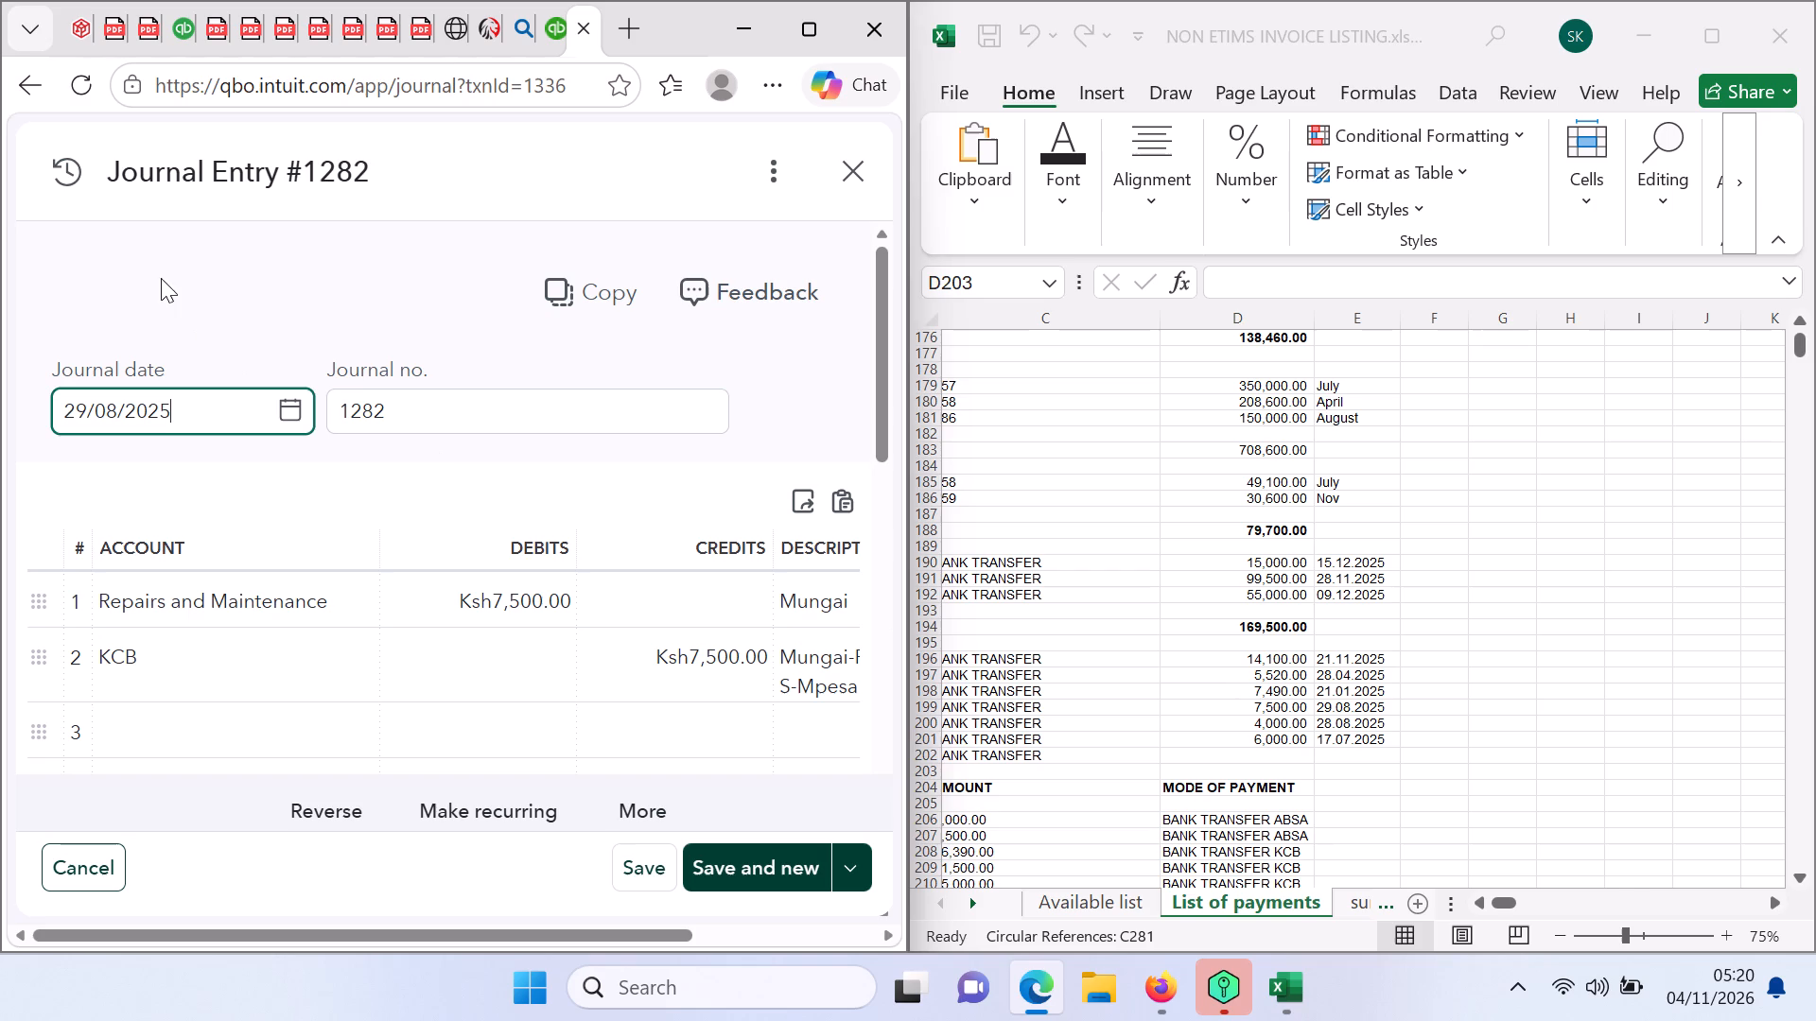
Review the journal entries behind the 7,130 and 6,700 lines of the Repairs and Maintenance transaction report, returning to the report.
left_click(21, 89)
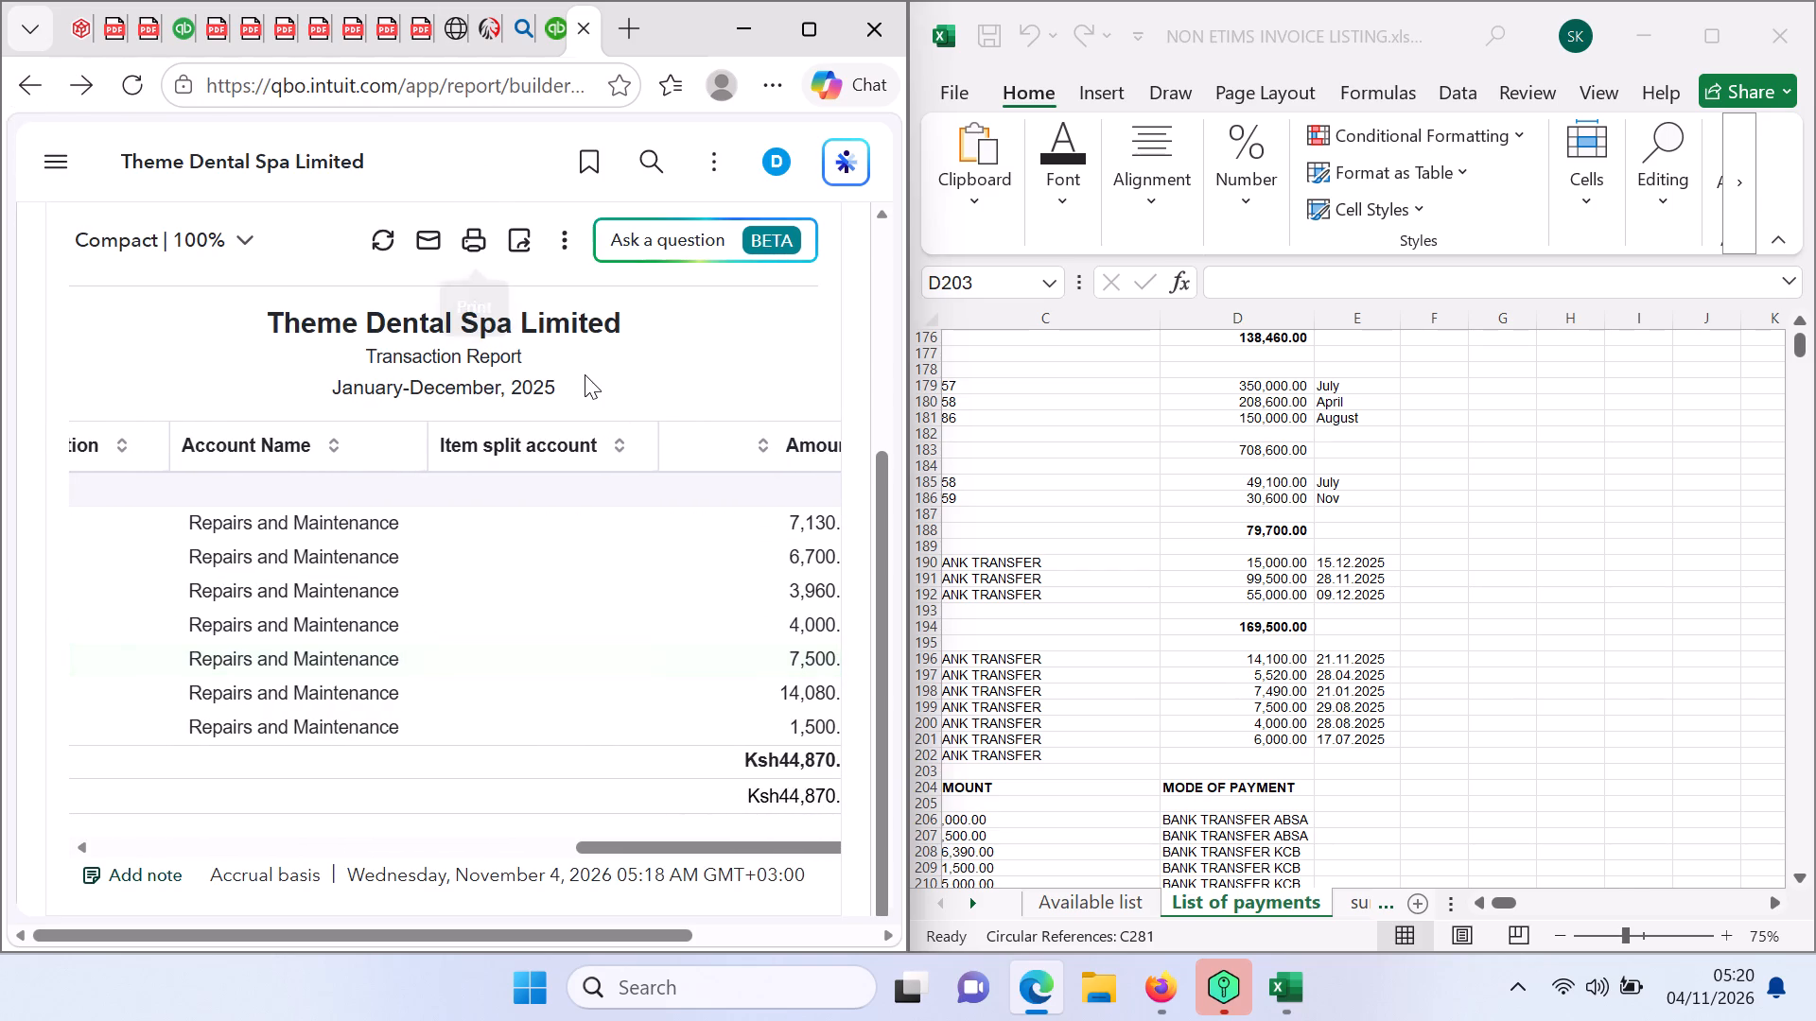
left_click(808, 526)
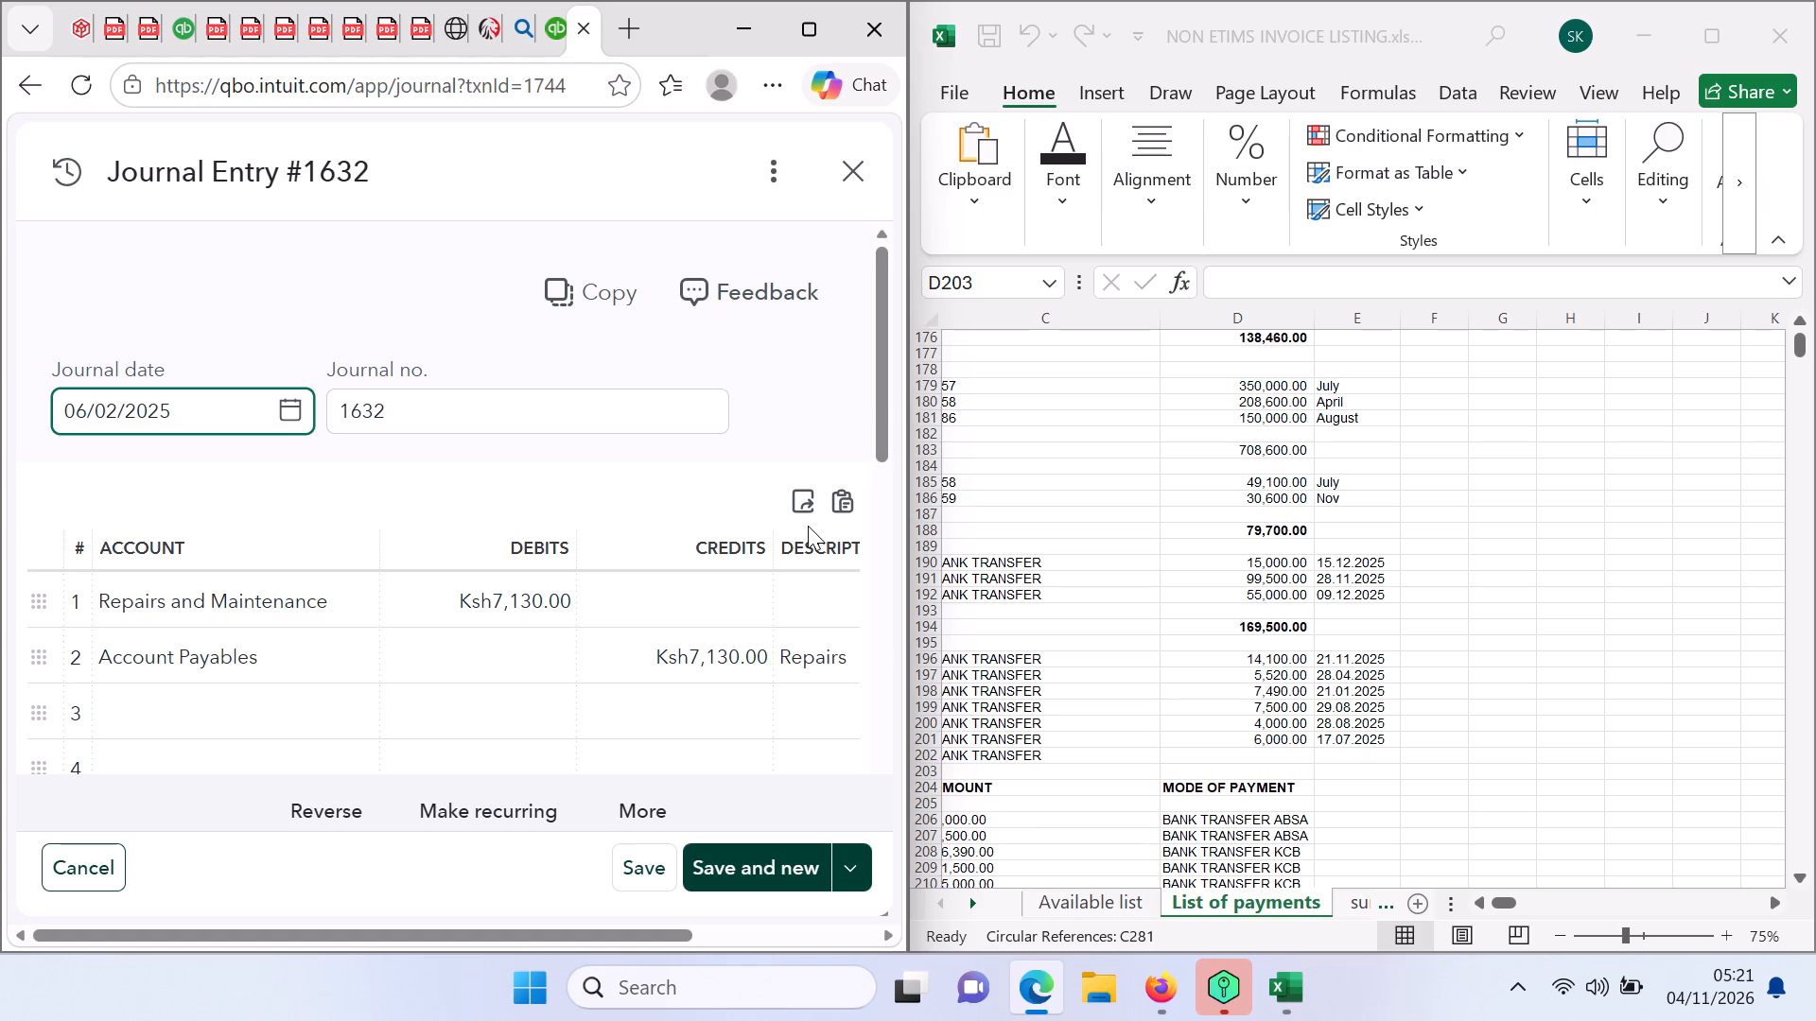
left_click(23, 87)
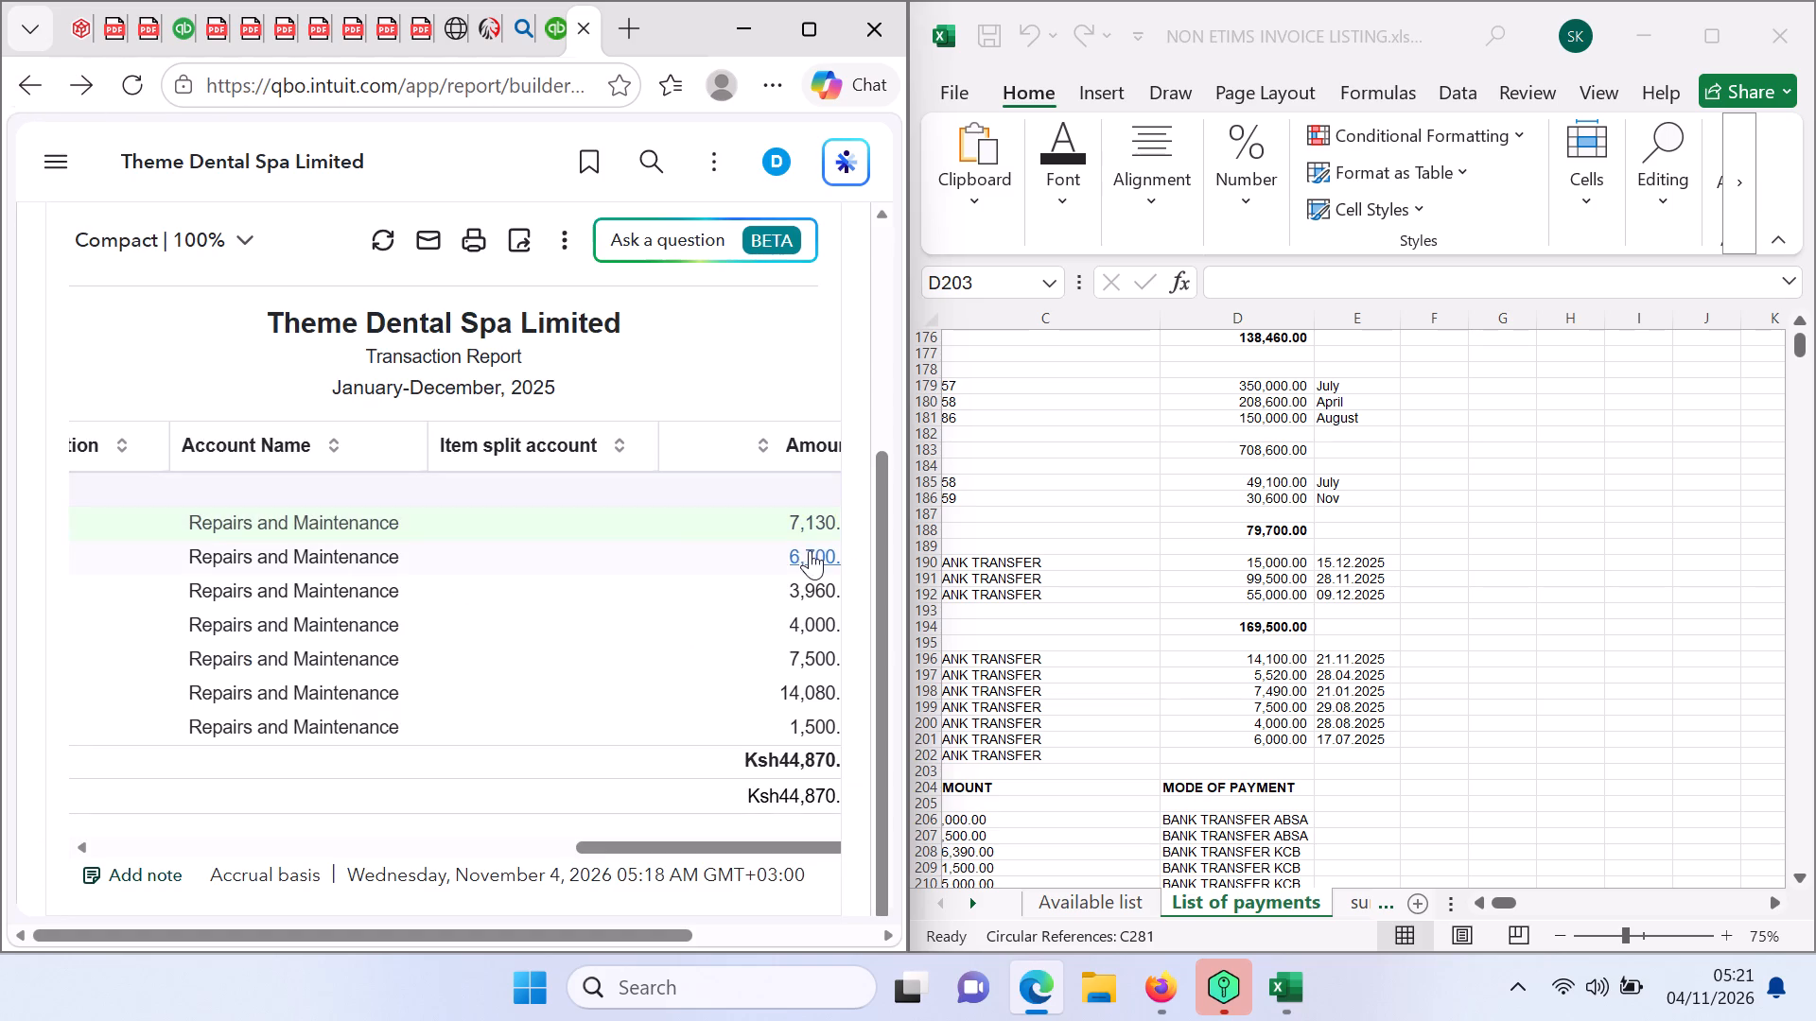
left_click(805, 556)
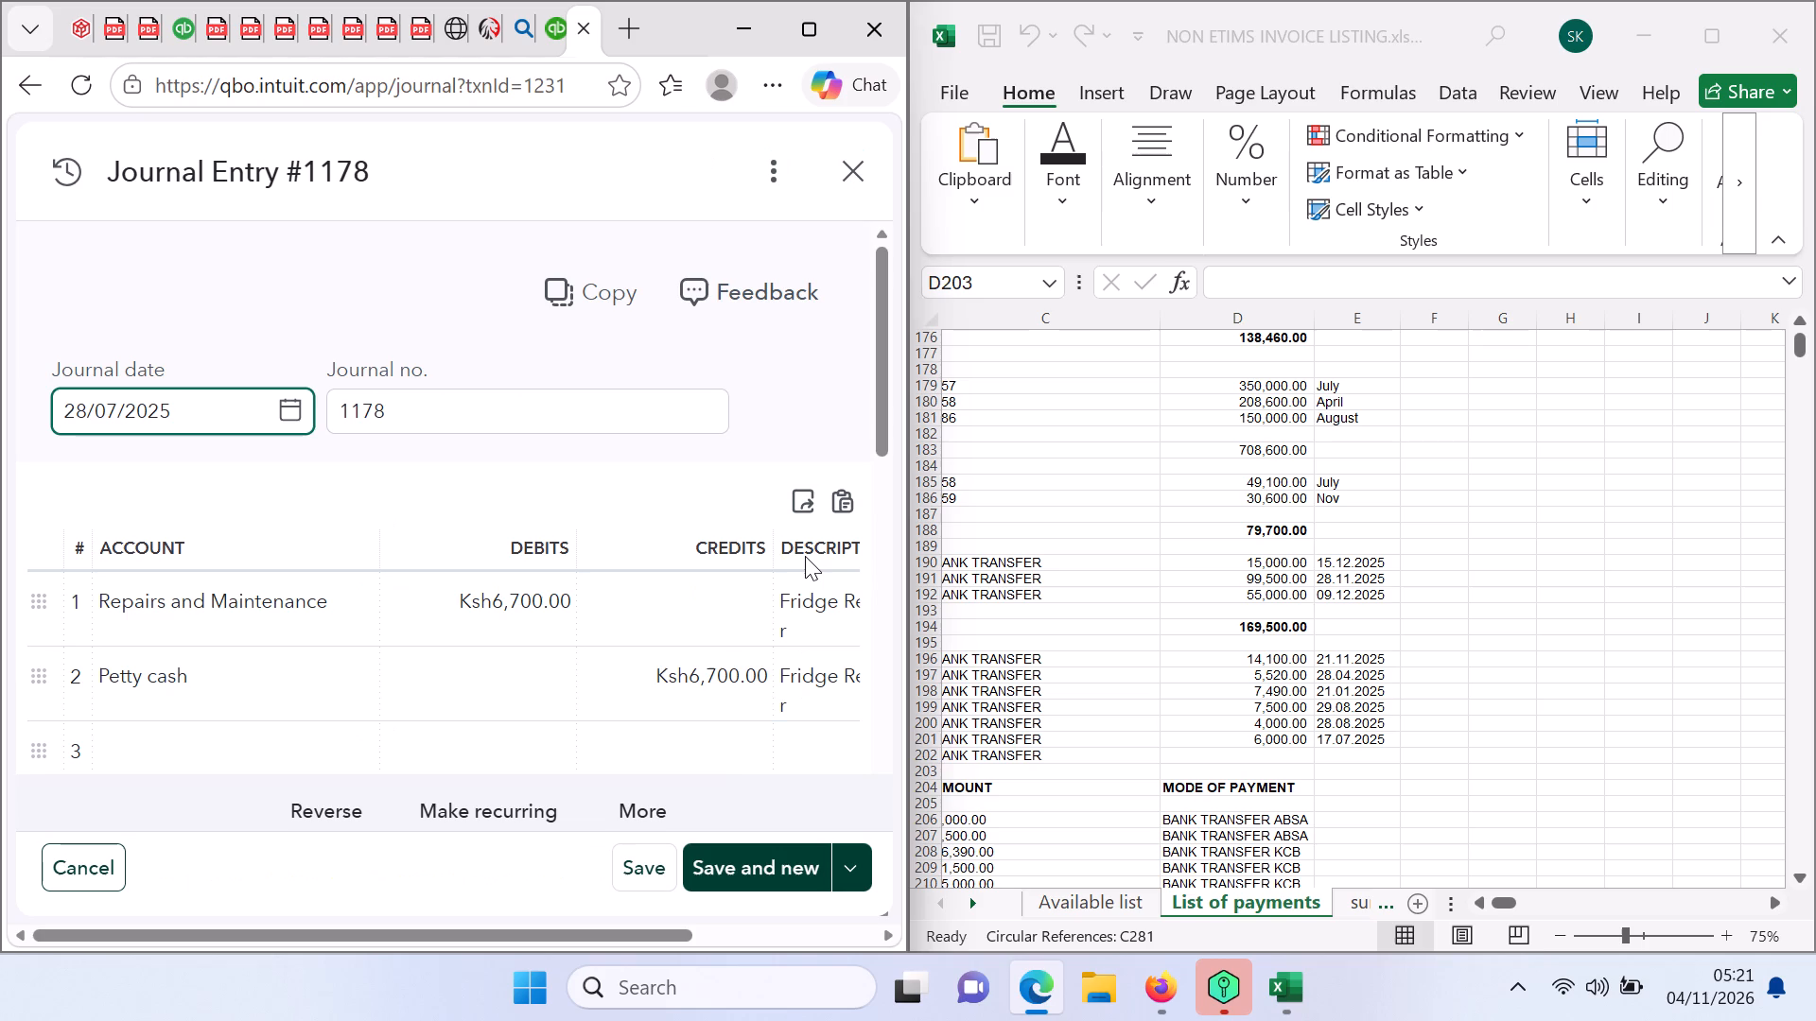
left_click(25, 87)
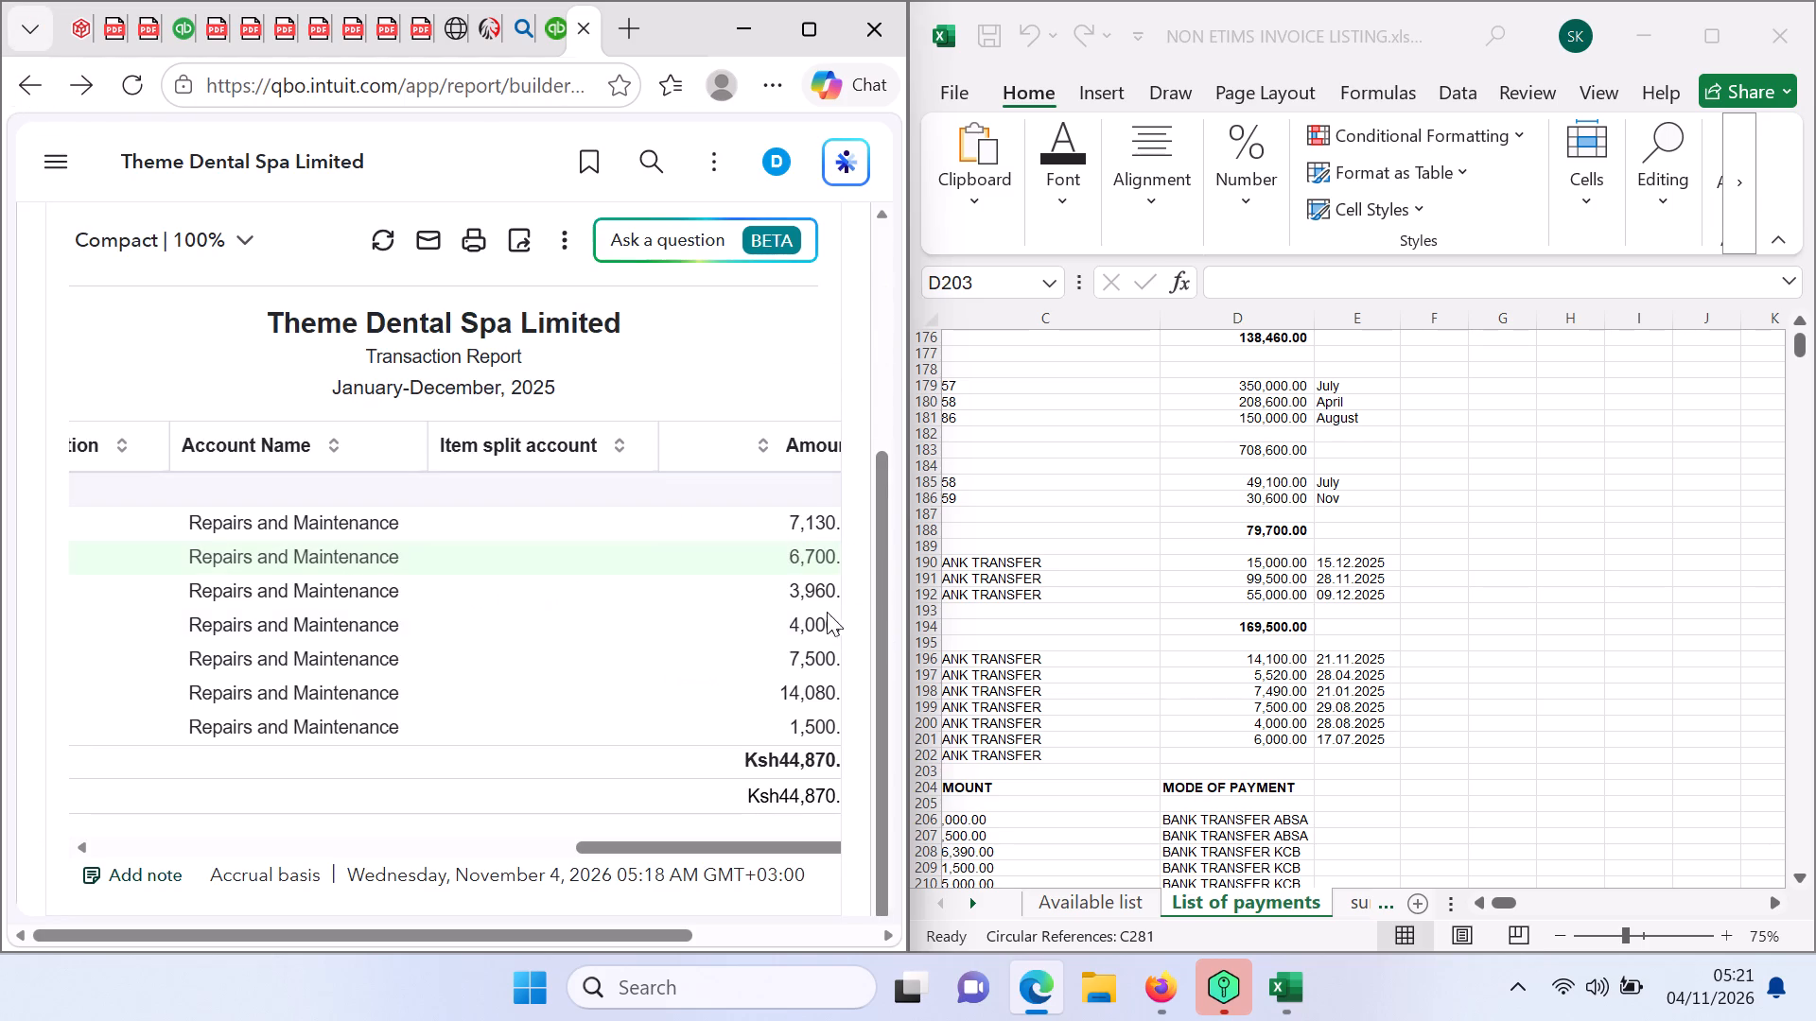
Reopen the journal entry behind the 7,500 line of the Repairs and Maintenance report.
left_click(808, 659)
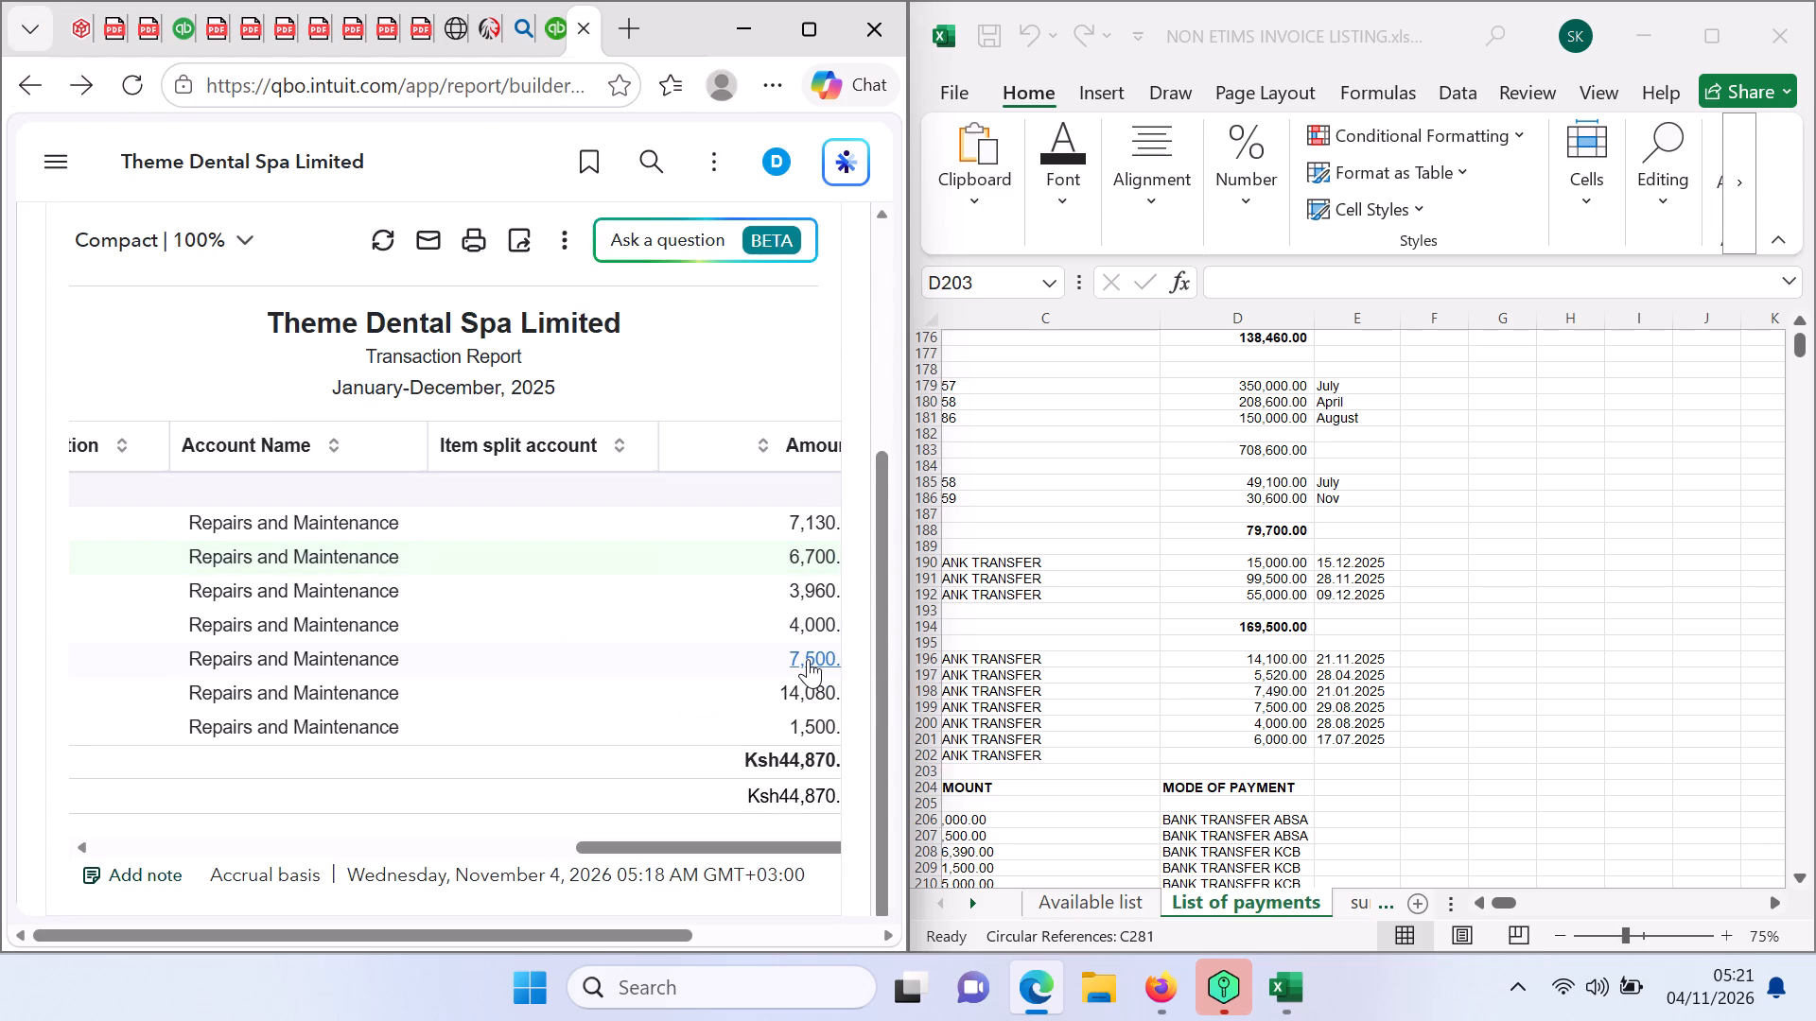
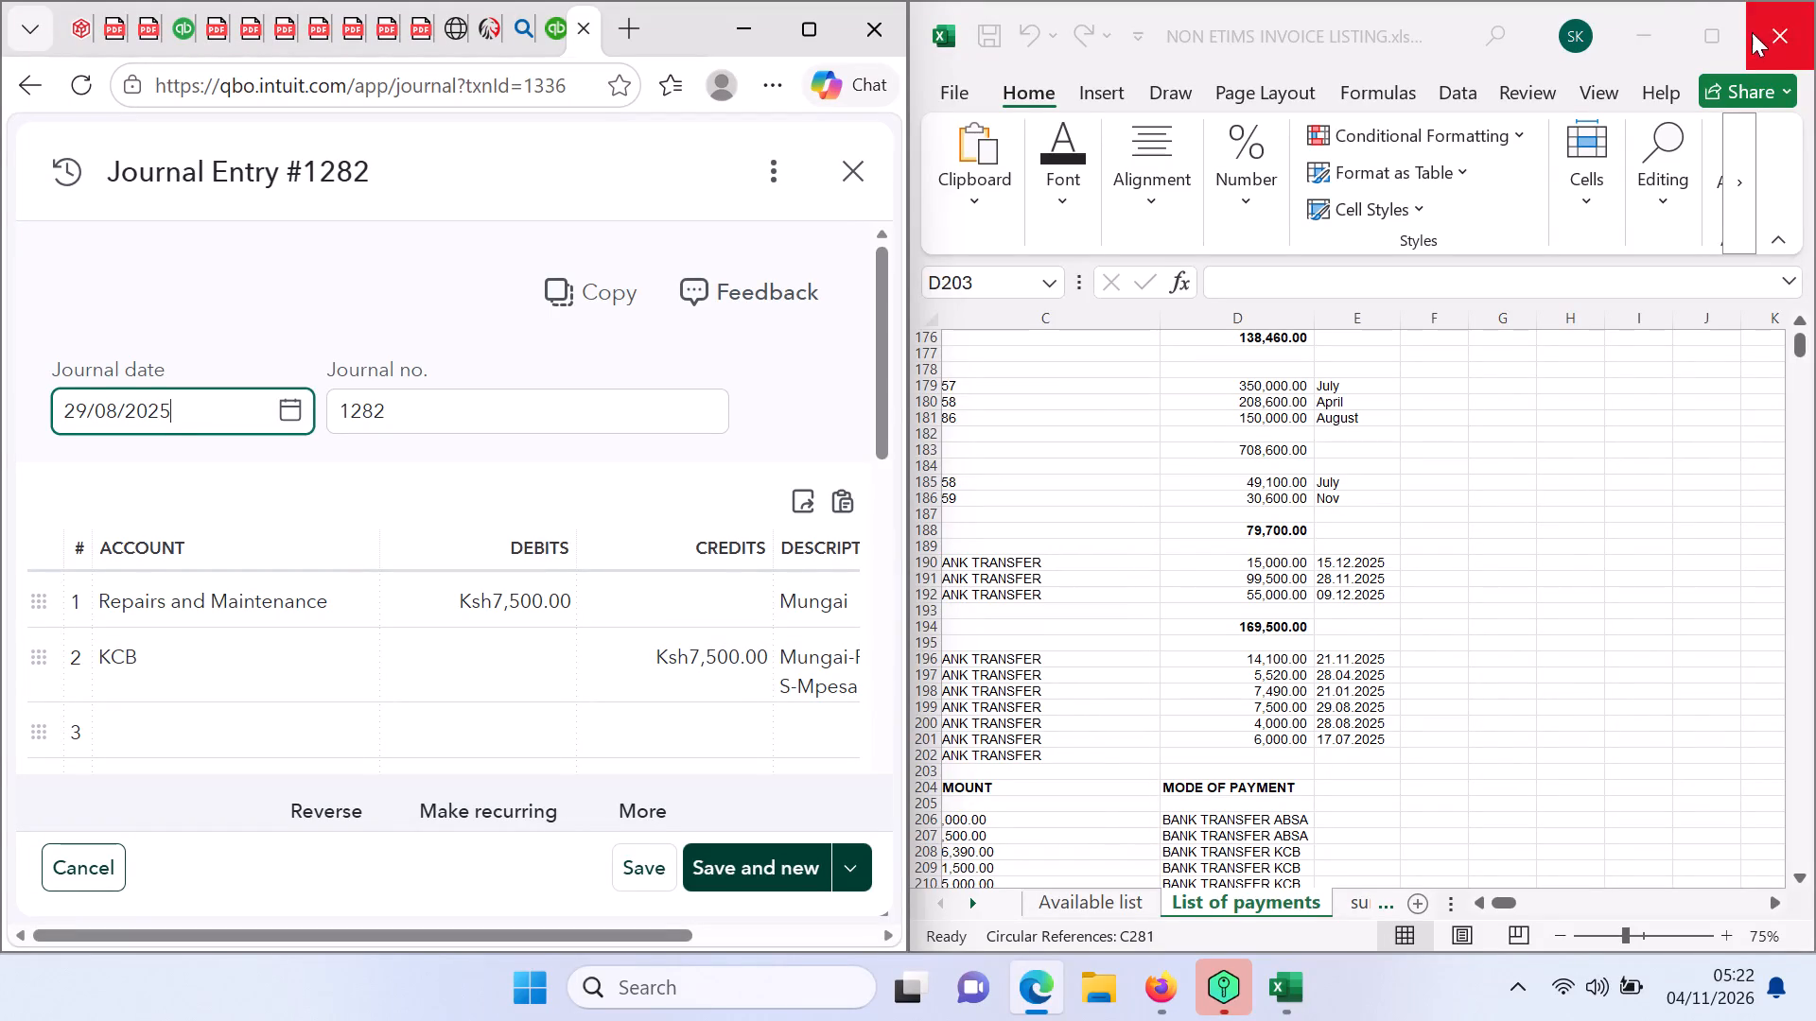
In the full-size List of payments sheet, add an AutoSum of the BEAMERTECH LTD payments (D196:D201) in cell D202.
left_click(1695, 31)
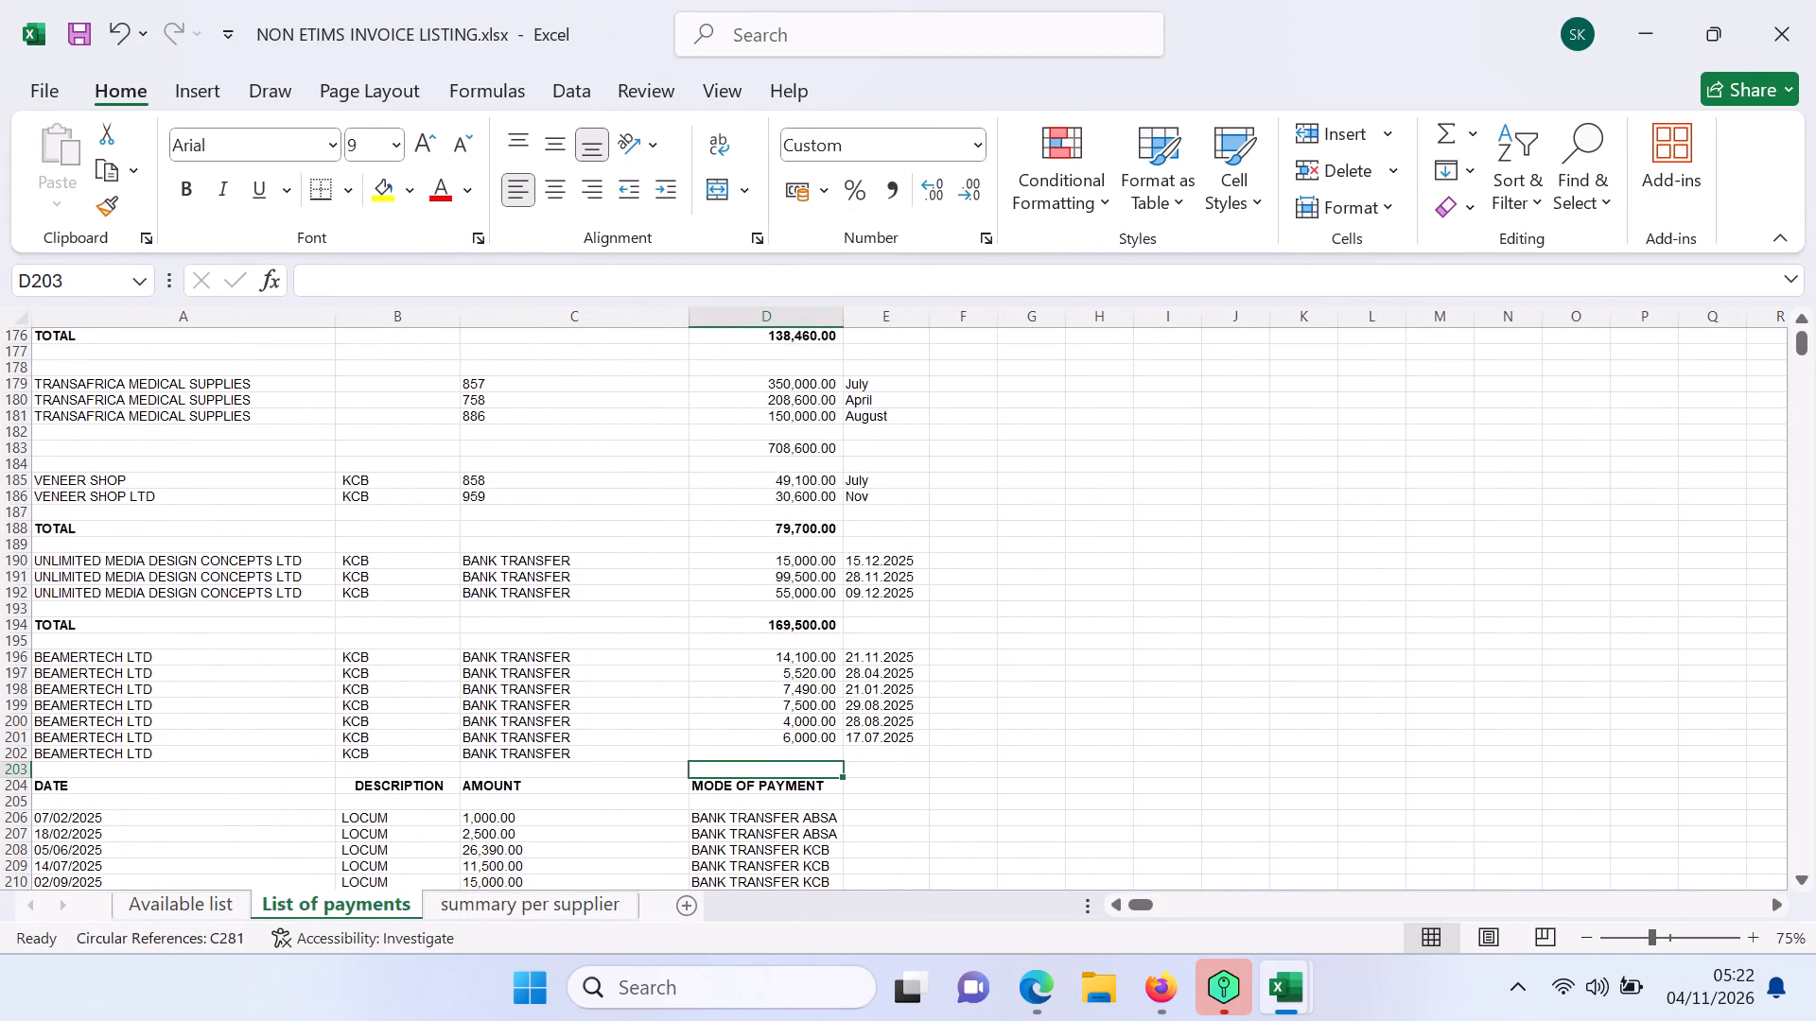
left_click(794, 756)
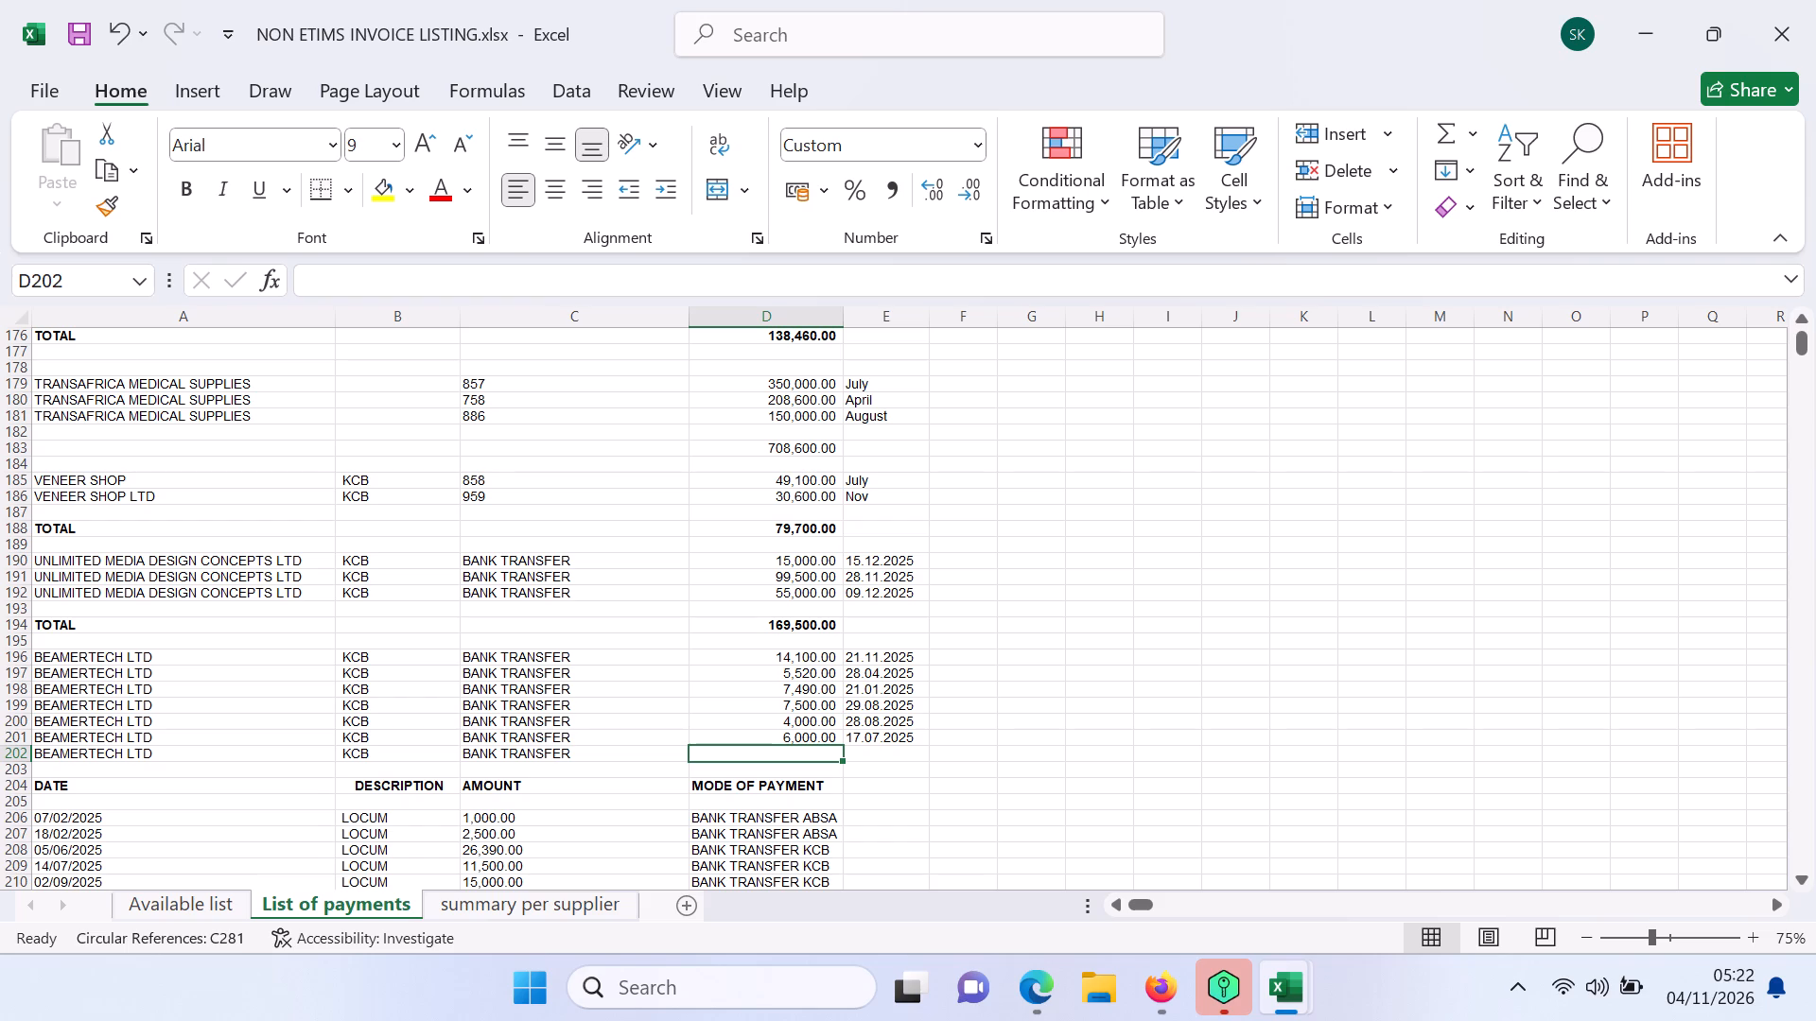
left_click(1446, 127)
key("Return")
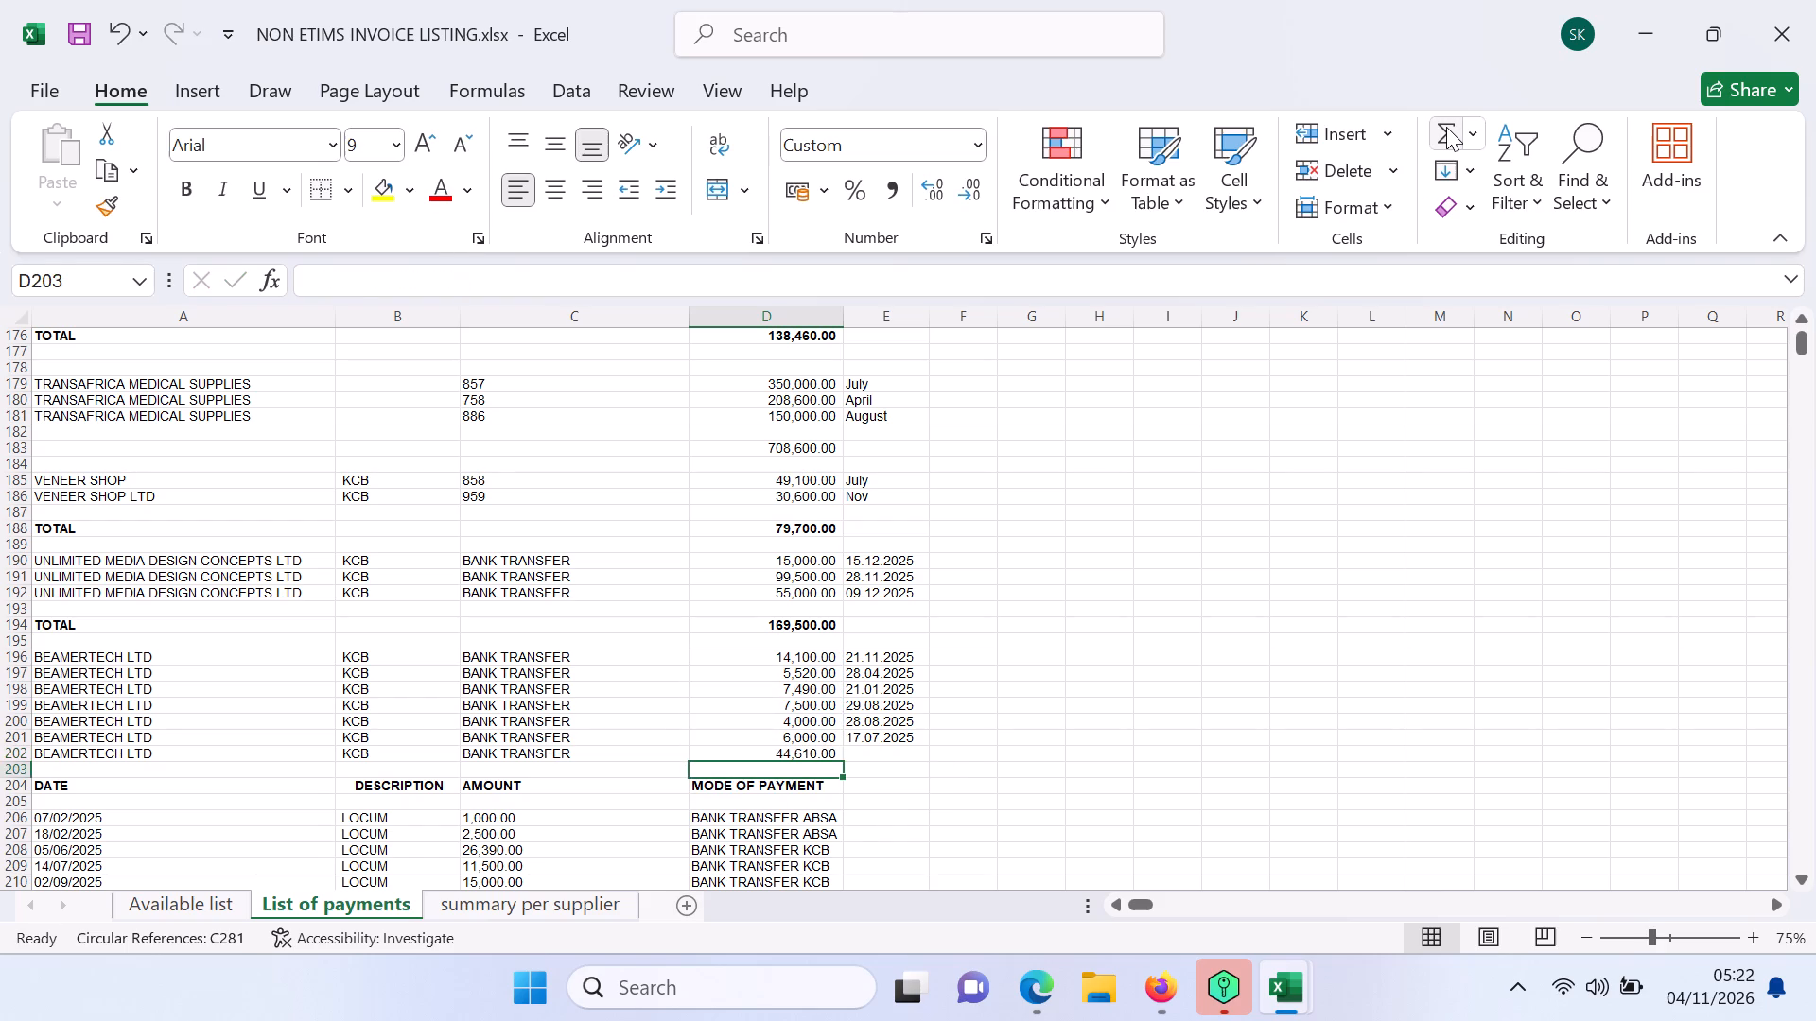
Clear the supplier, bank and payment mode entries from row 202 and label the row TOTAL.
left_click(71, 766)
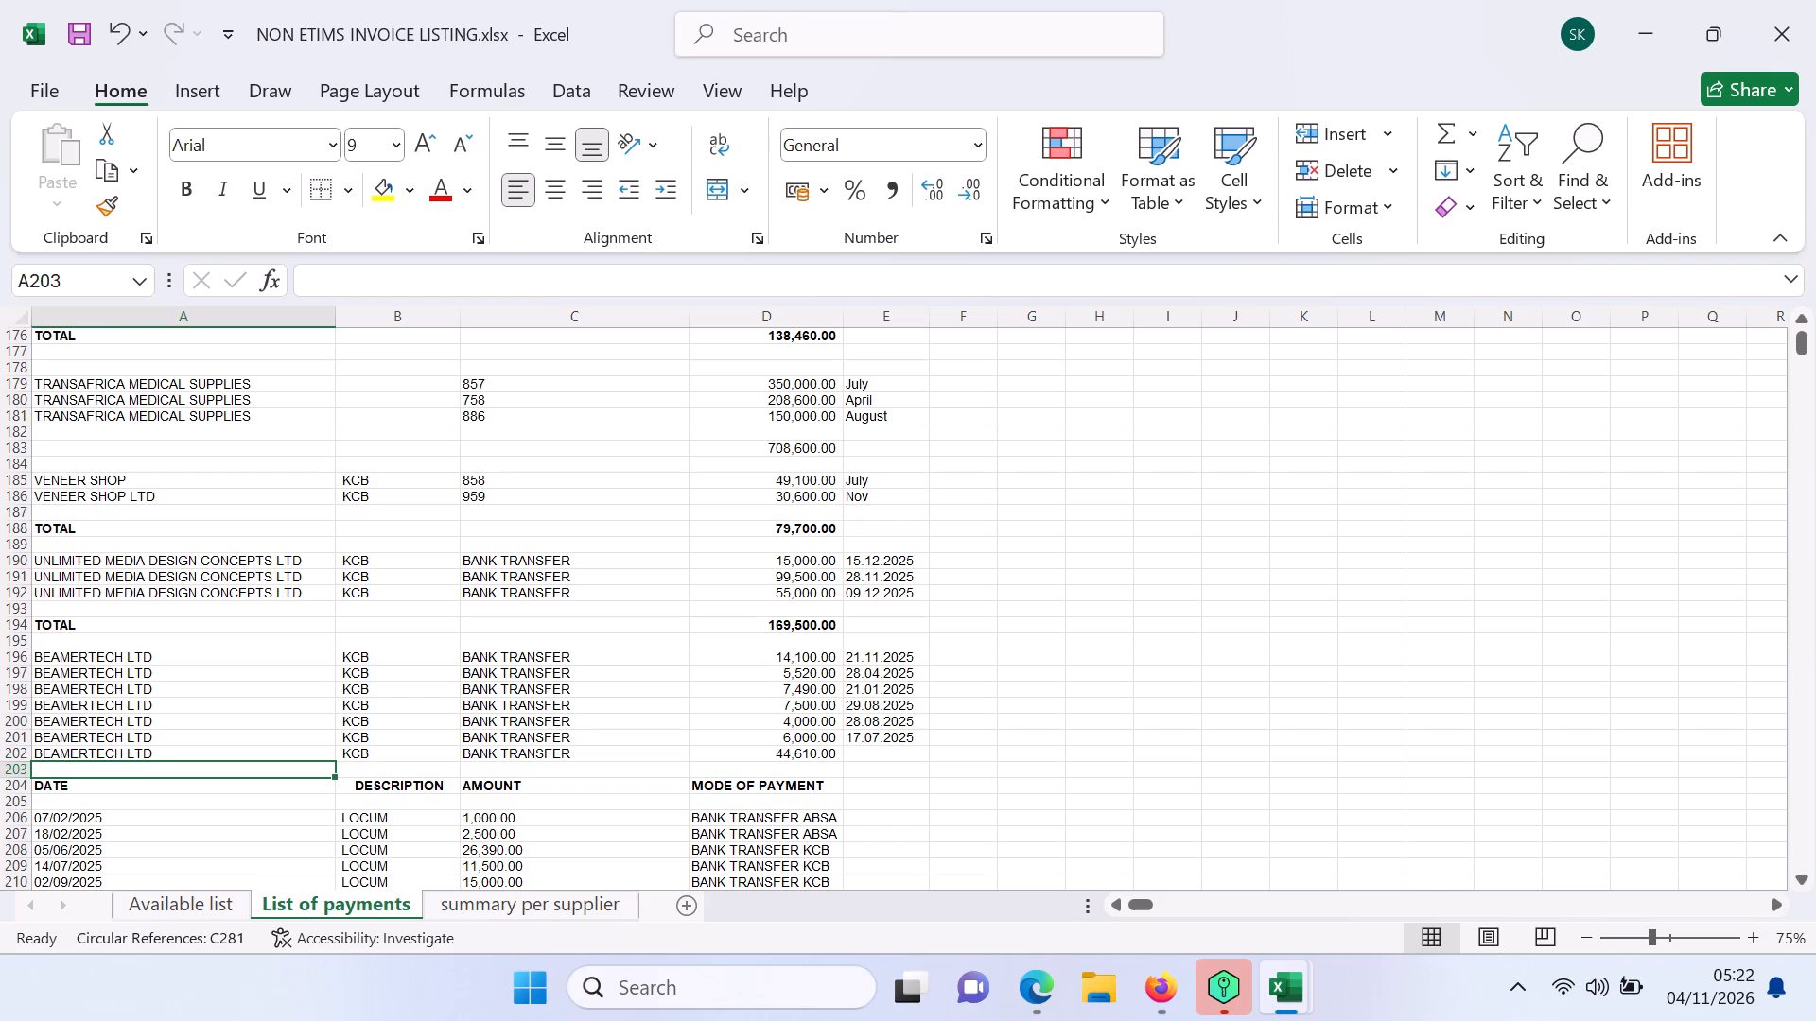
left_click(779, 753)
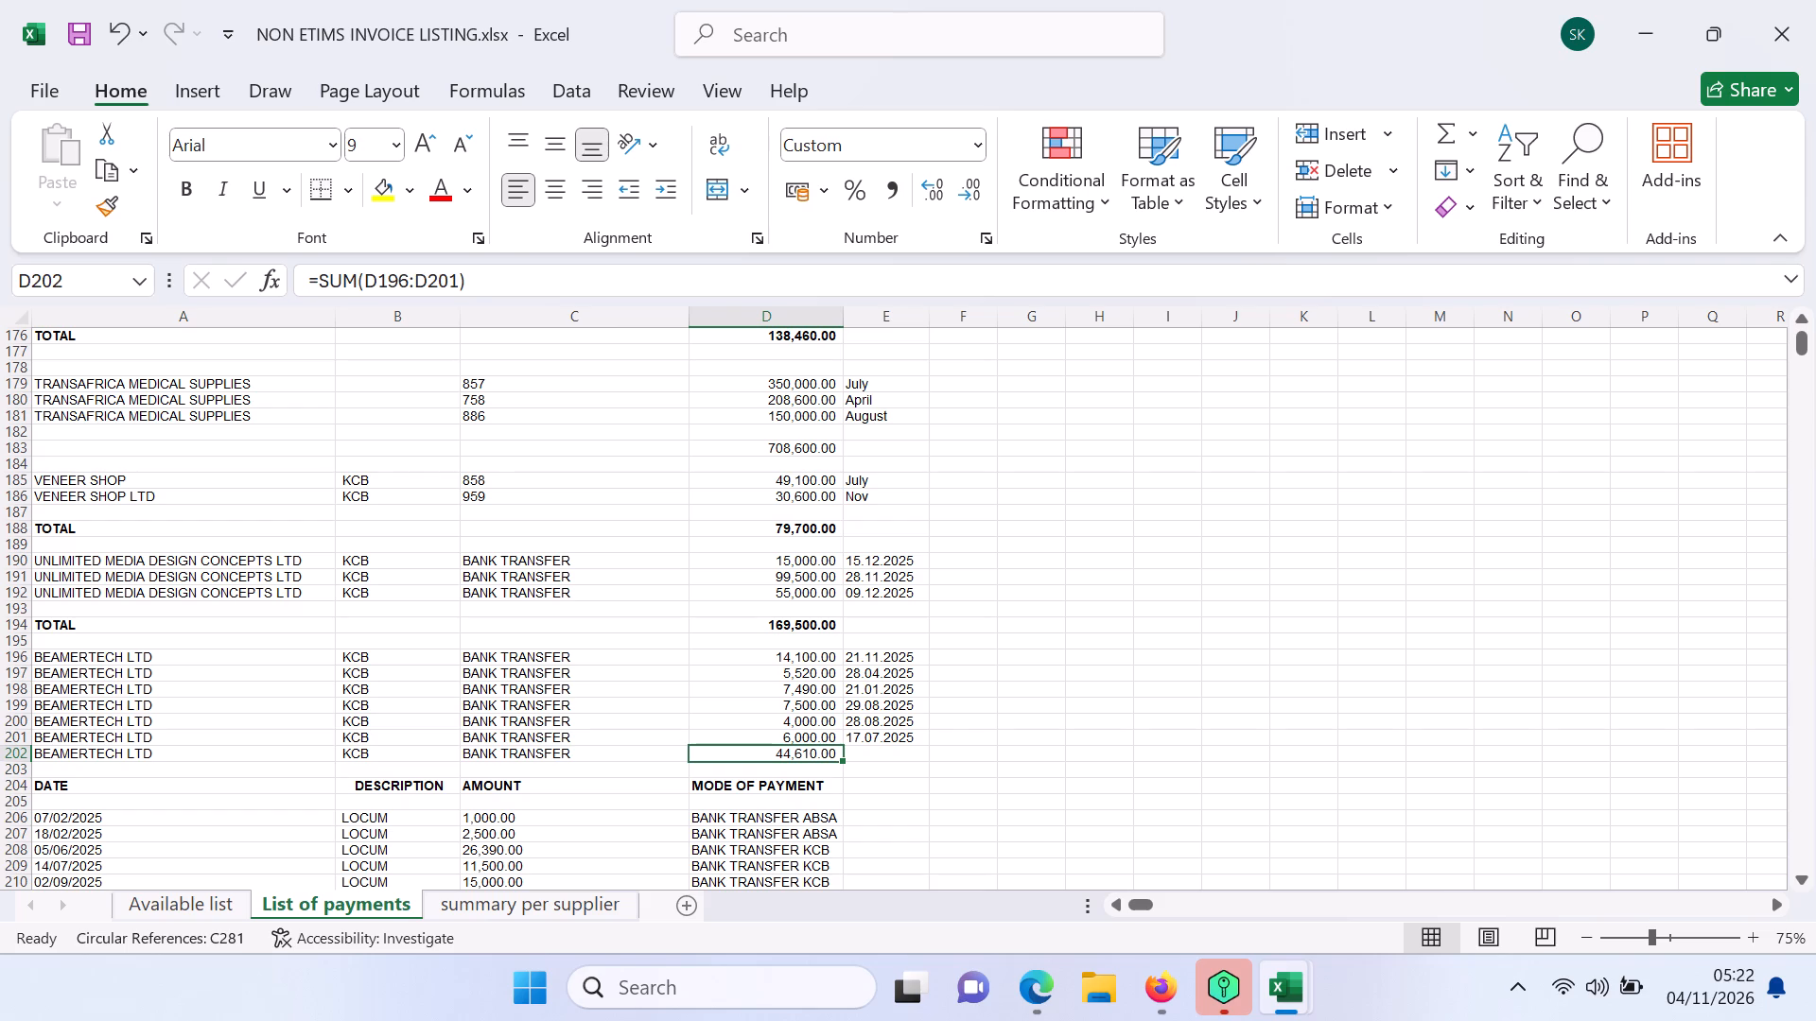
left_click(7, 787)
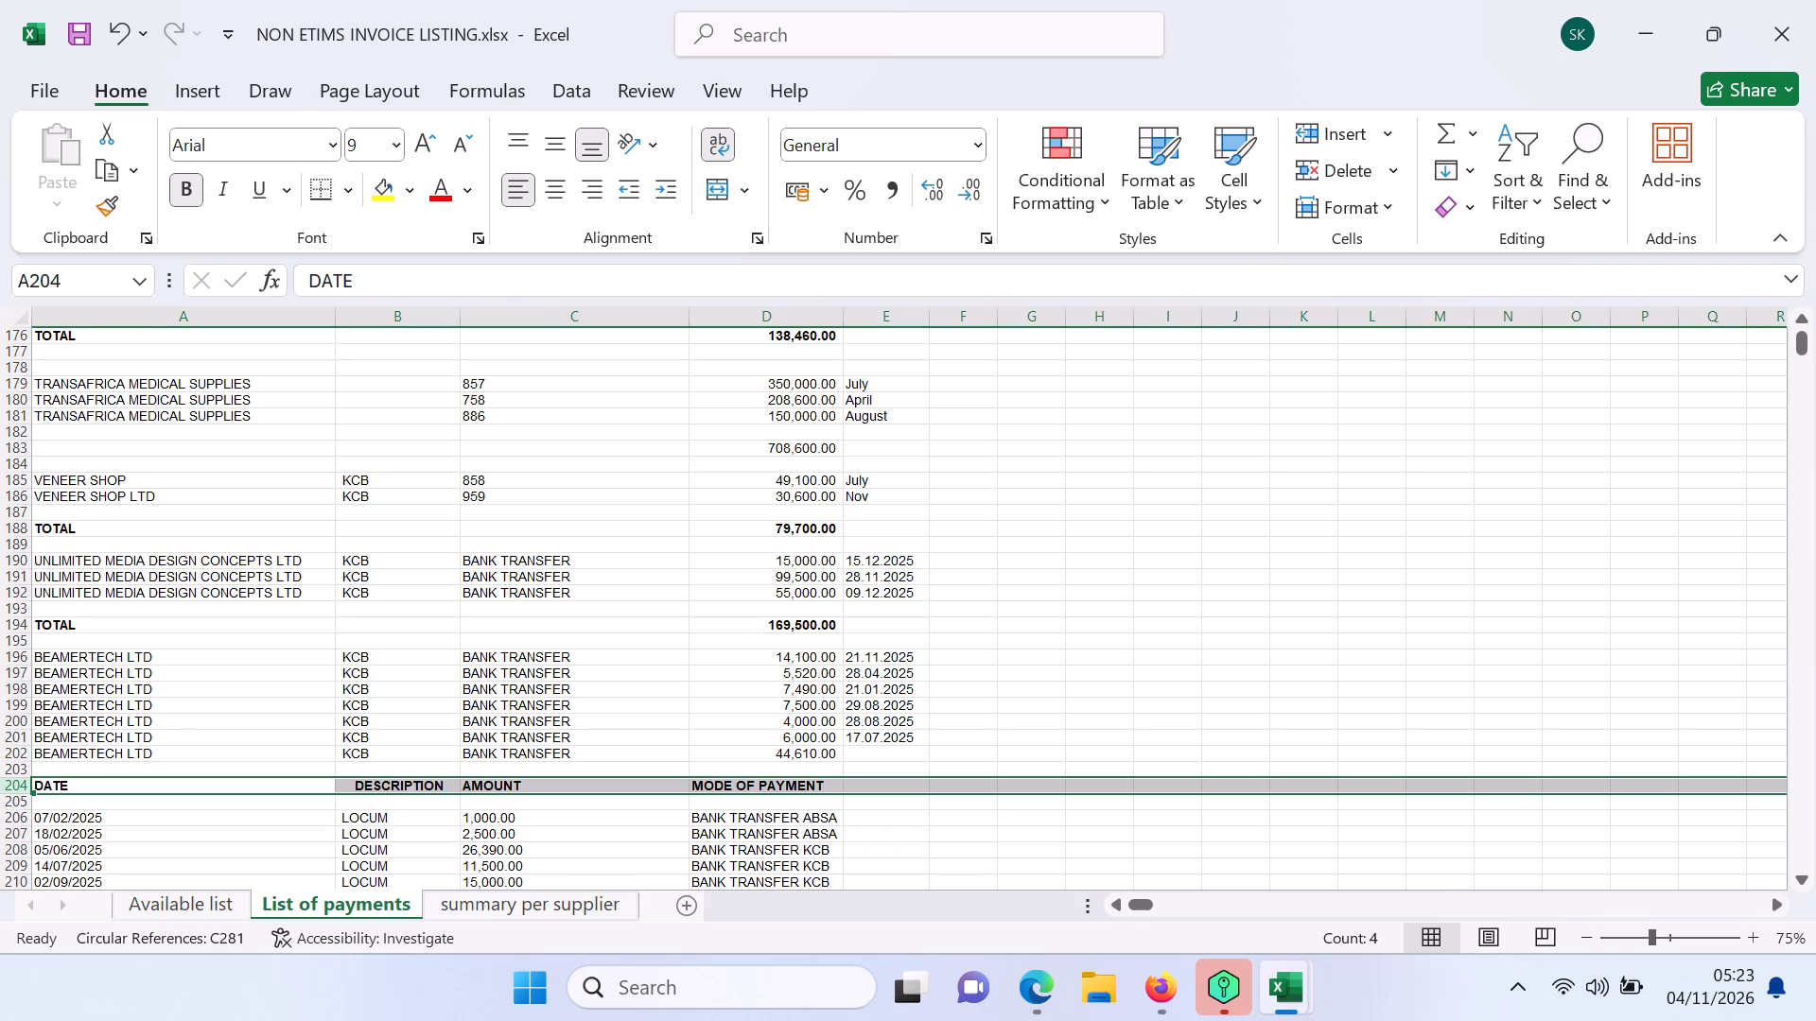
left_click(45, 753)
key("Delete")
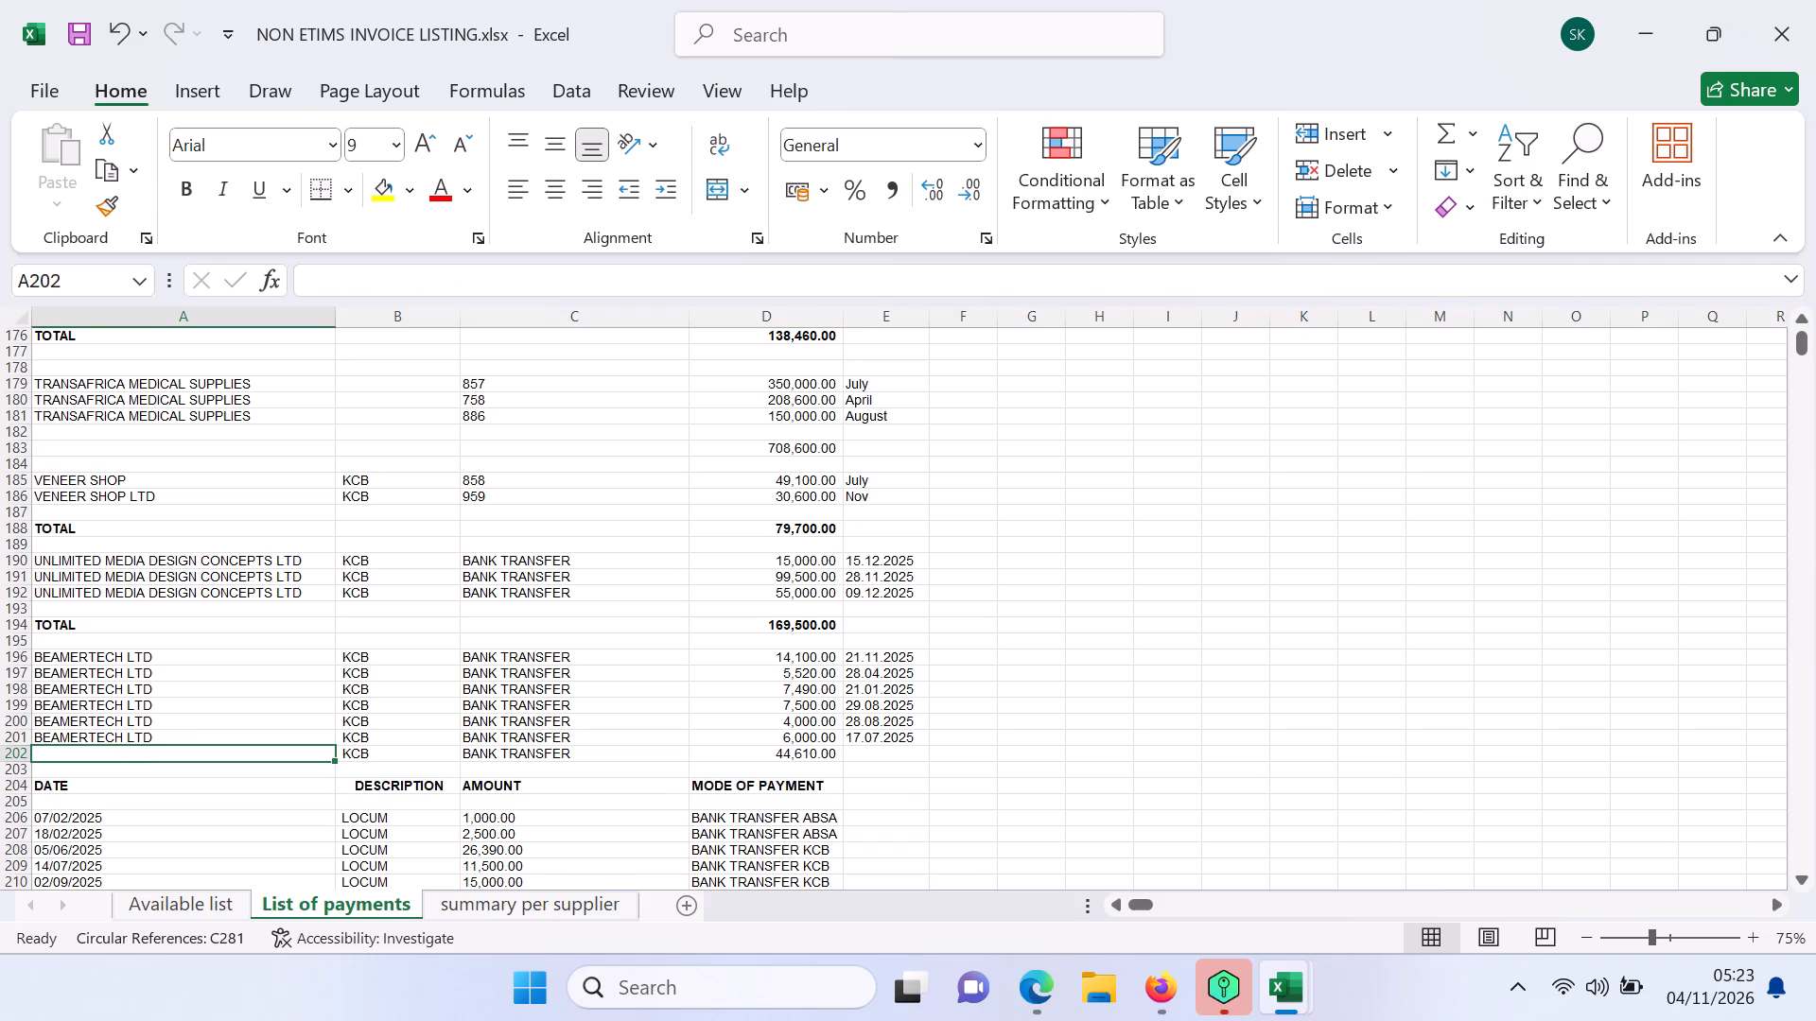
left_click(357, 749)
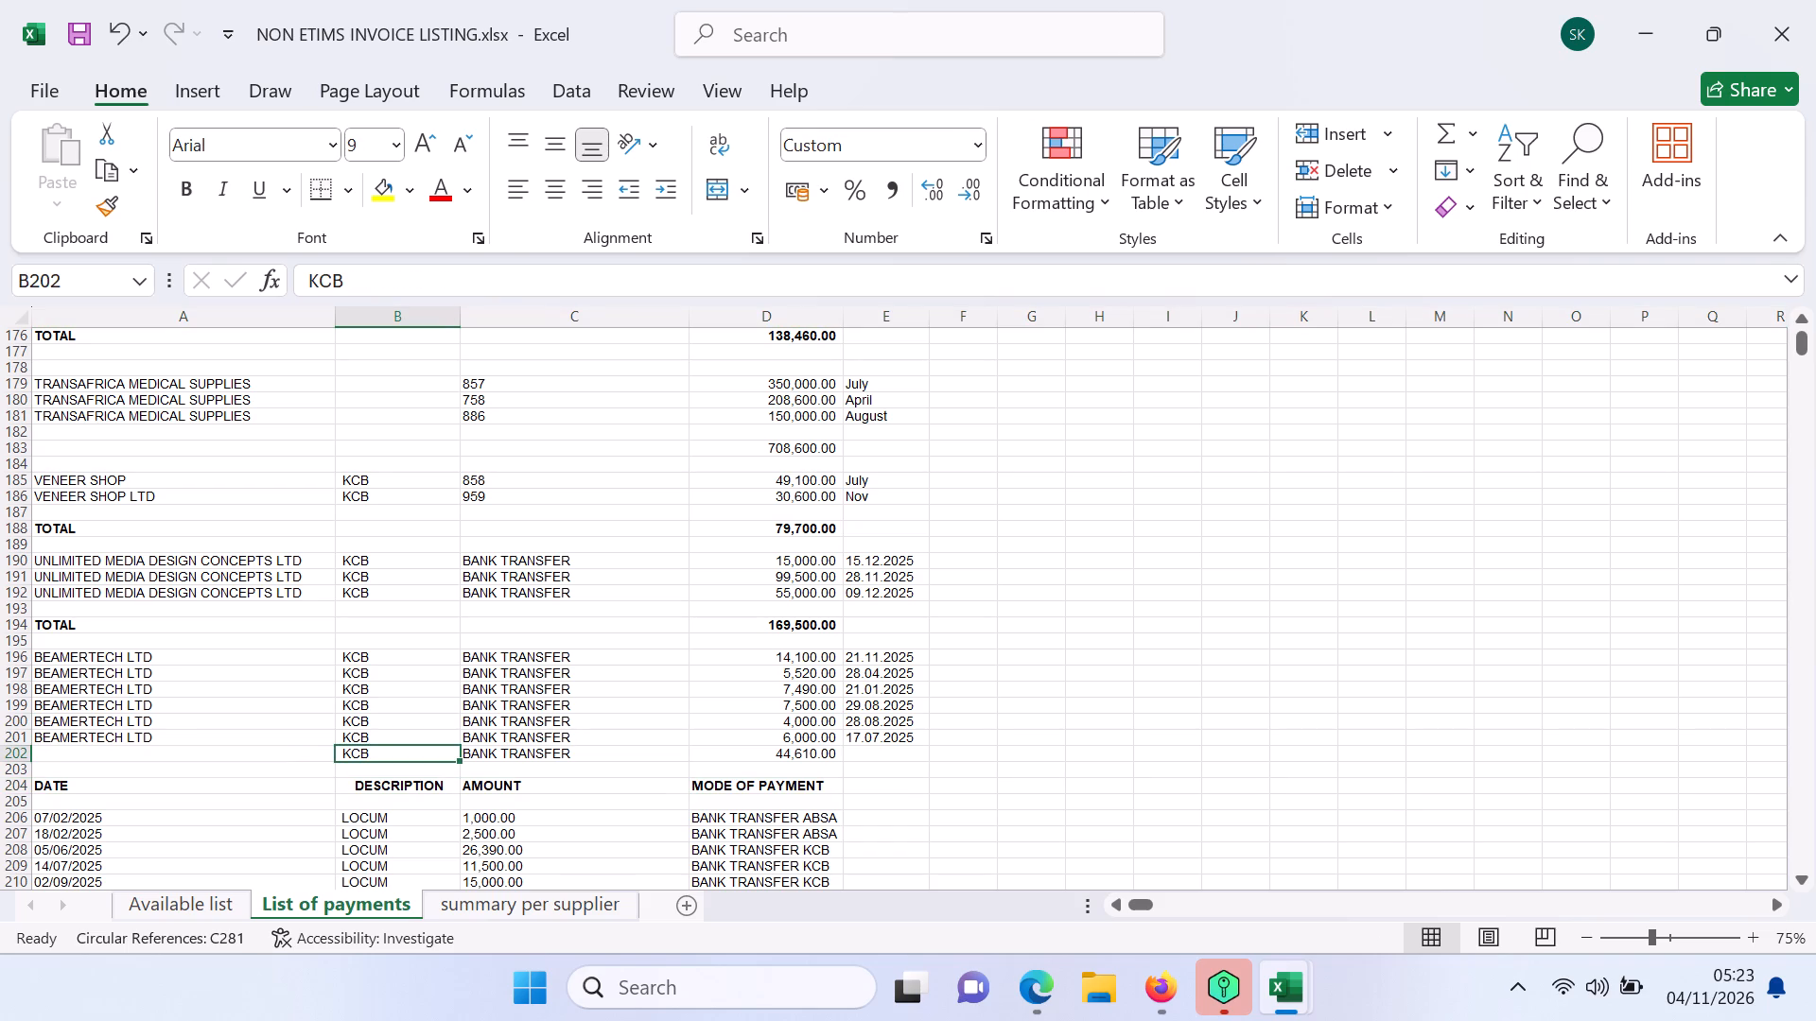
key("Delete")
left_click(525, 758)
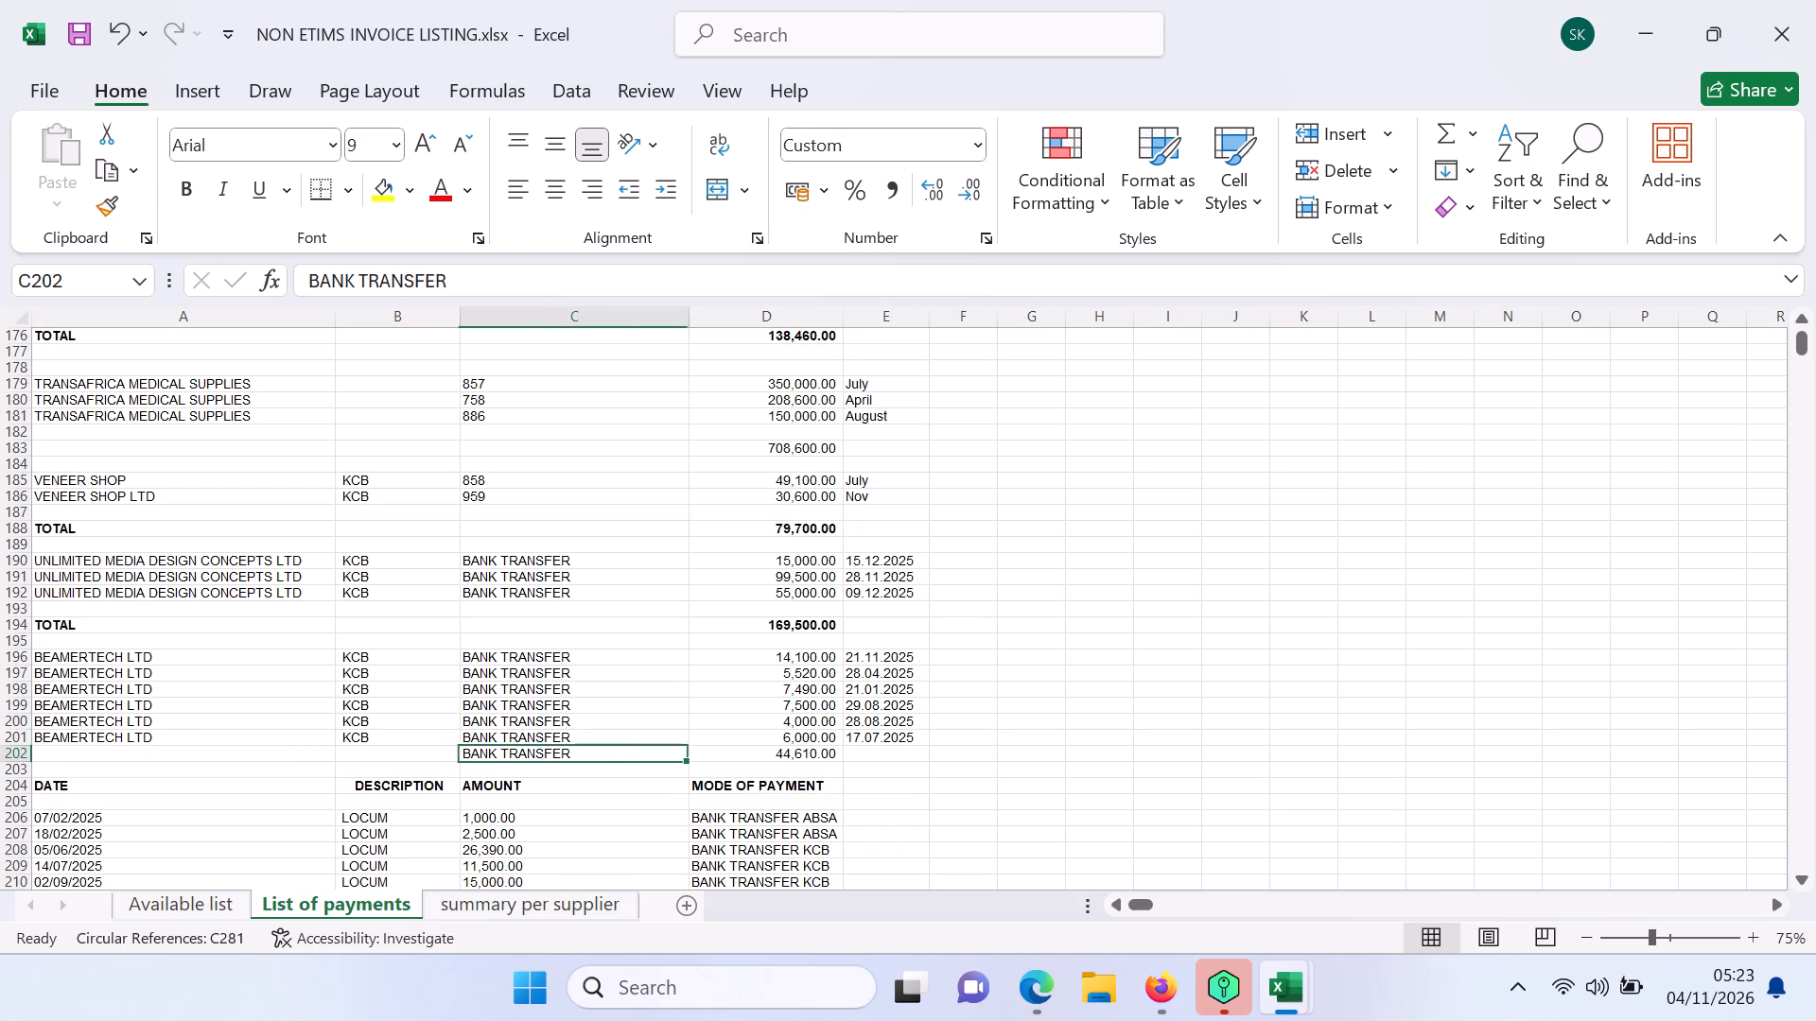
key("Delete")
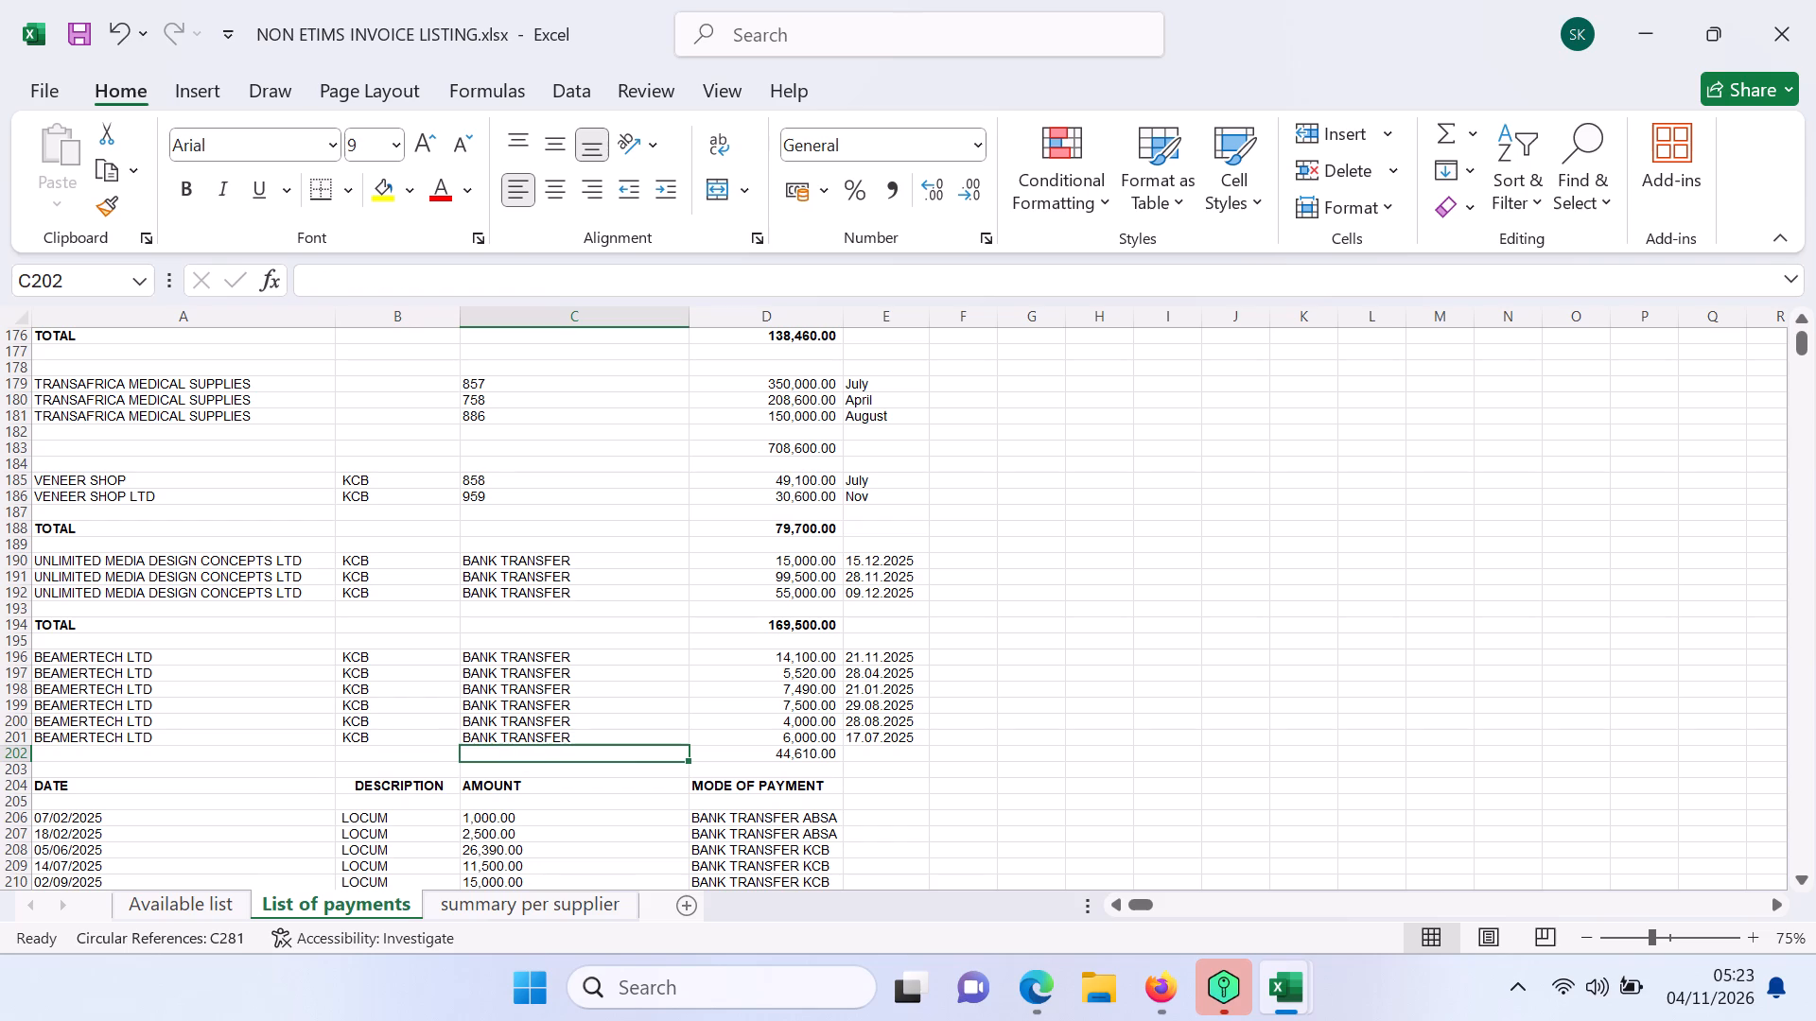
left_click(94, 755)
type("TOTAL")
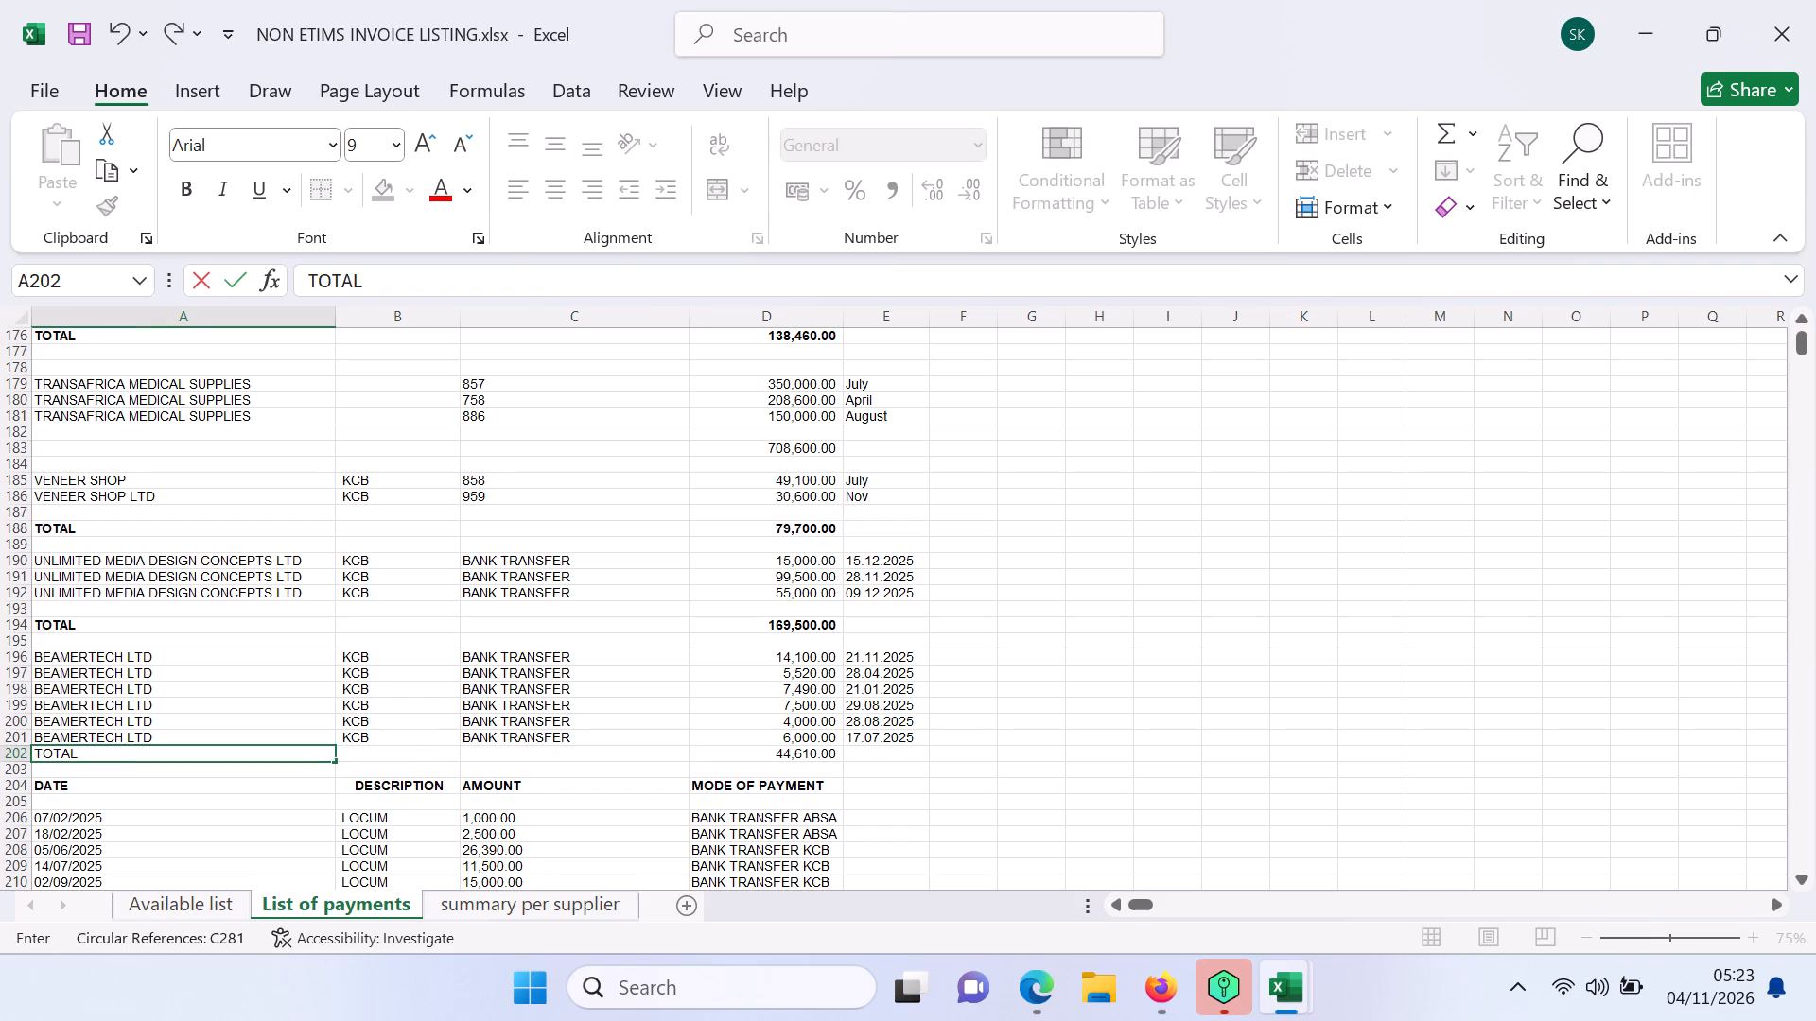
left_click(949, 809)
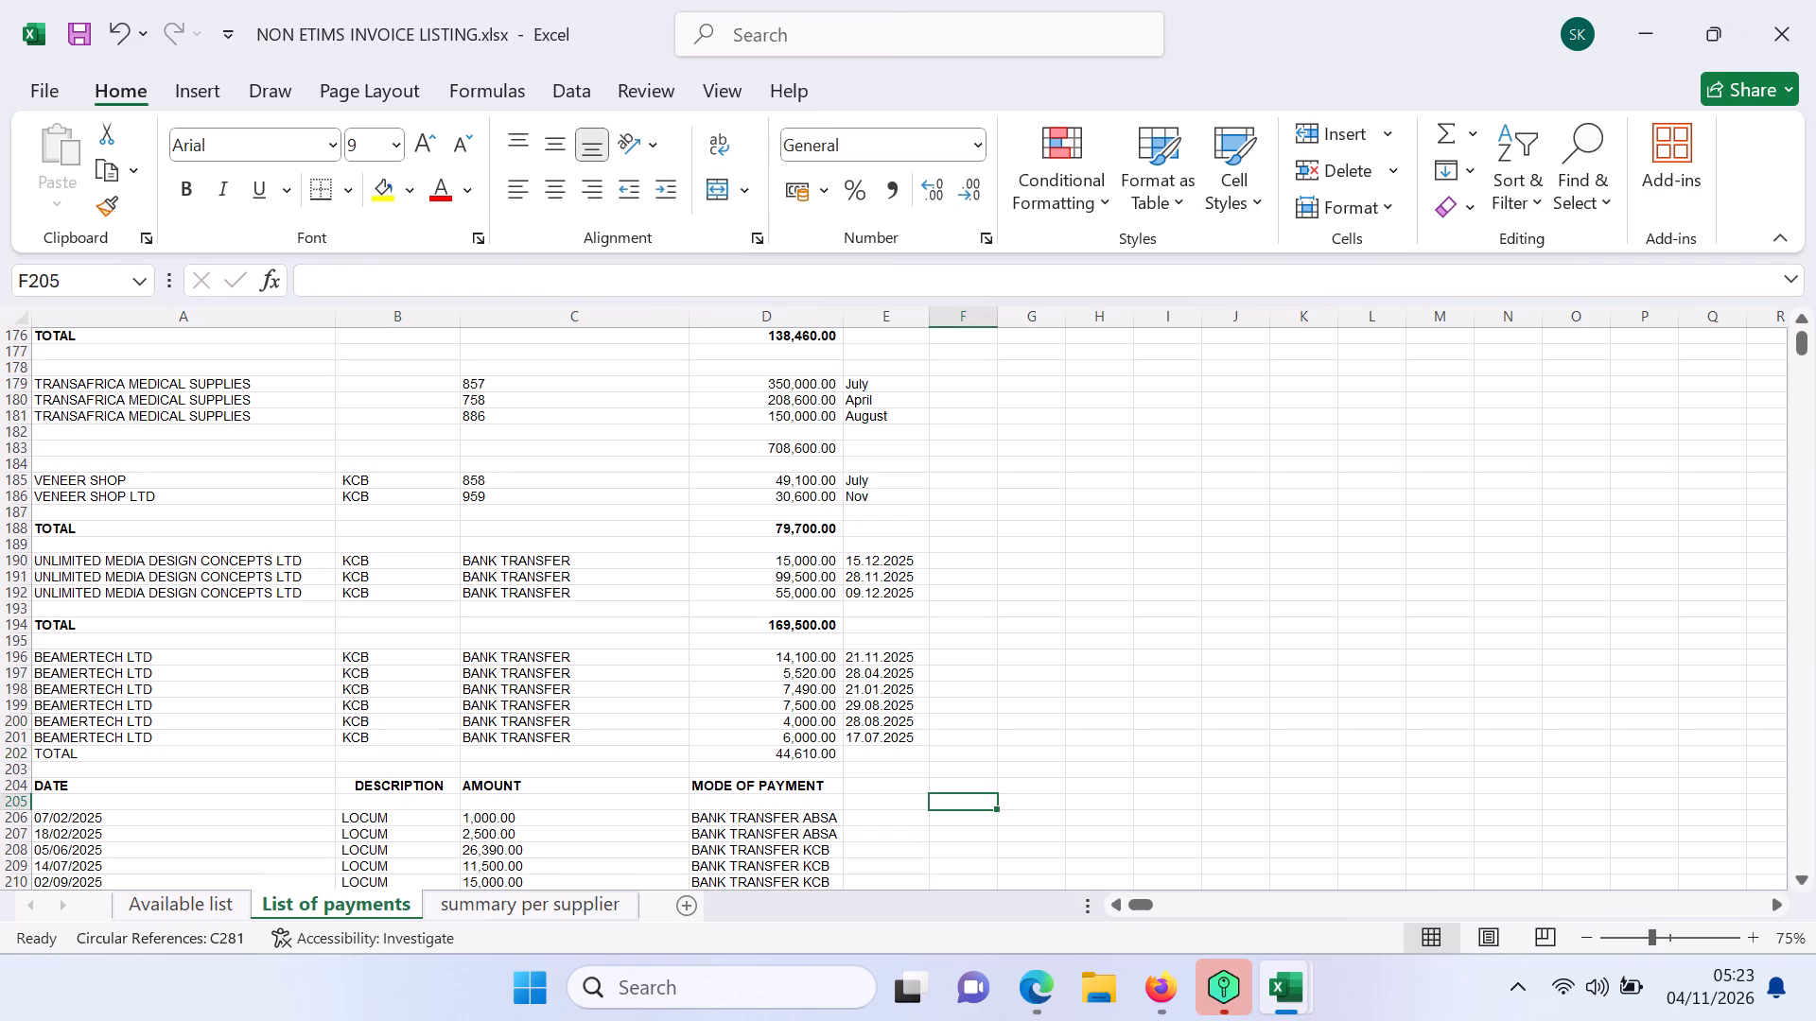
Make the whole BEAMERTECH total row (row 202) bold.
left_click(22, 753)
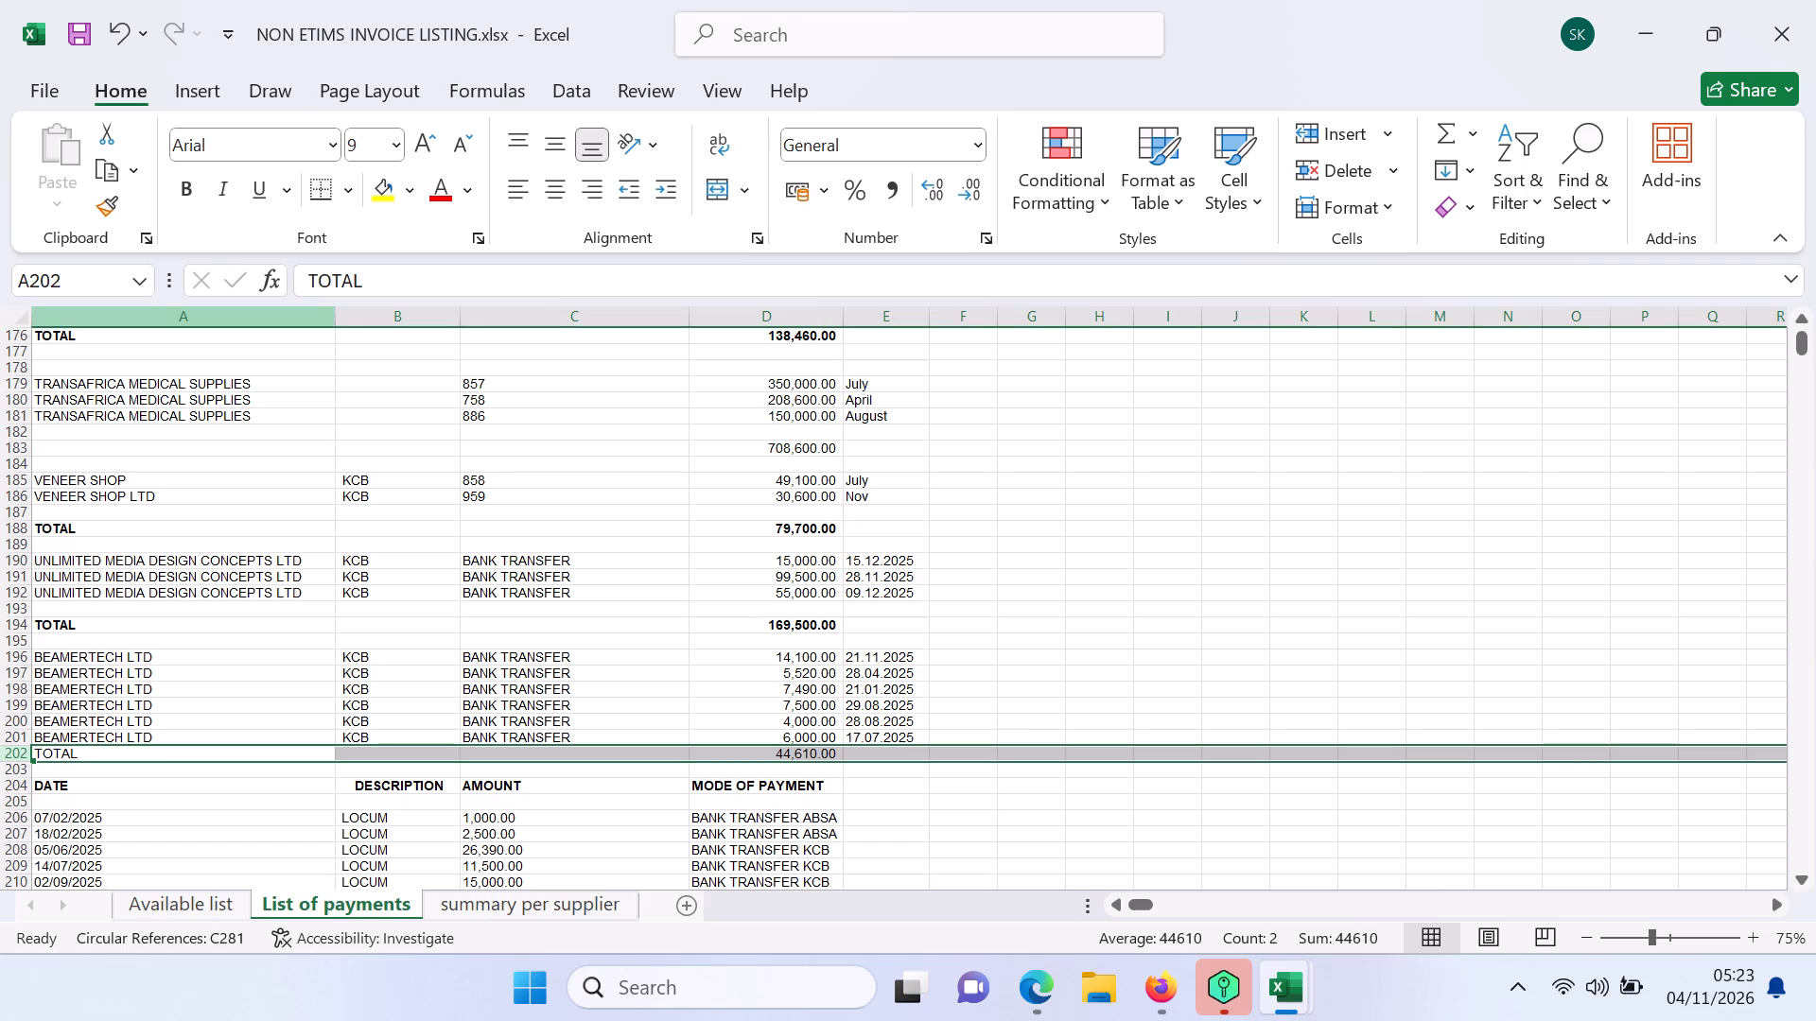
left_click(189, 198)
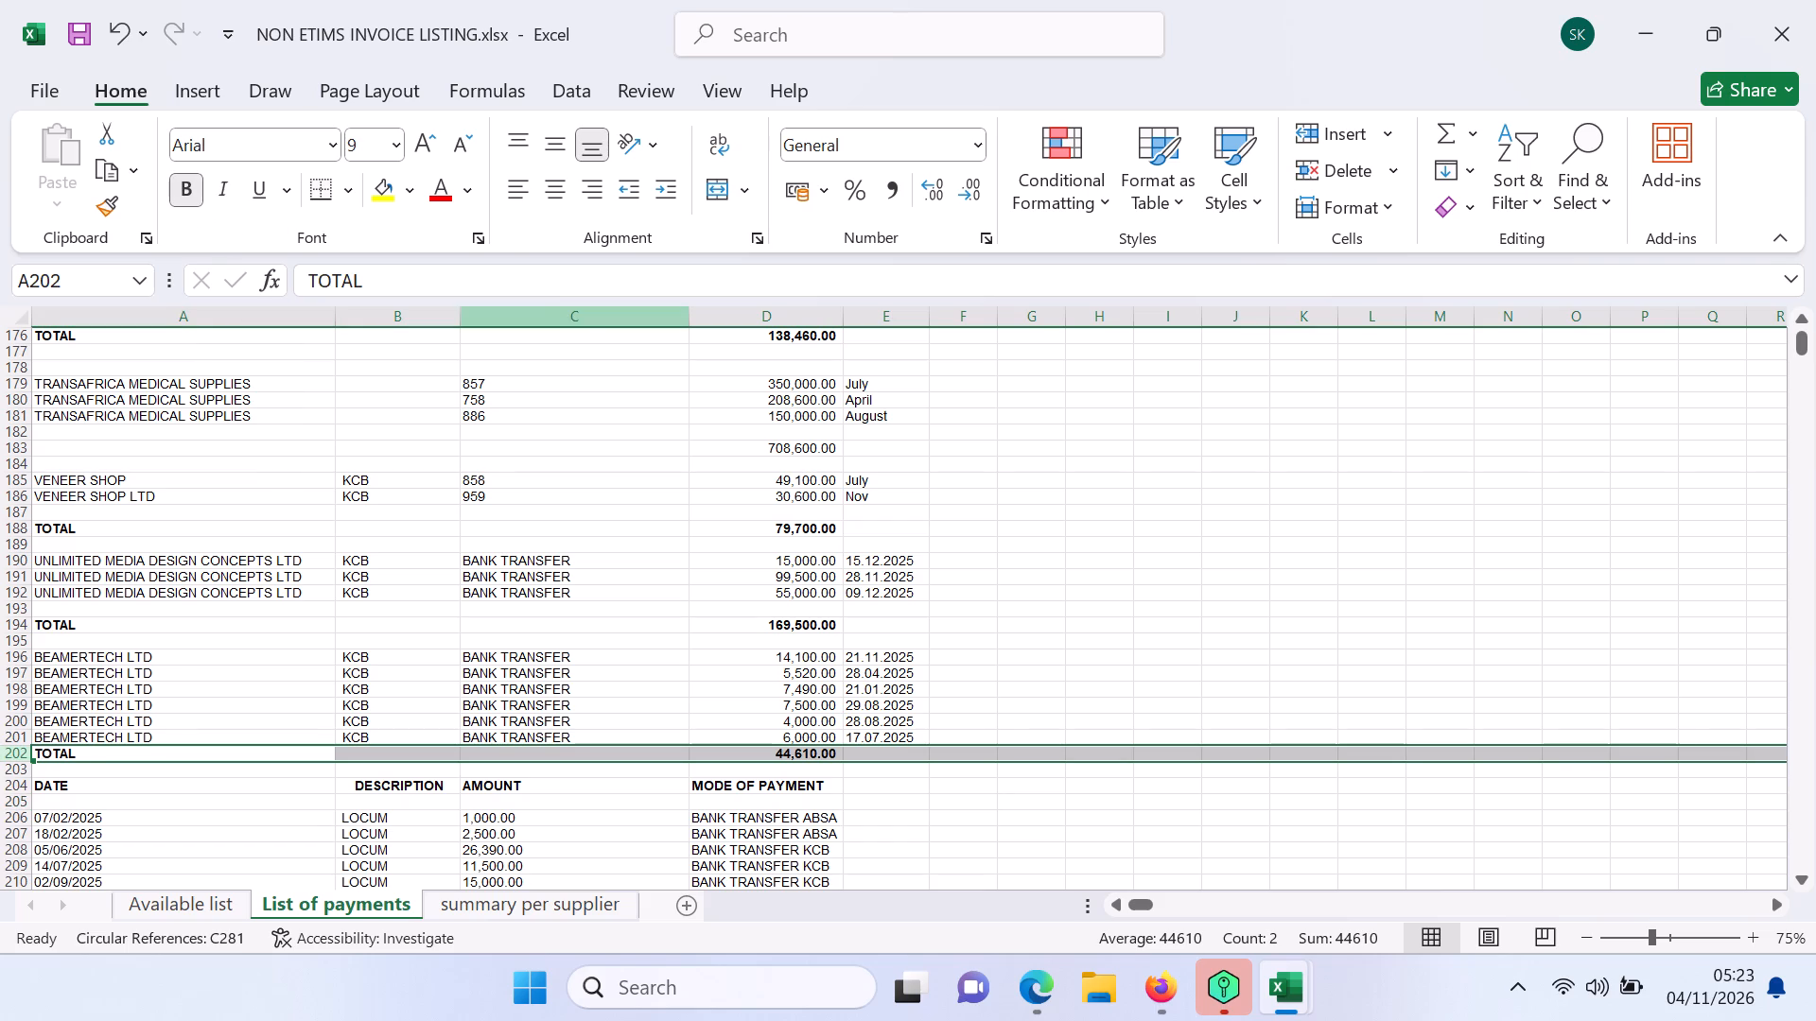
In the summary per supplier sheet, filter the SUPPLIER column by the red font color.
left_click(517, 903)
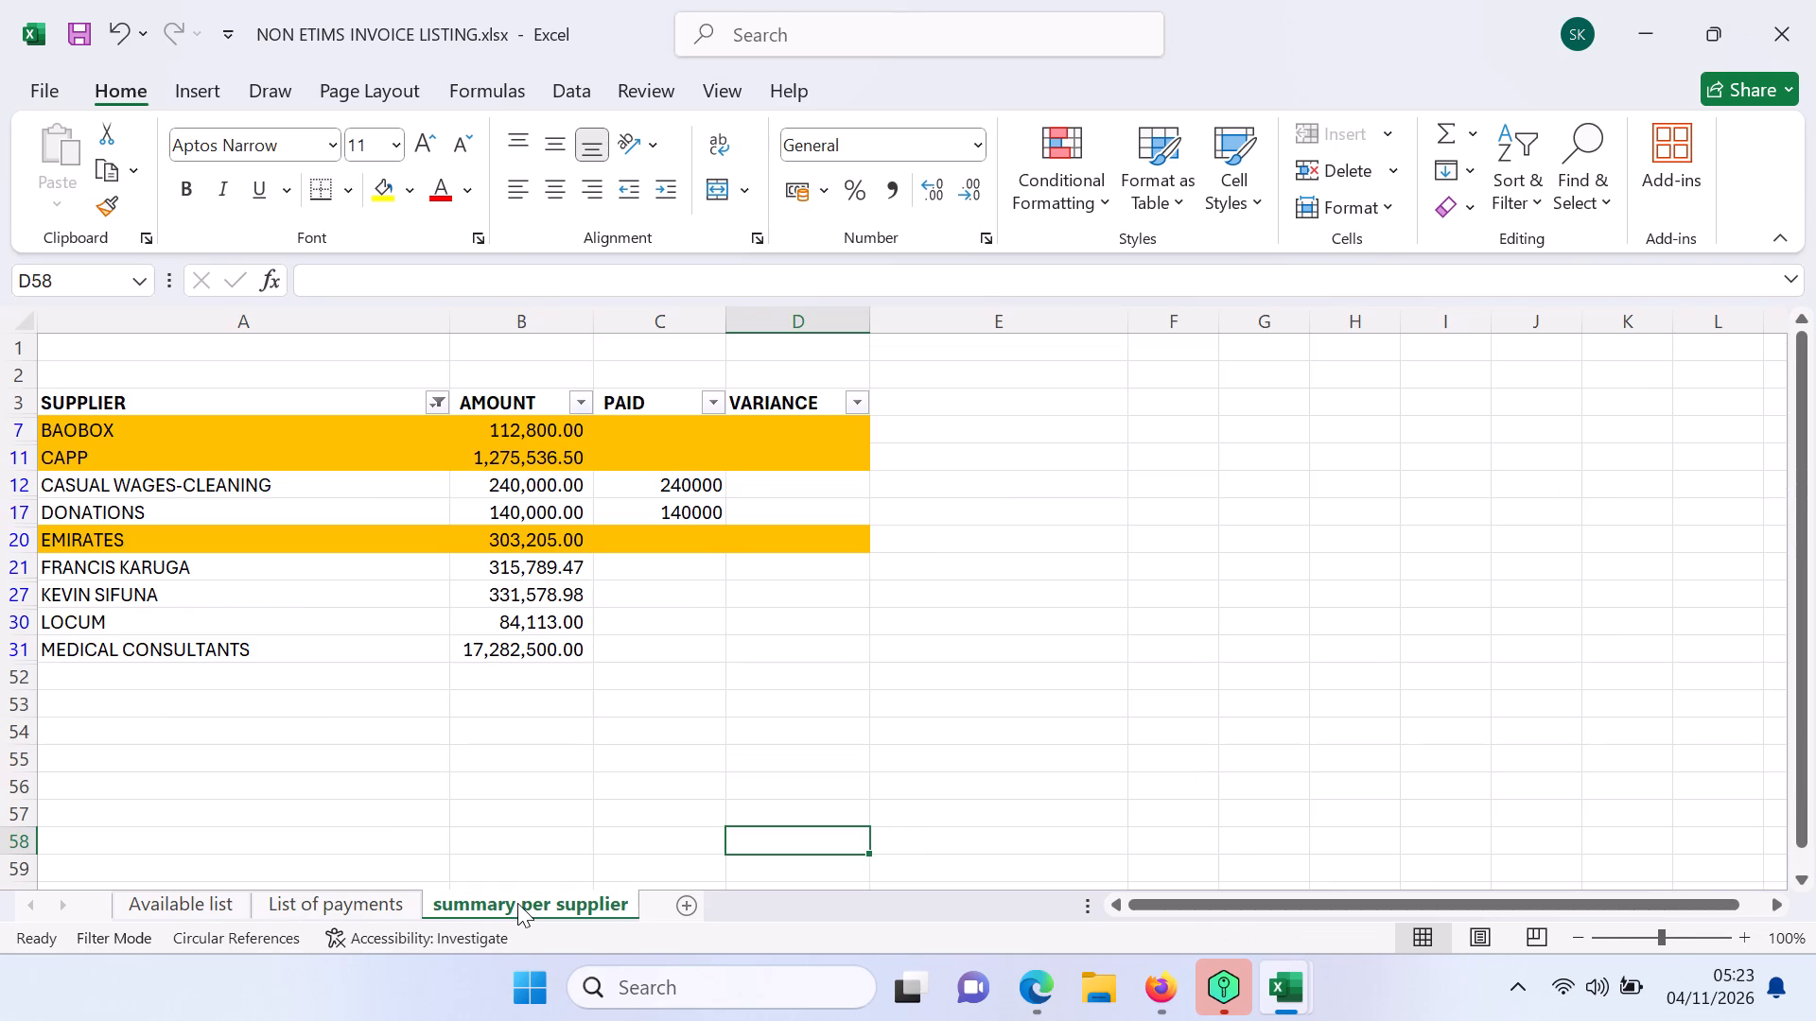
left_click(440, 404)
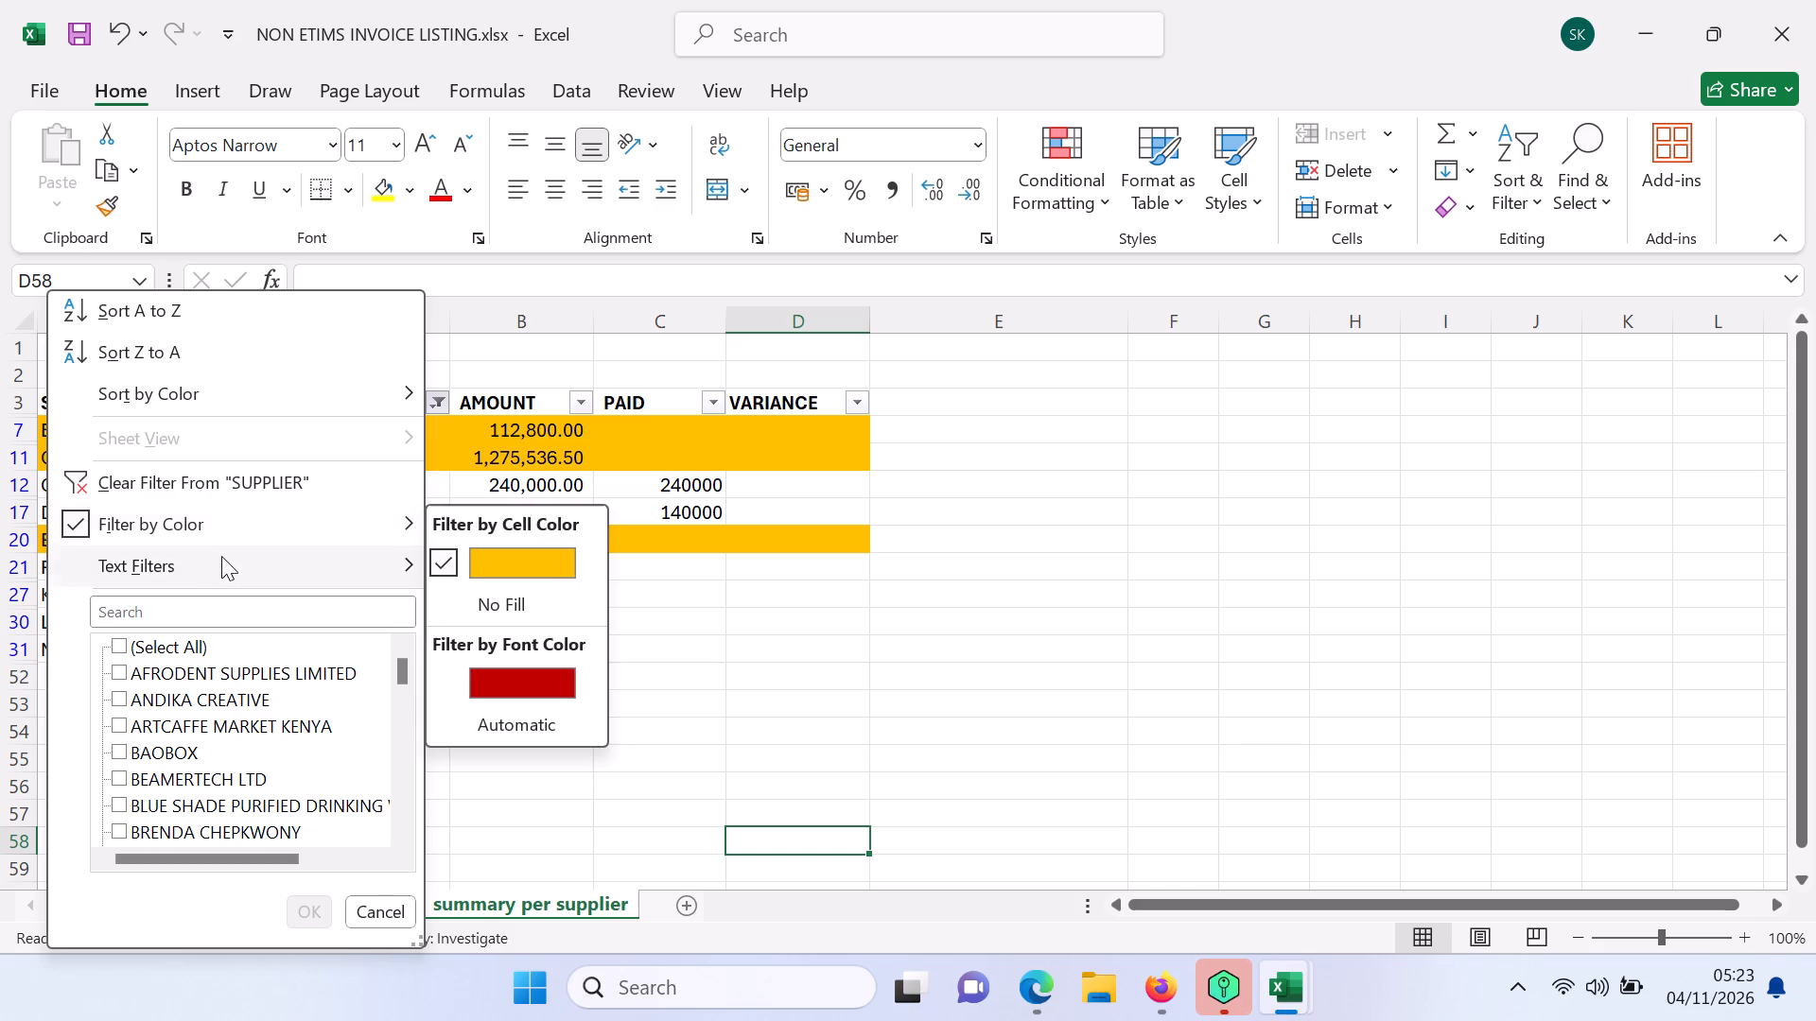
left_click(553, 684)
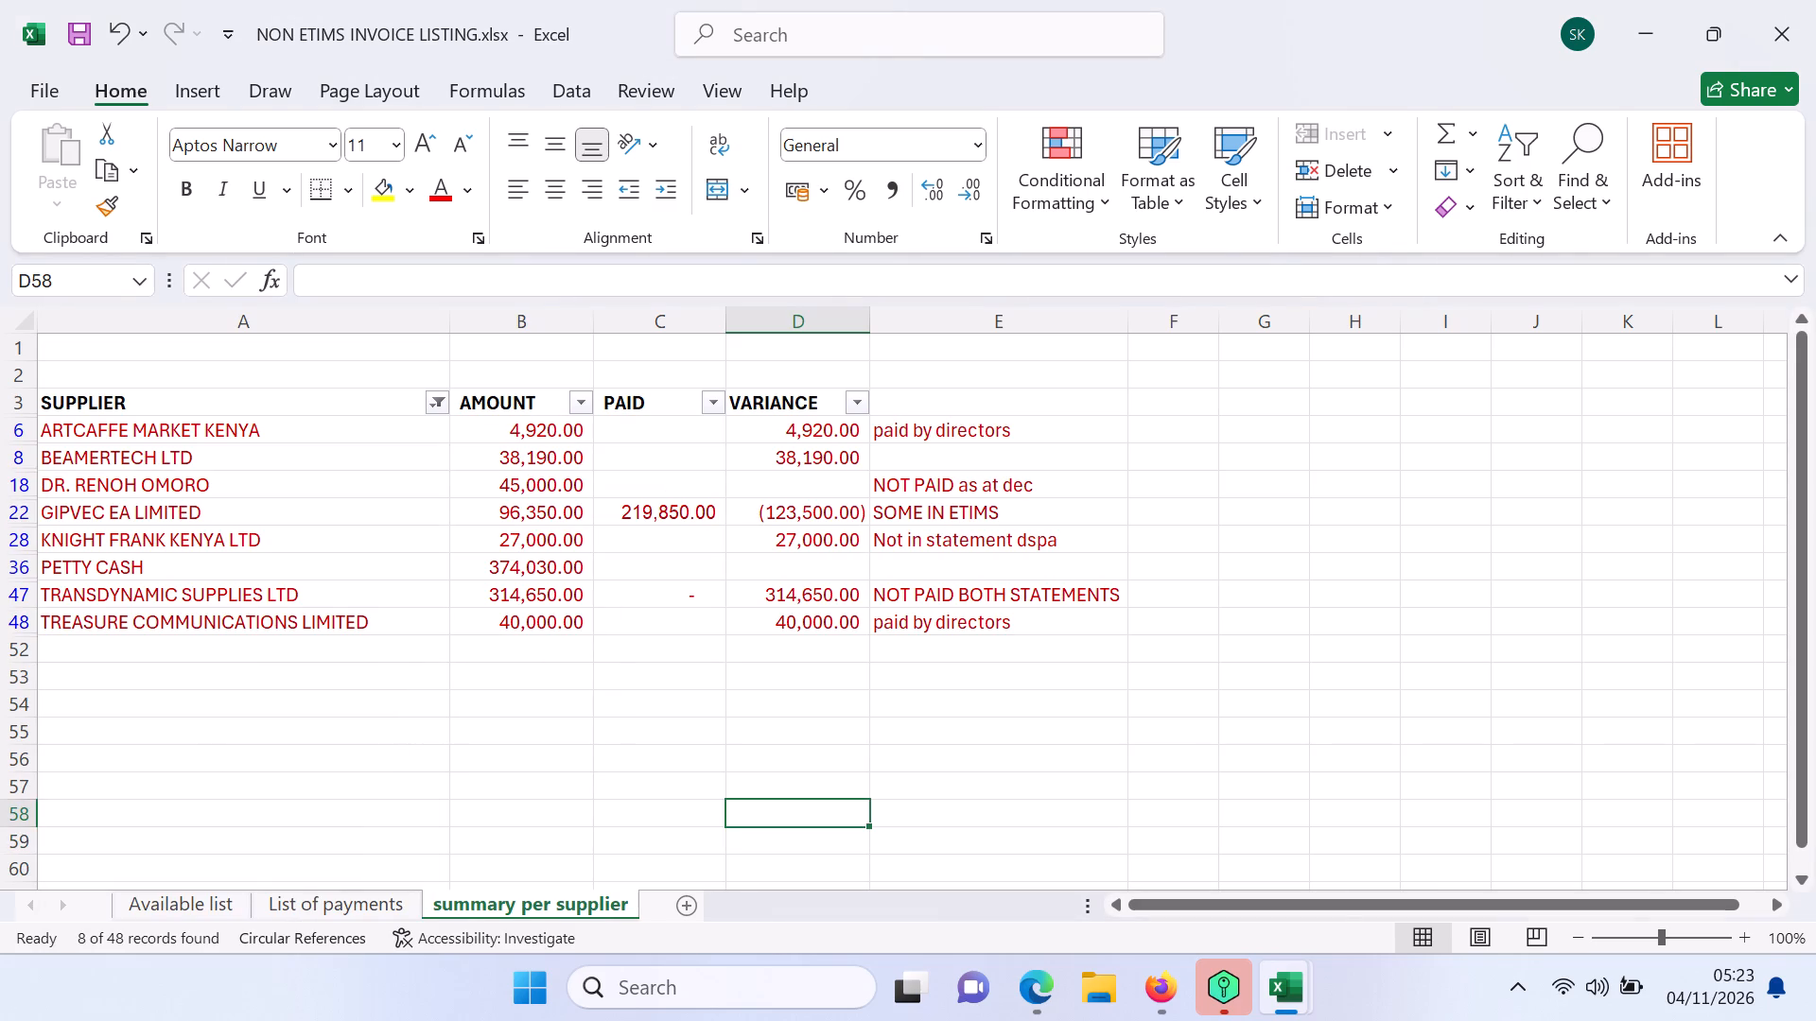
Enter 44010 as the PAID amount for BEAMERTECH LTD.
left_click(660, 462)
left_click(660, 462)
key("4")
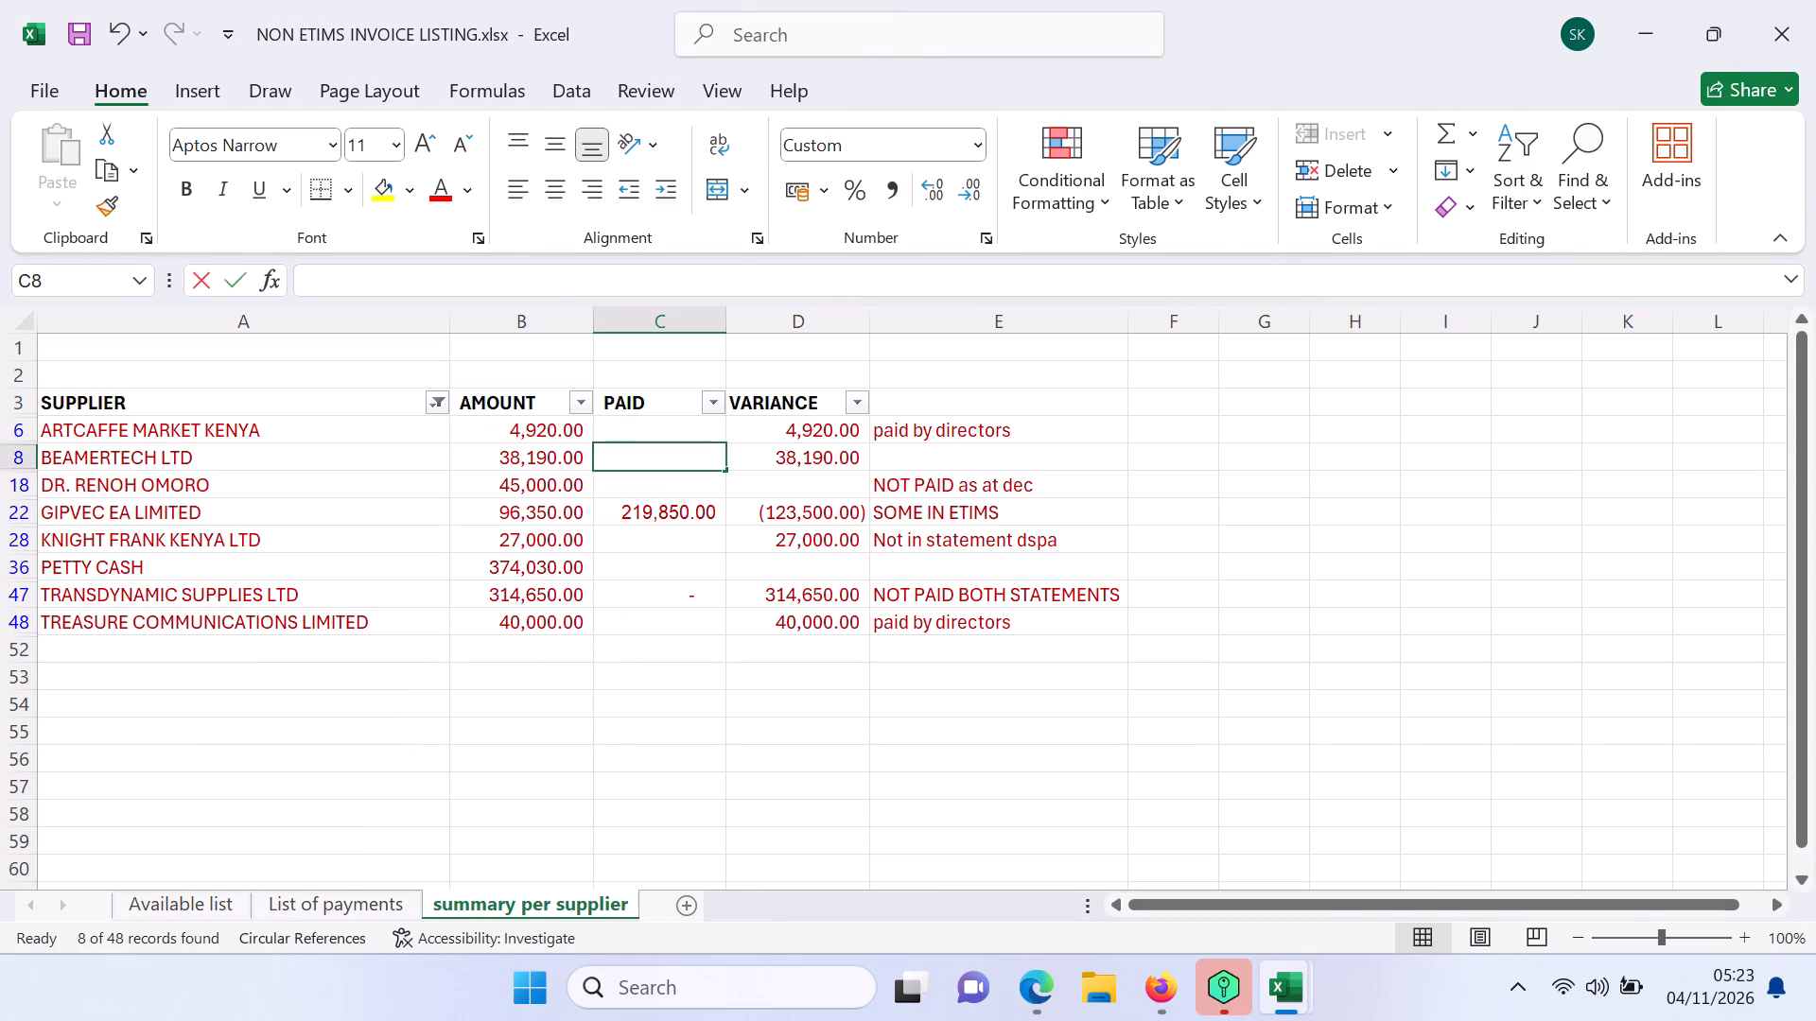
type("4010")
left_click(1219, 596)
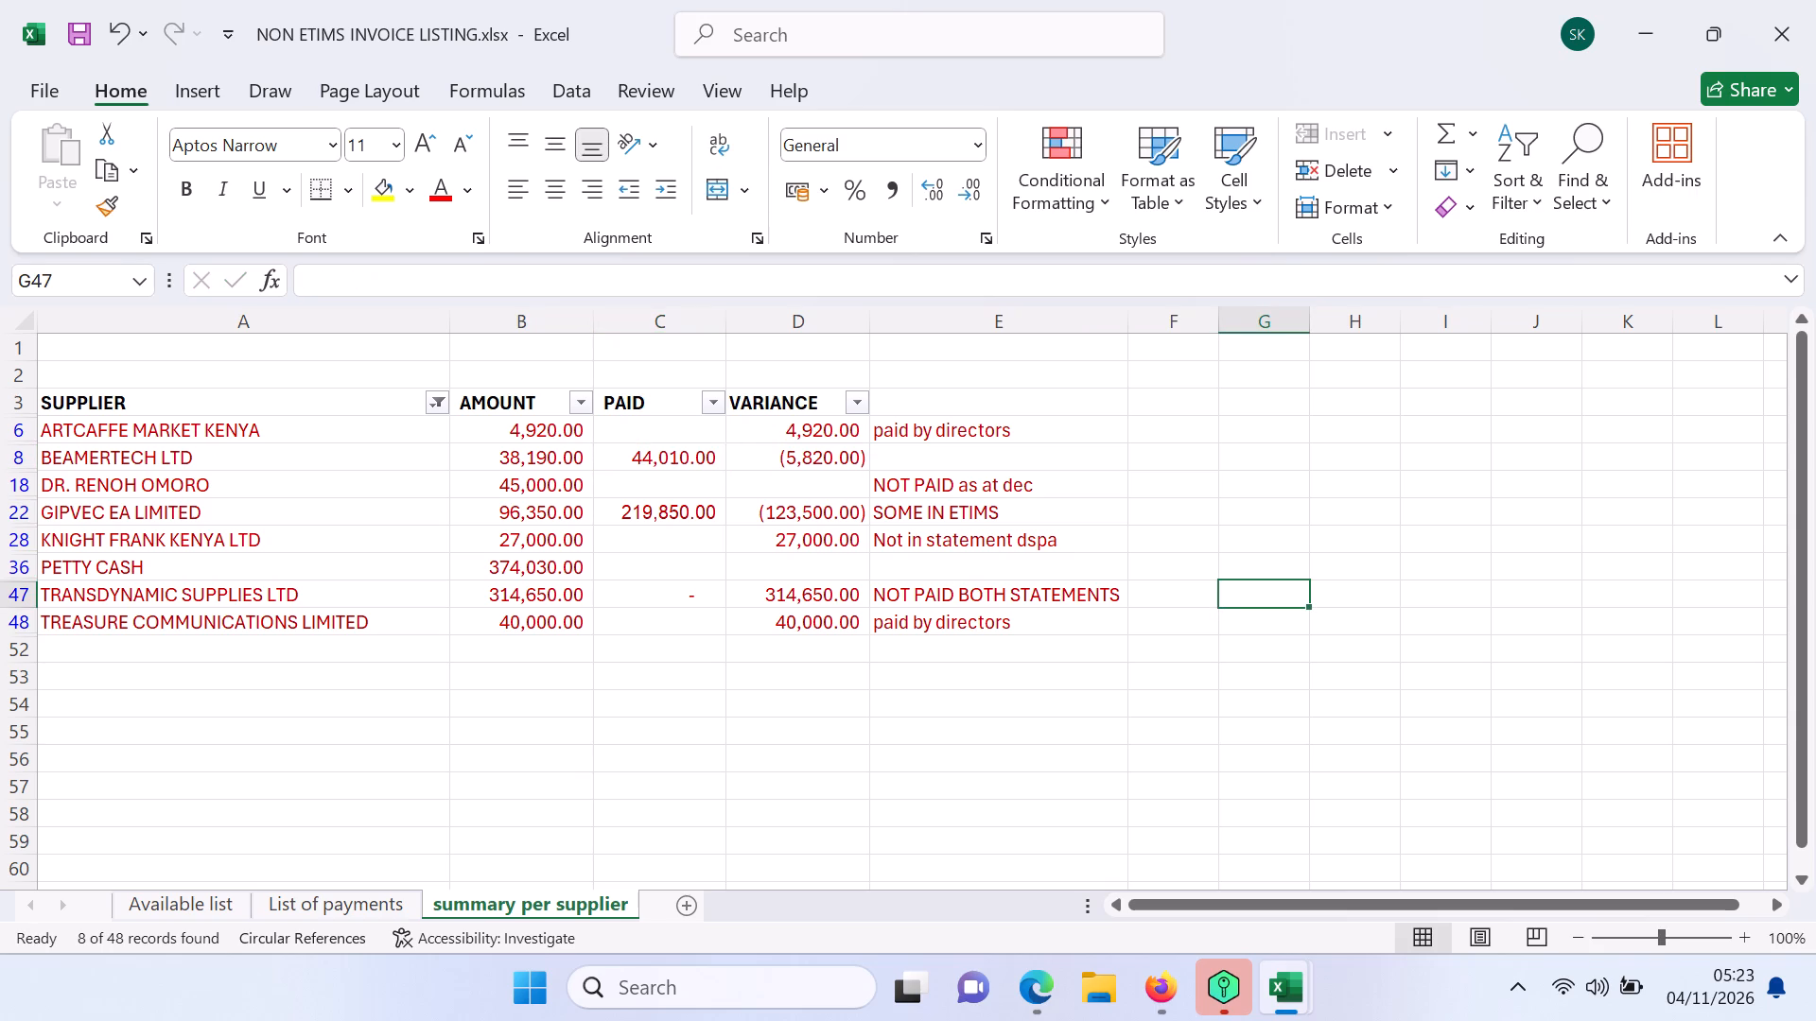
Recheck the BEAMERTECH total in List of payments and correct the supplier's PAID amount in the summary to 44610.
left_click(340, 915)
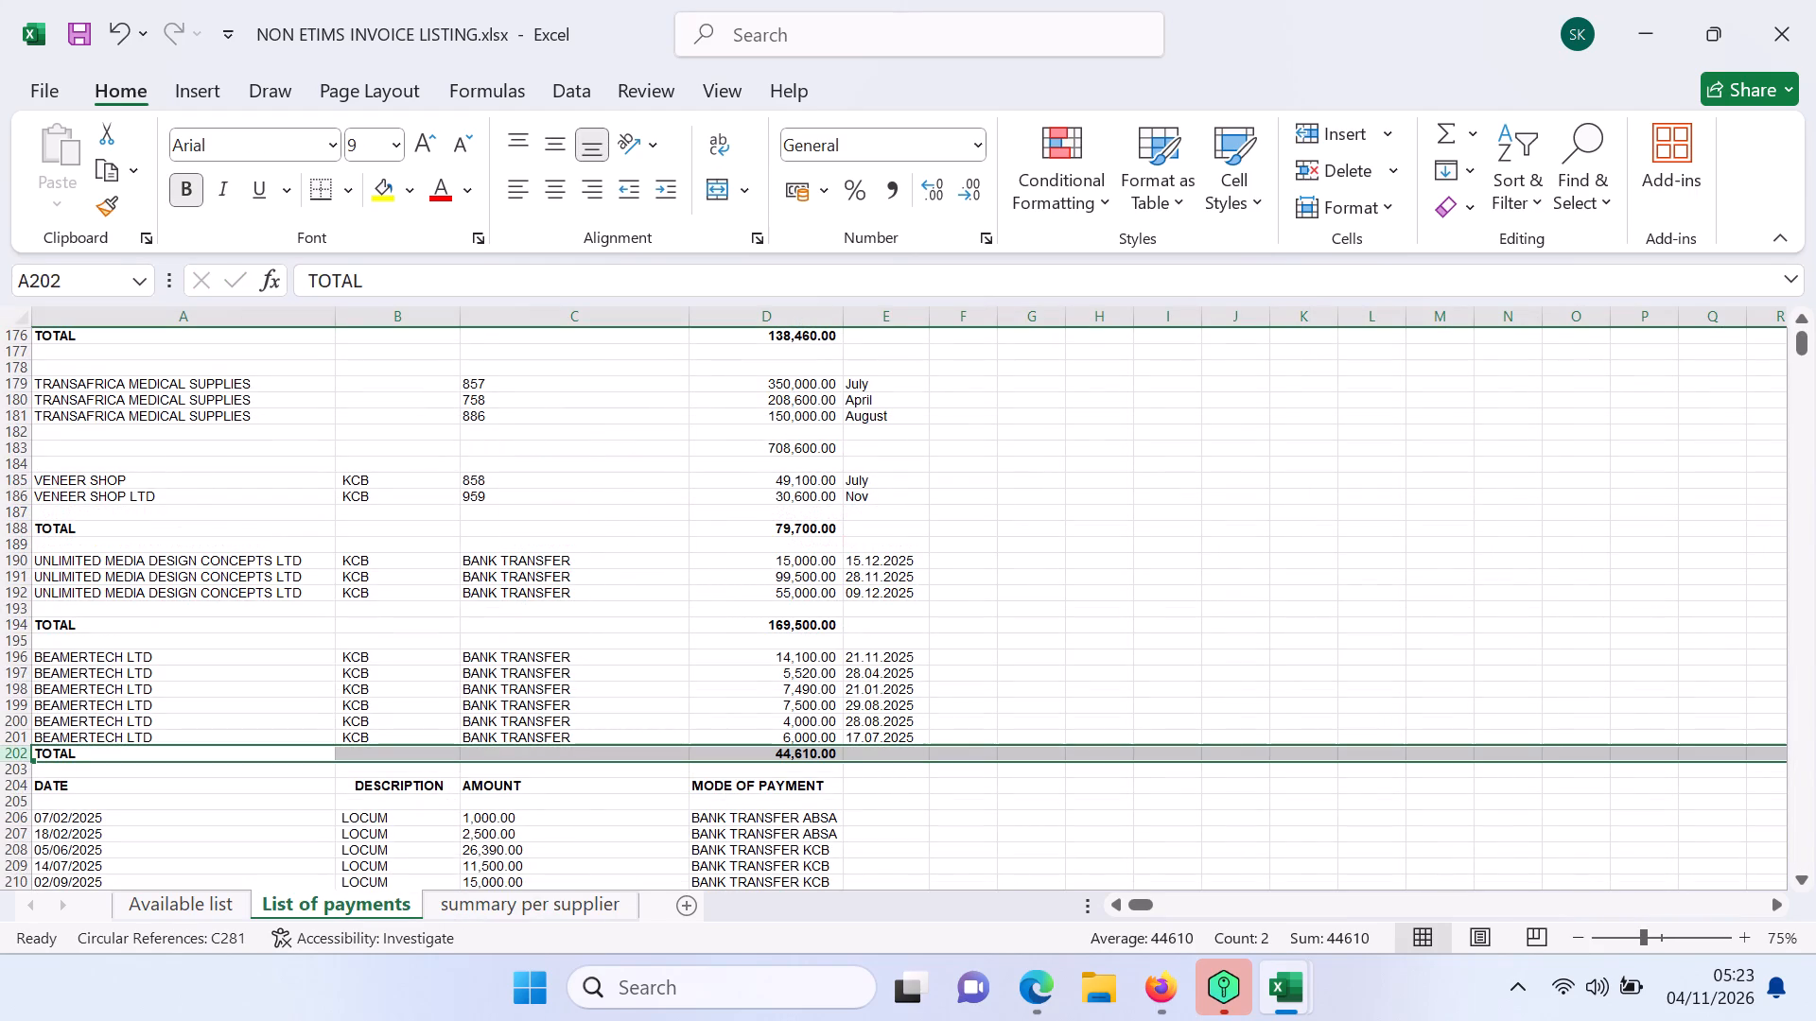
left_click(520, 911)
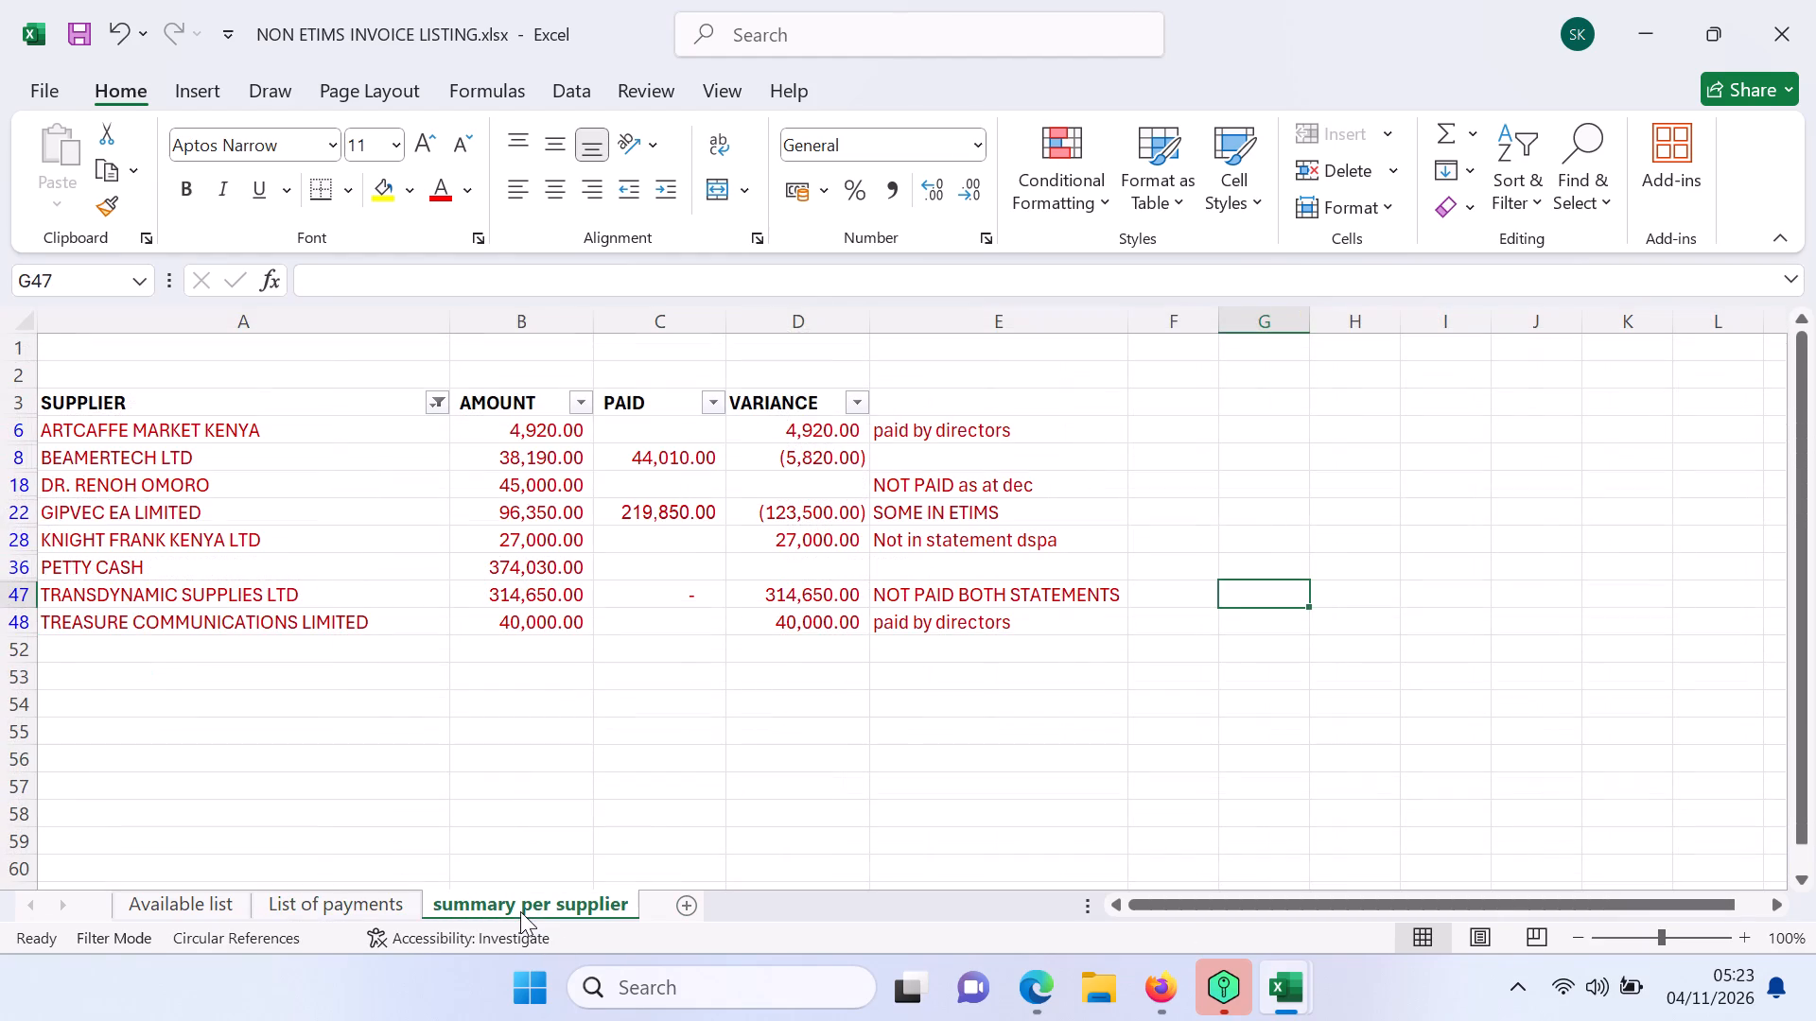
left_click(669, 461)
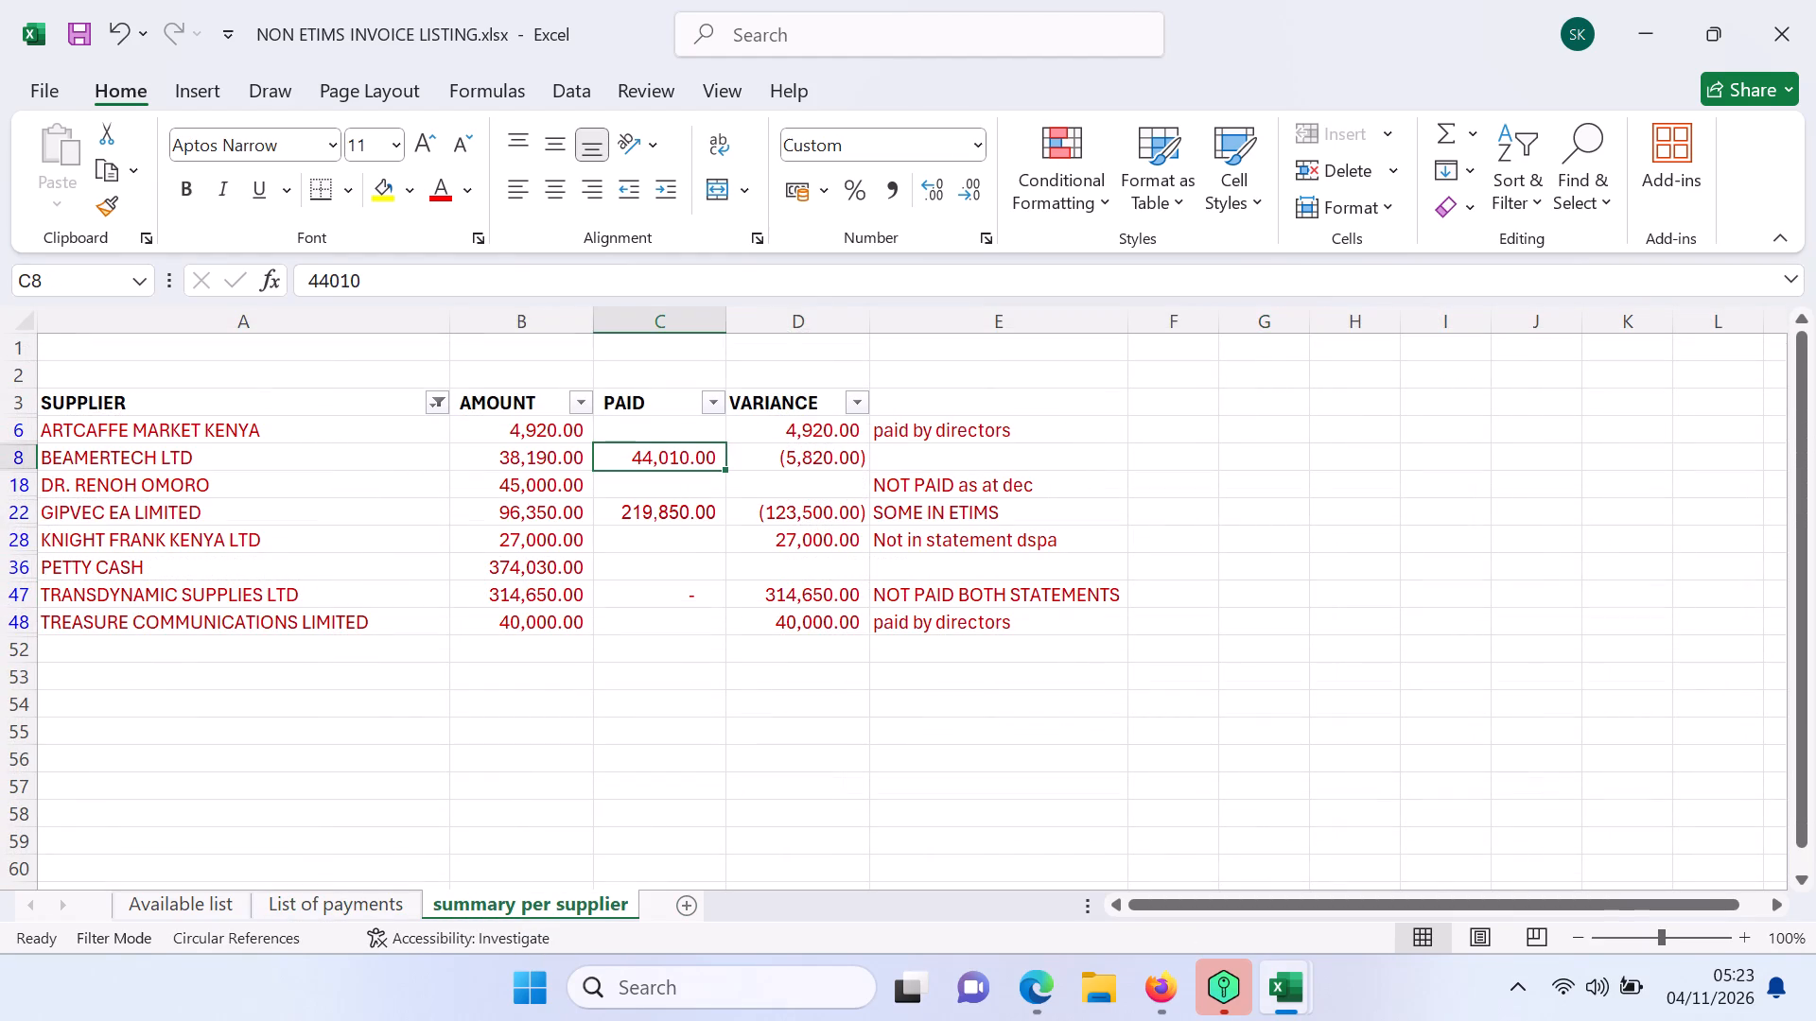
left_click(347, 283)
left_click(339, 281)
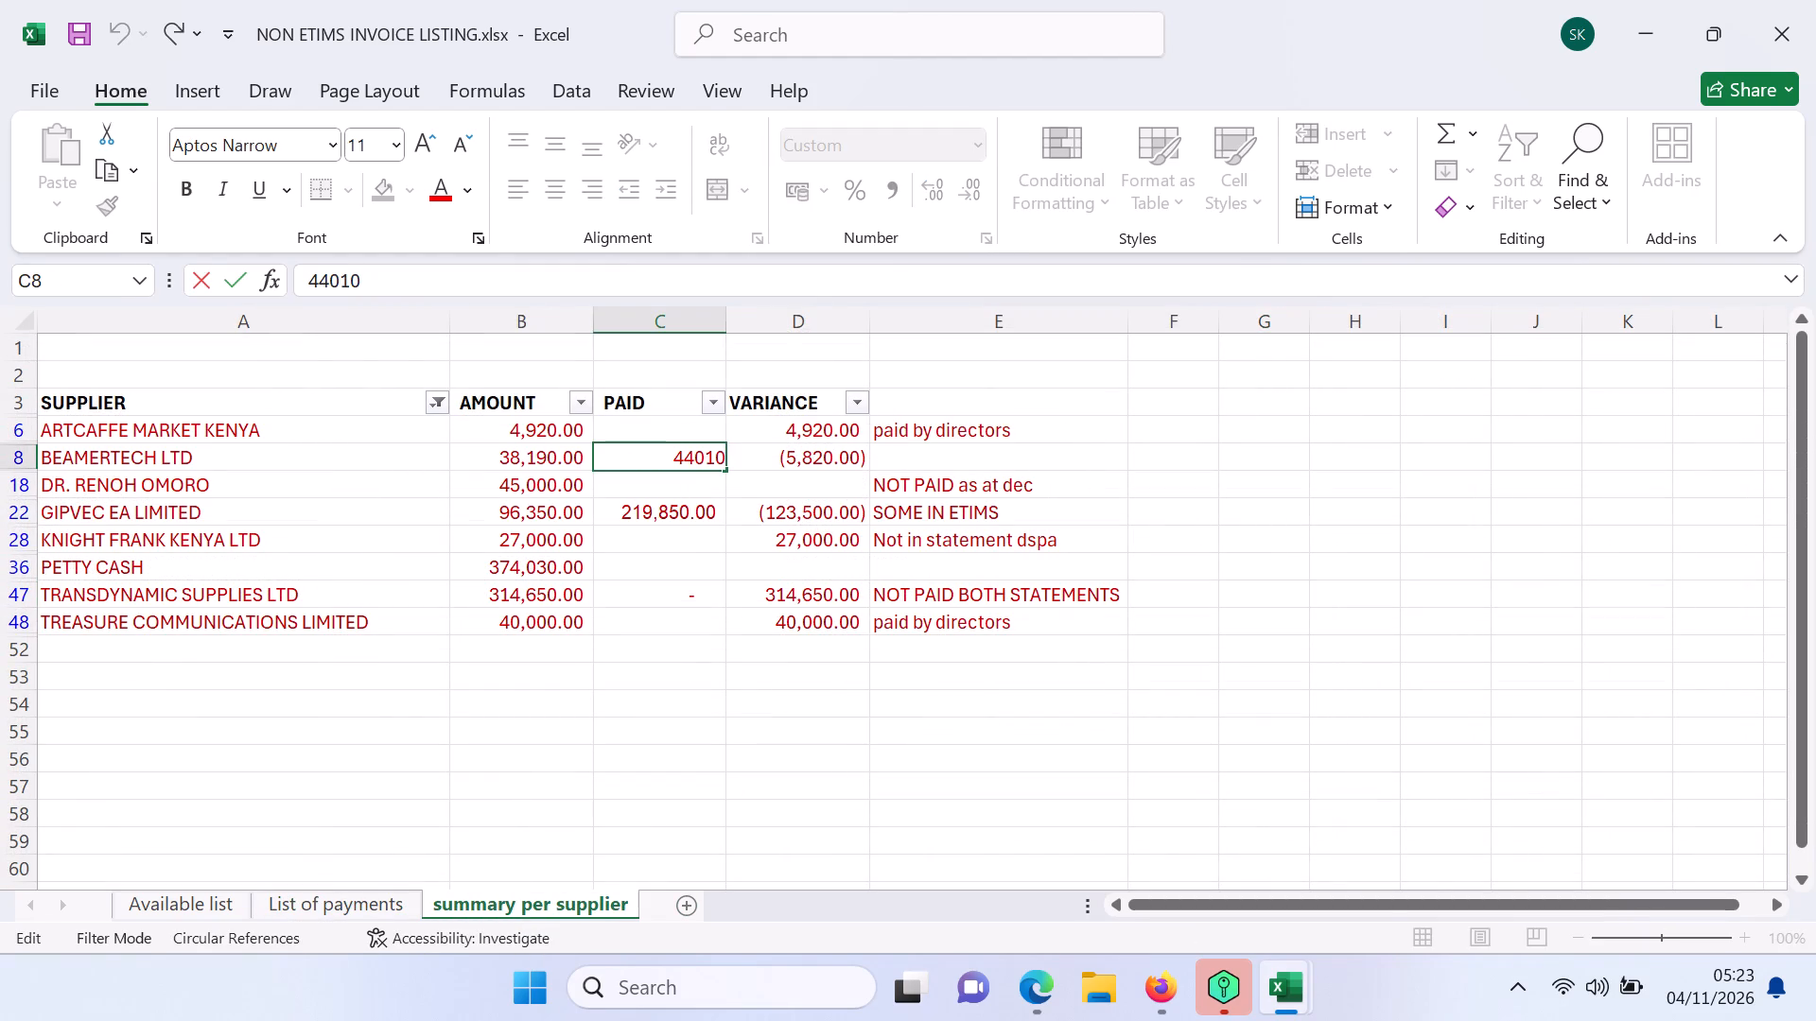
key("BackSpace")
key("6")
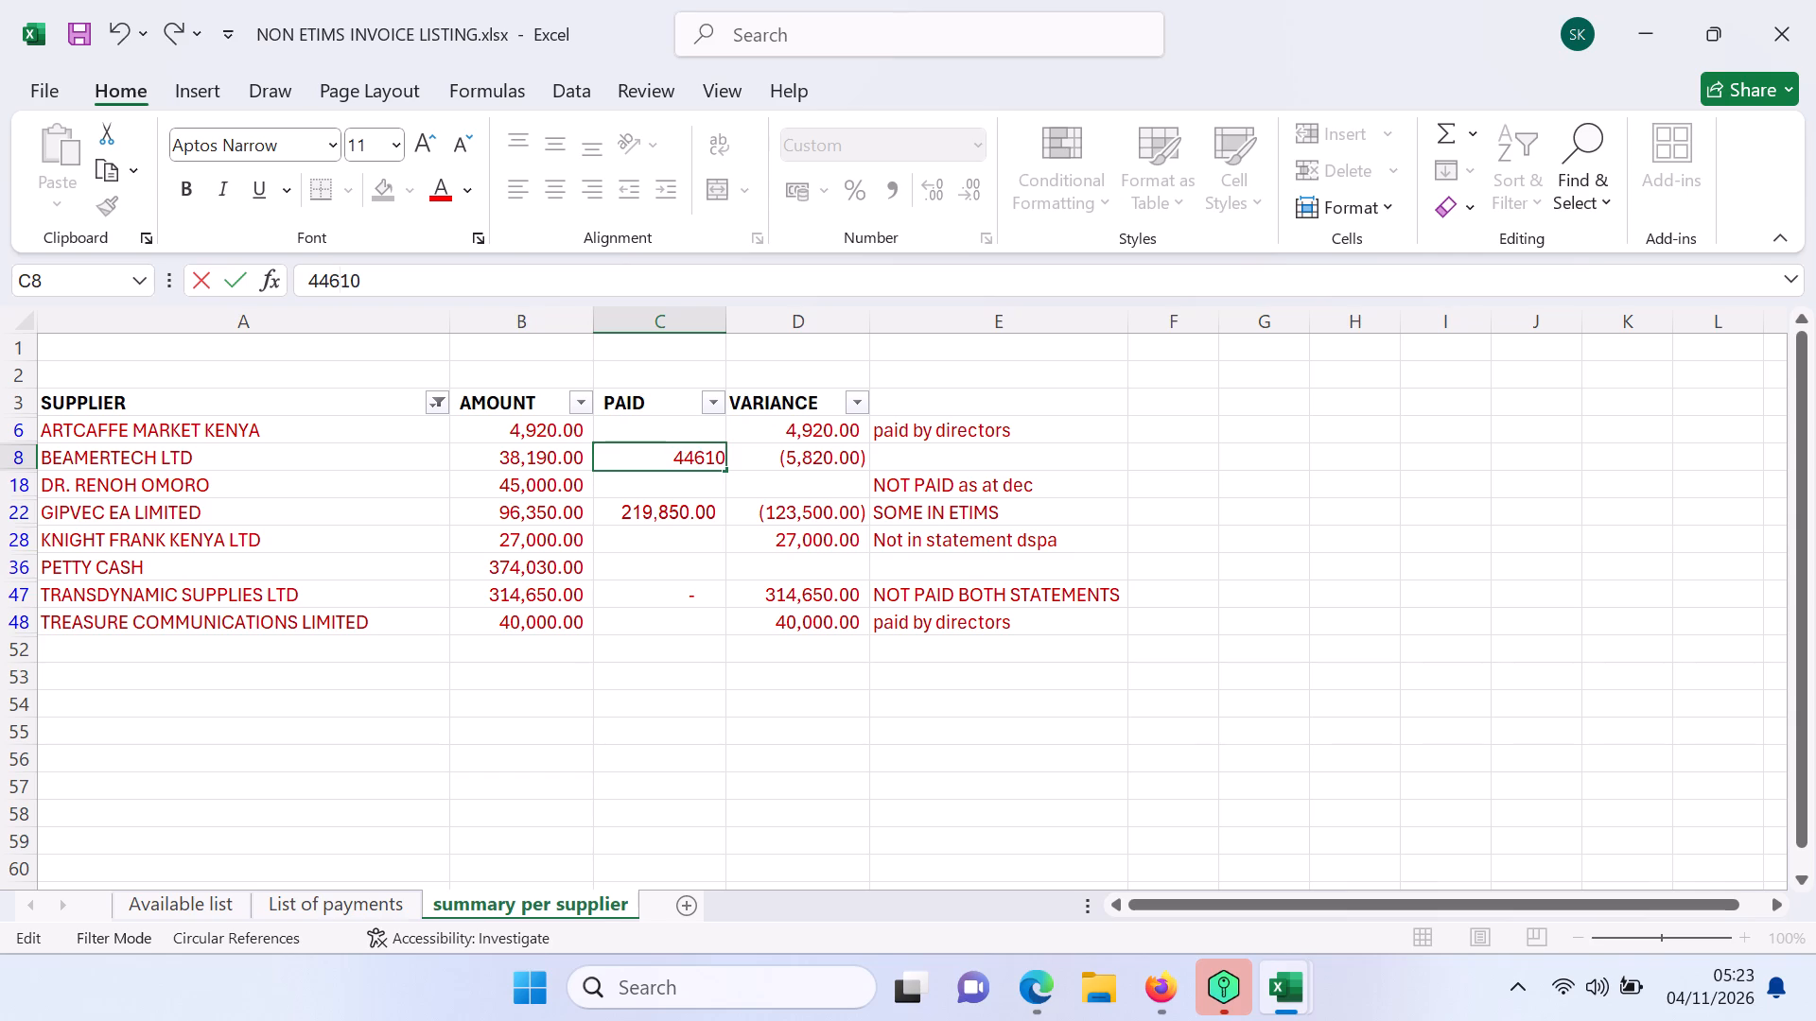
left_click(615, 771)
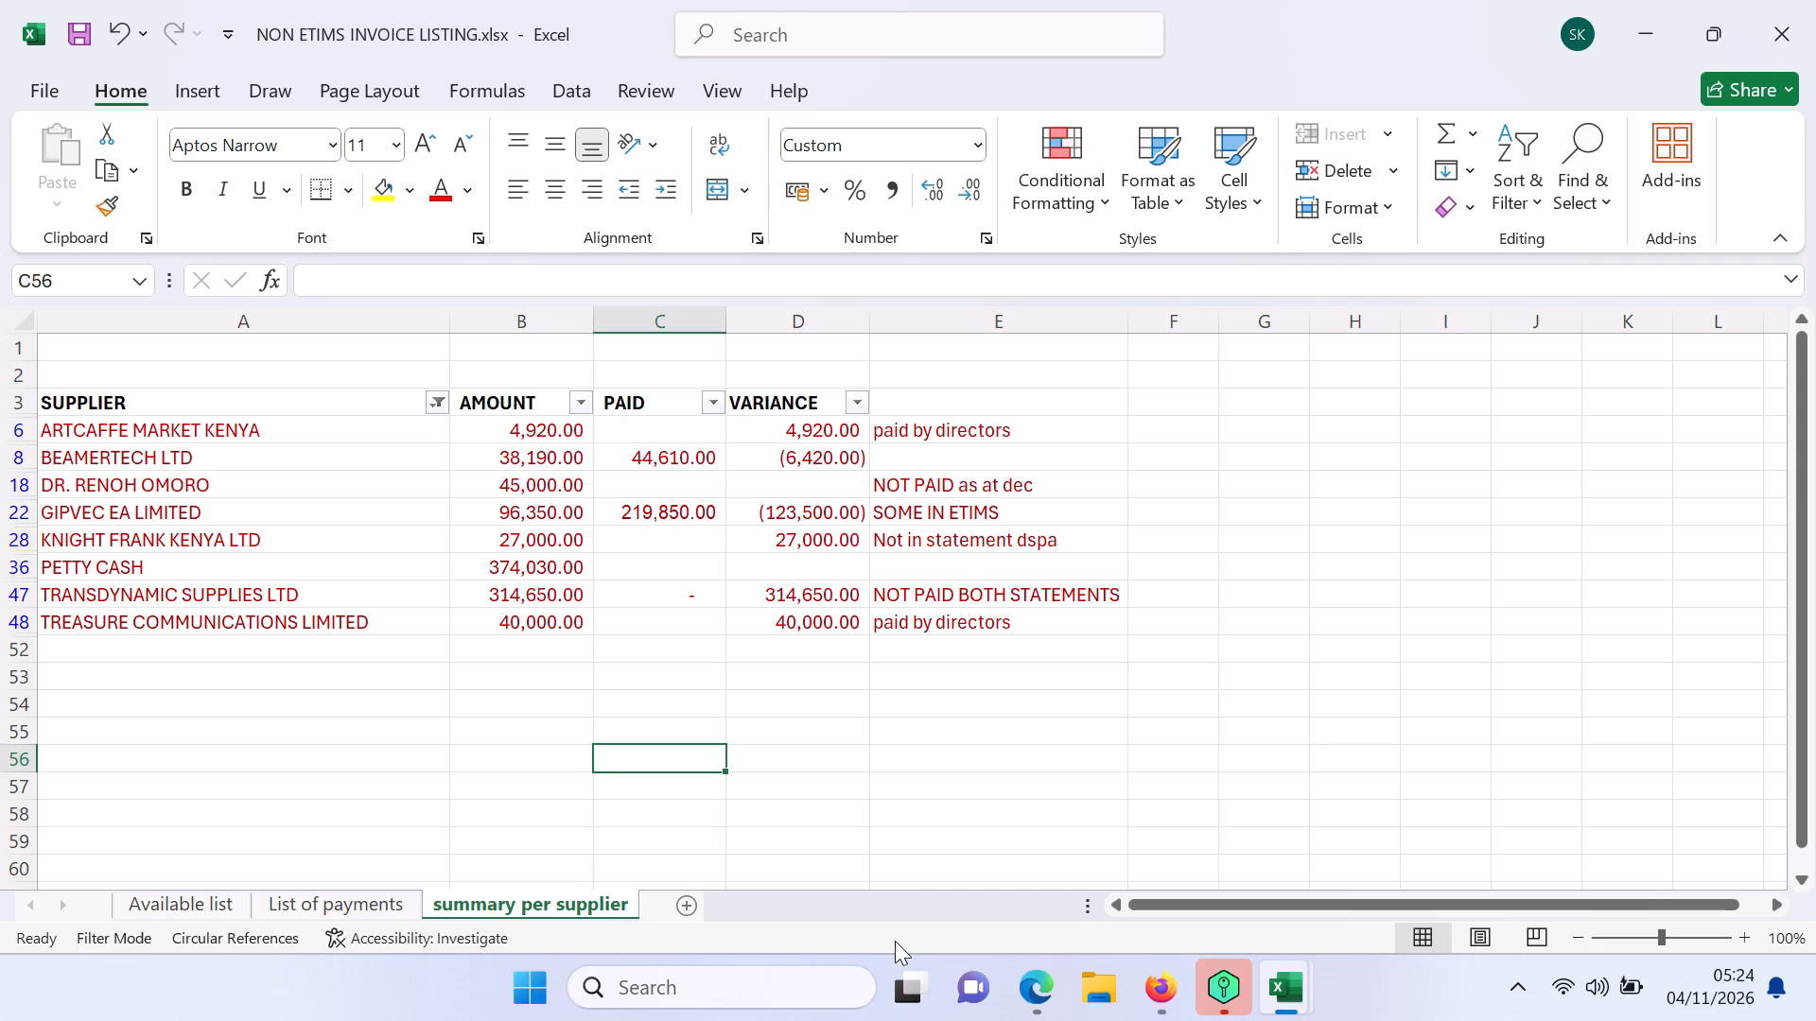
Switch back to the QuickBooks journal entry in the Edge browser window.
left_click(1017, 993)
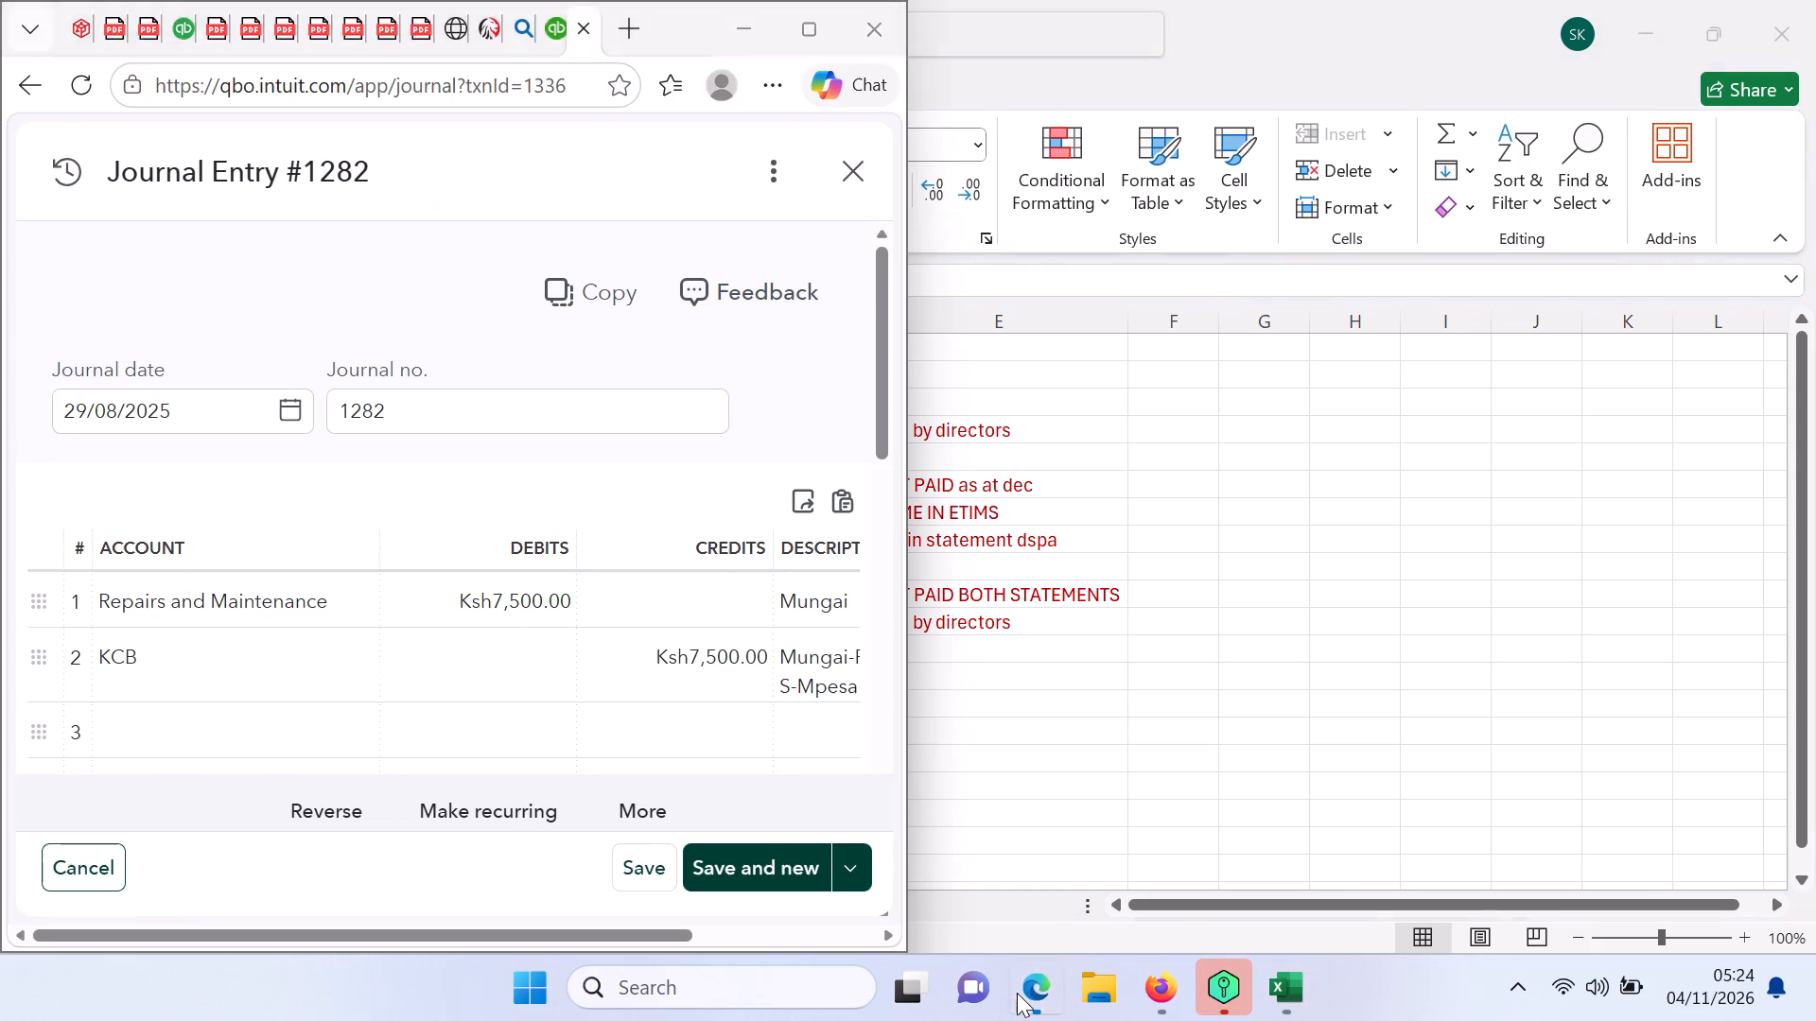
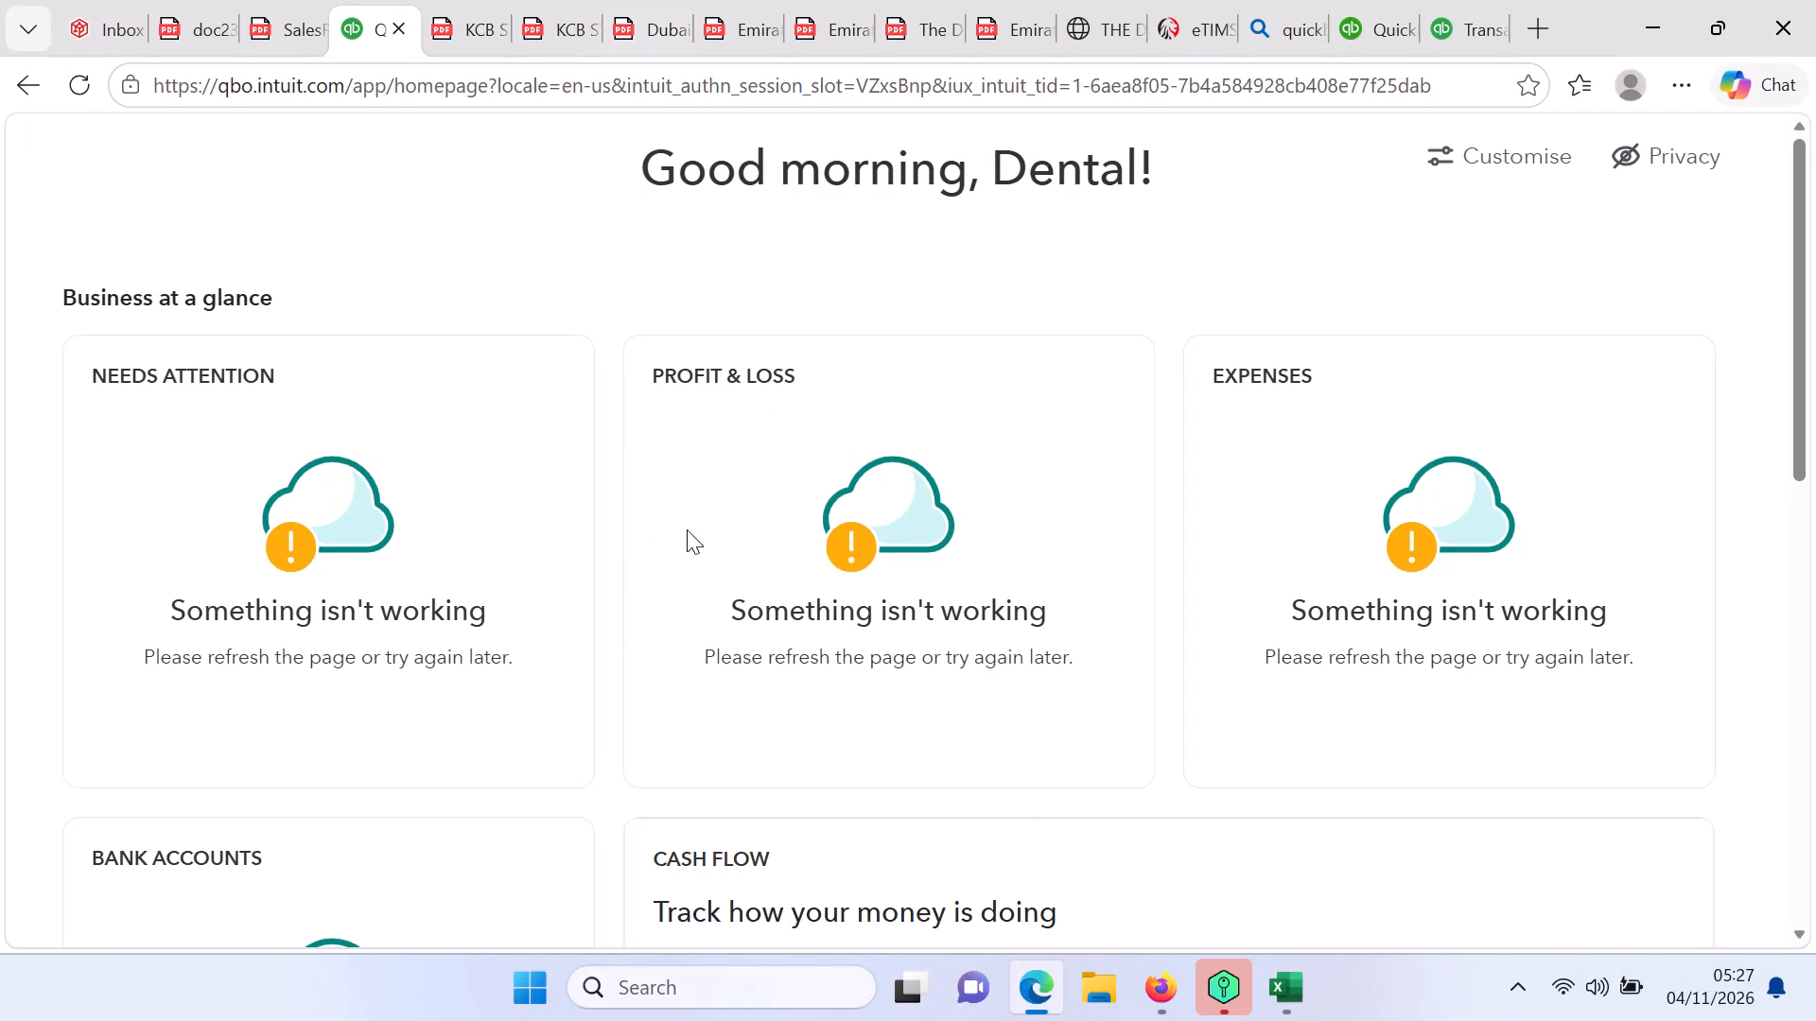
Switch to File Explorer and open the tax audit attachments folder inside the DENTAL SPA folder.
left_click(1076, 987)
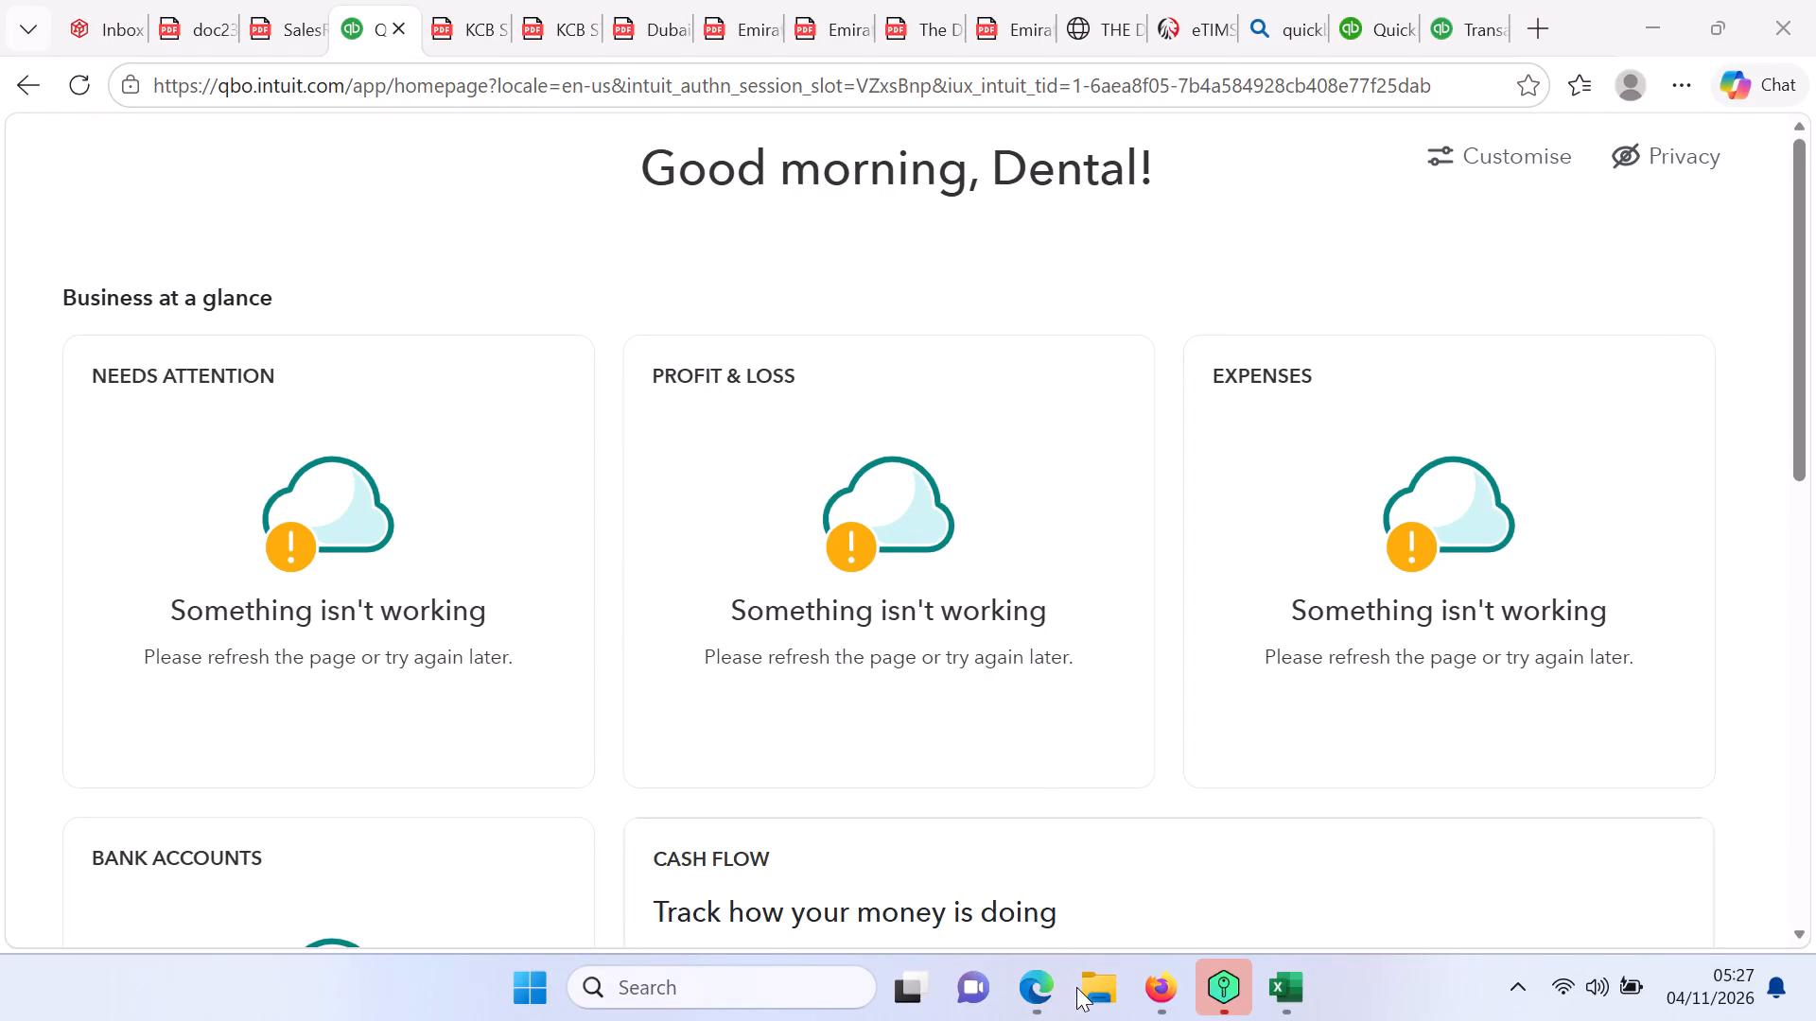
triple_click(1087, 991)
triple_click(1087, 991)
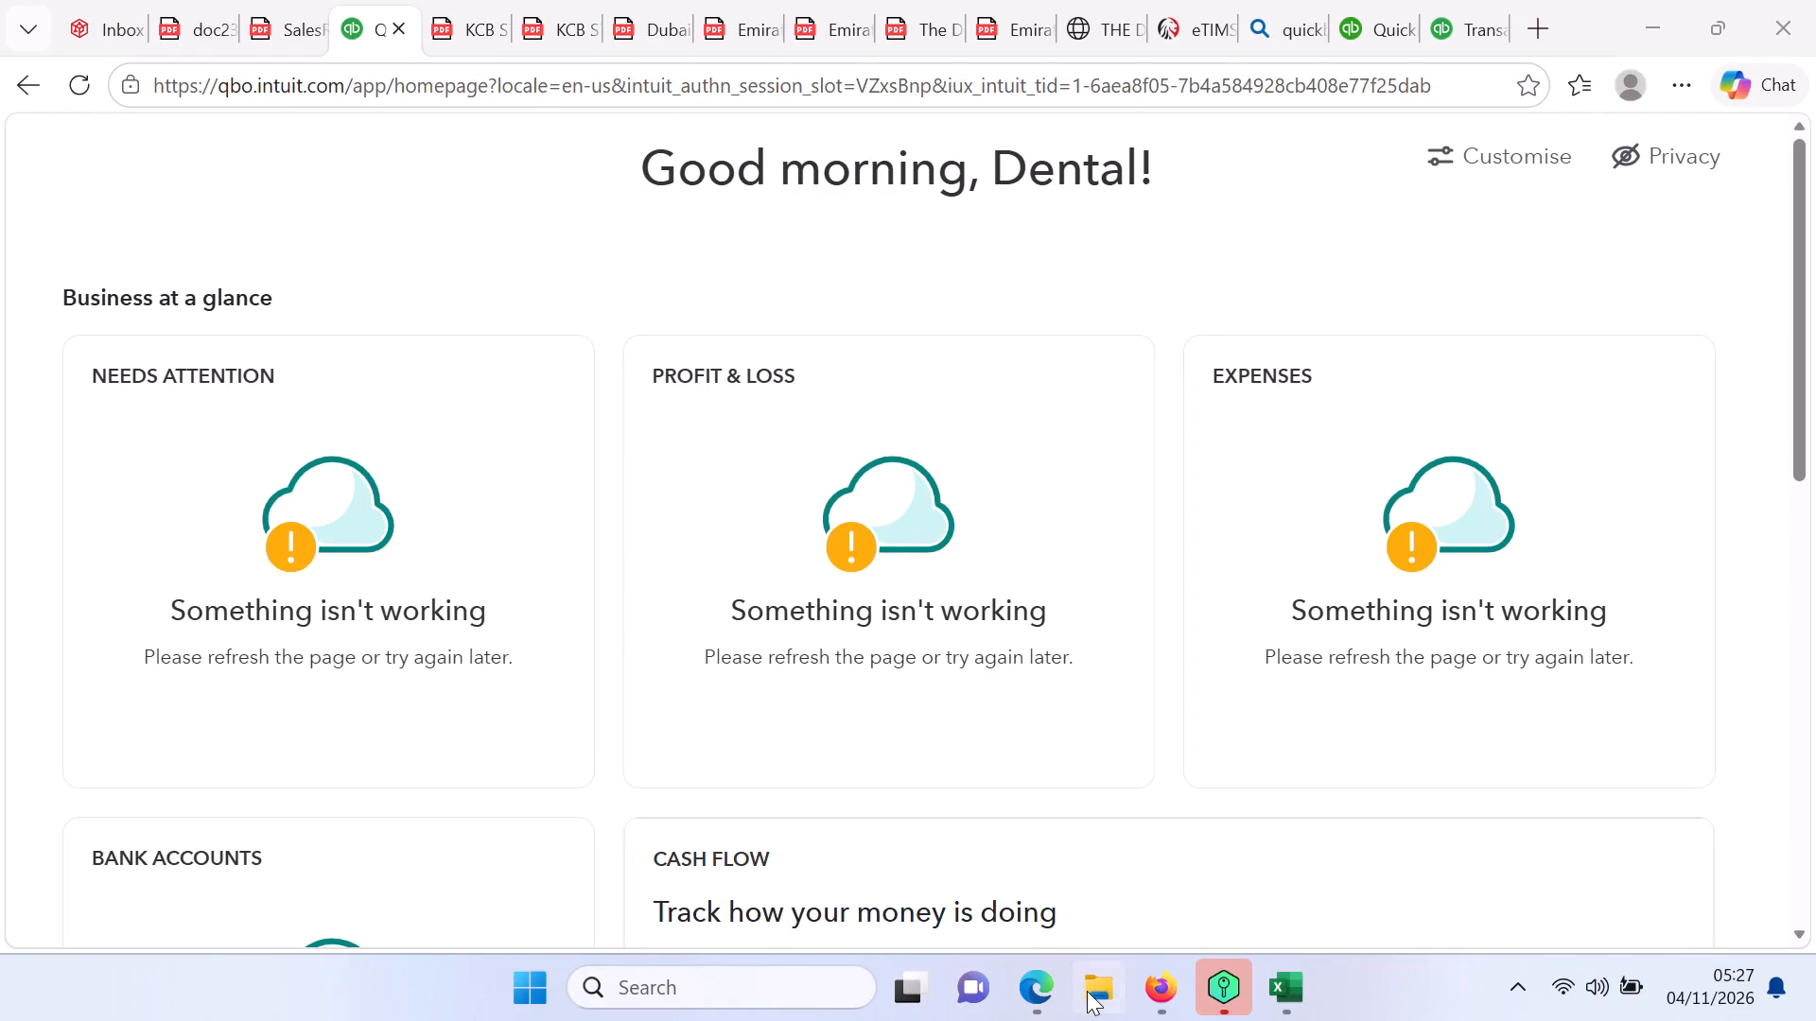
left_click(1087, 991)
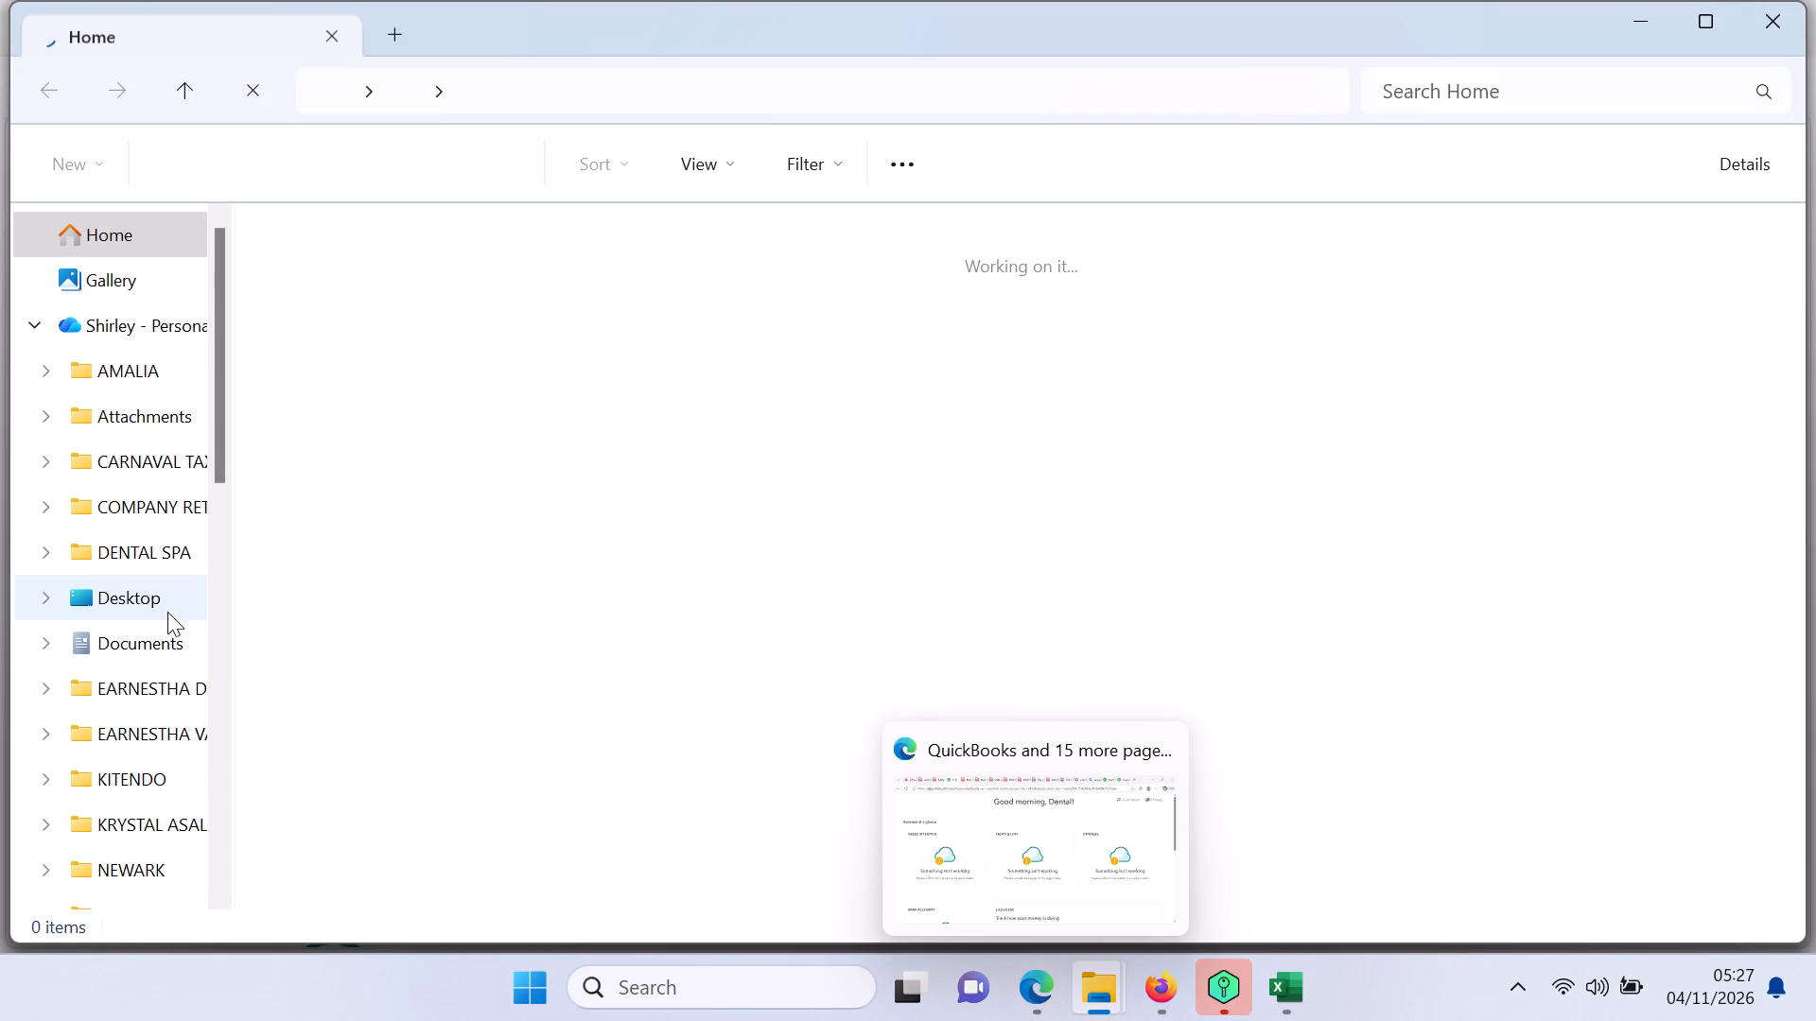
left_click(160, 550)
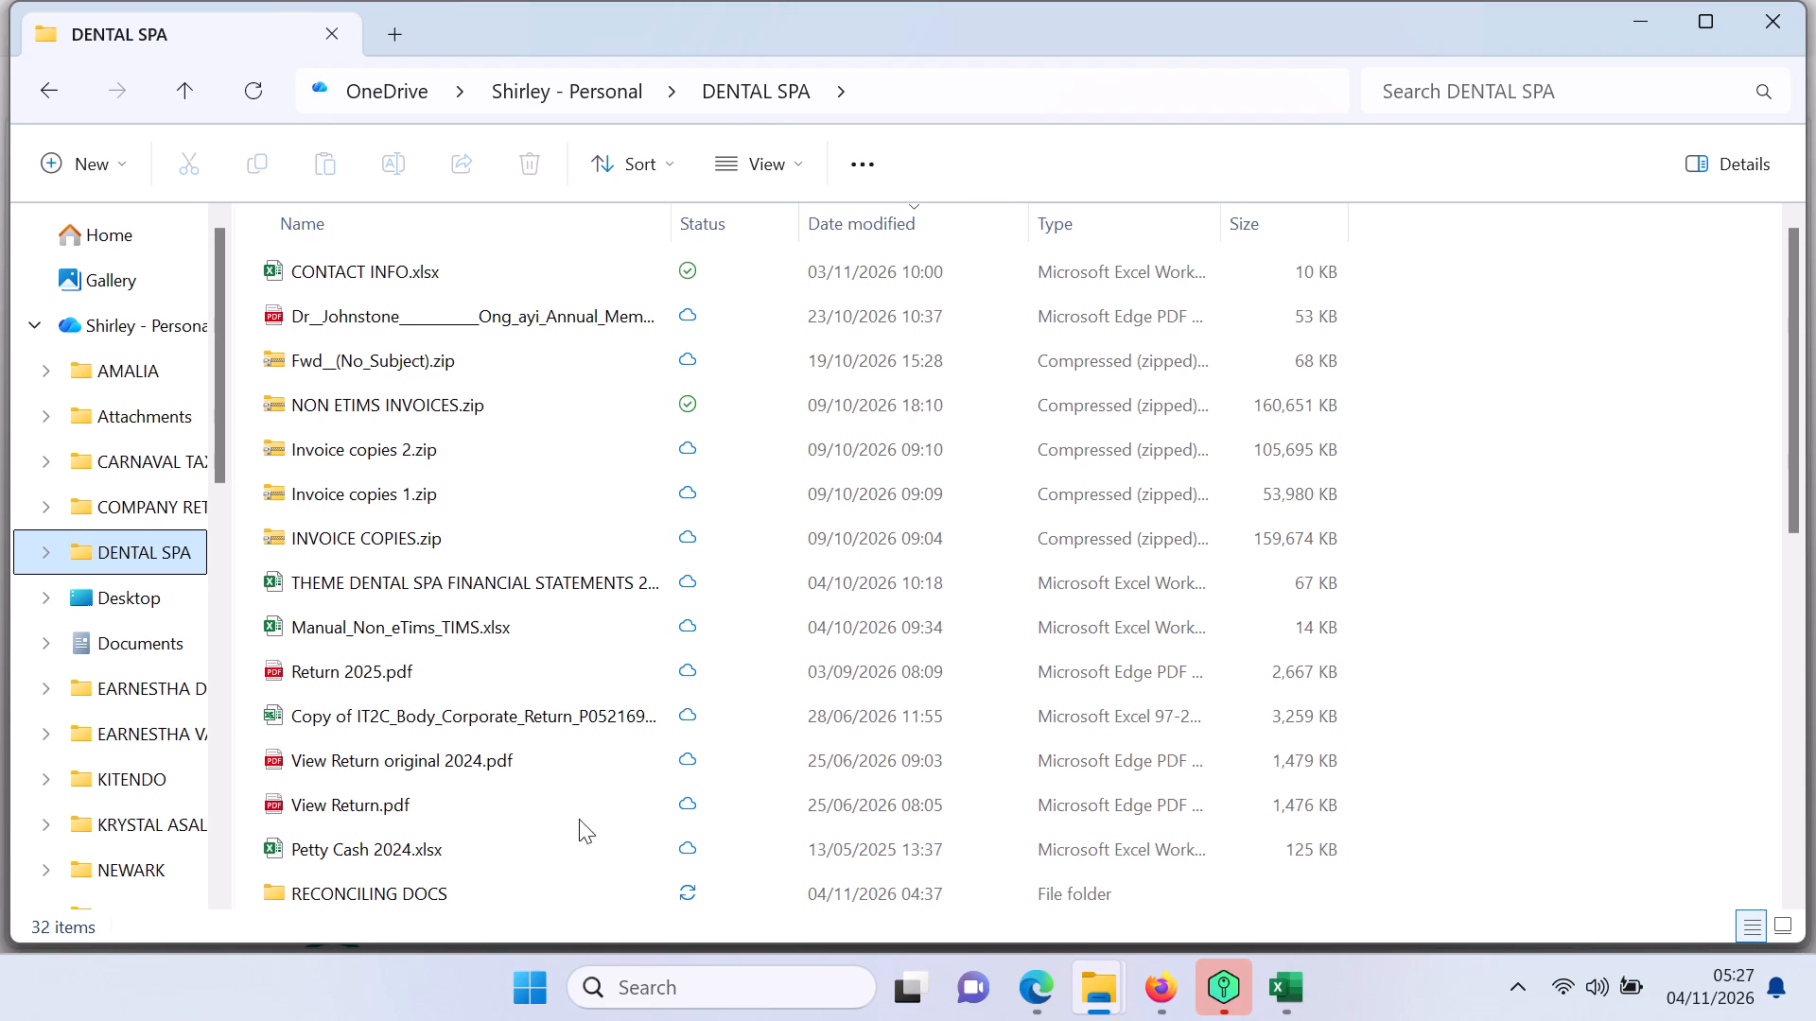
triple_click(1799, 886)
triple_click(1799, 886)
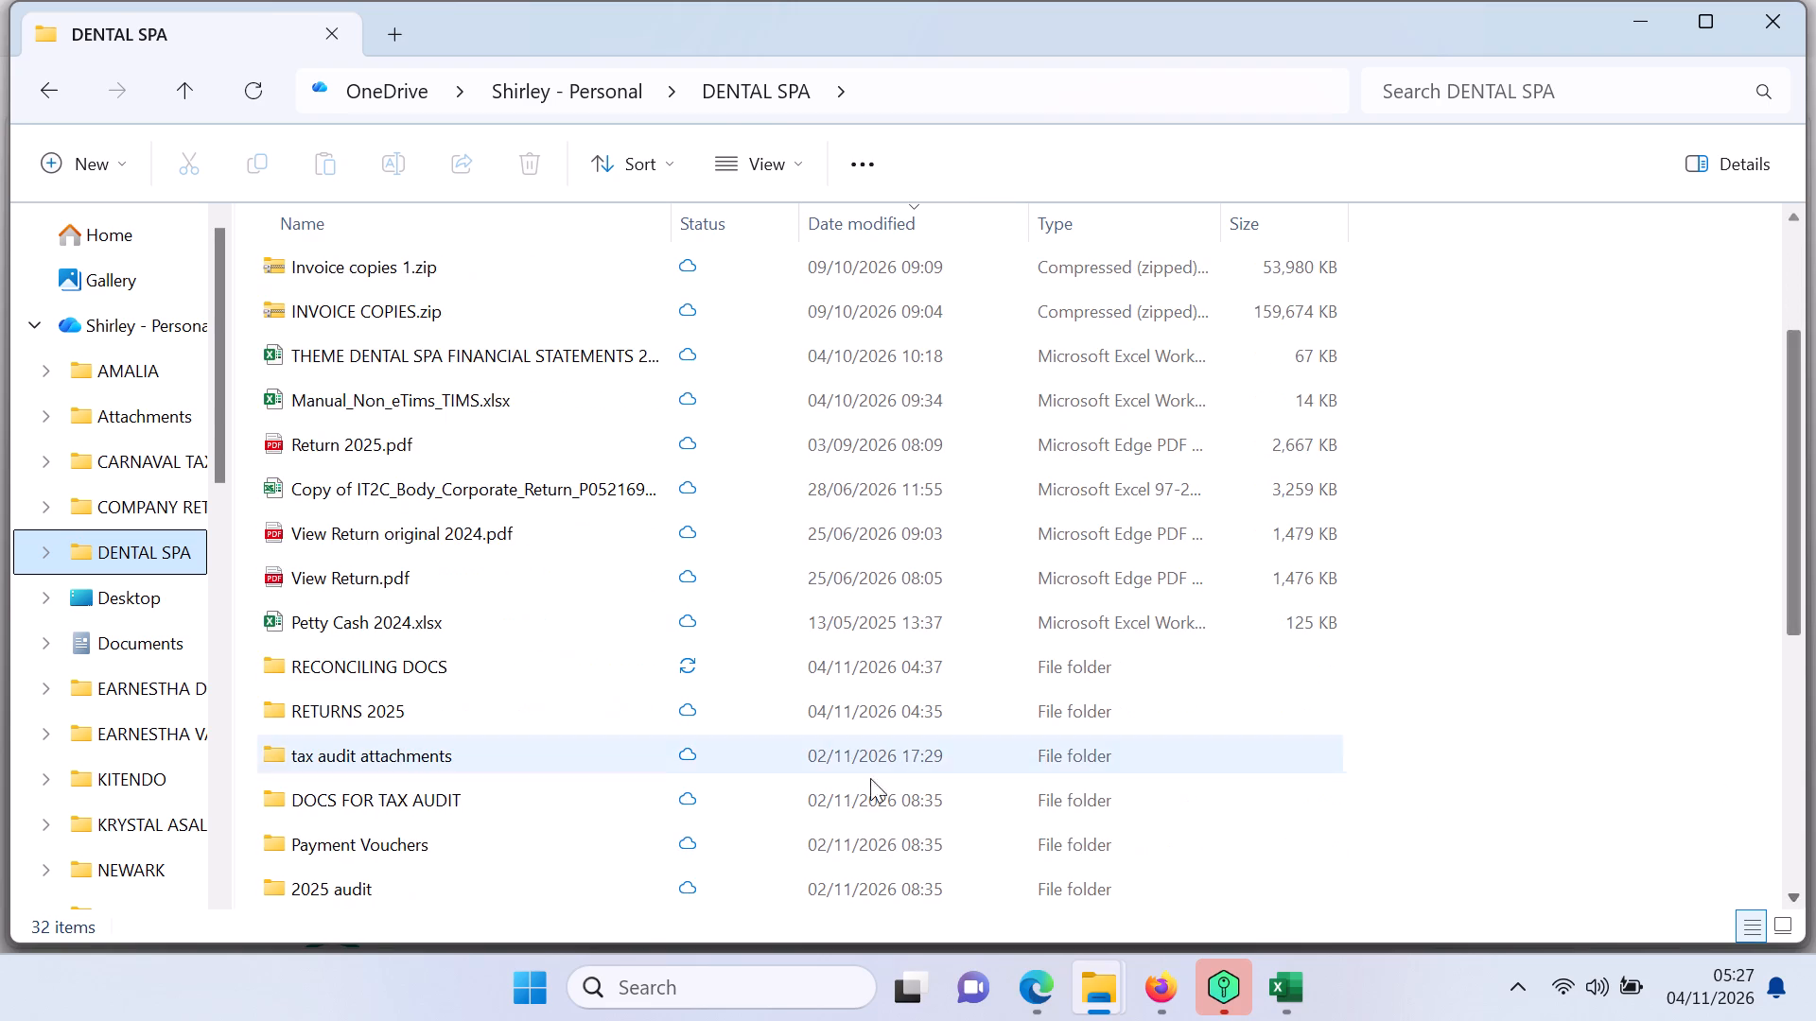
double_click(611, 751)
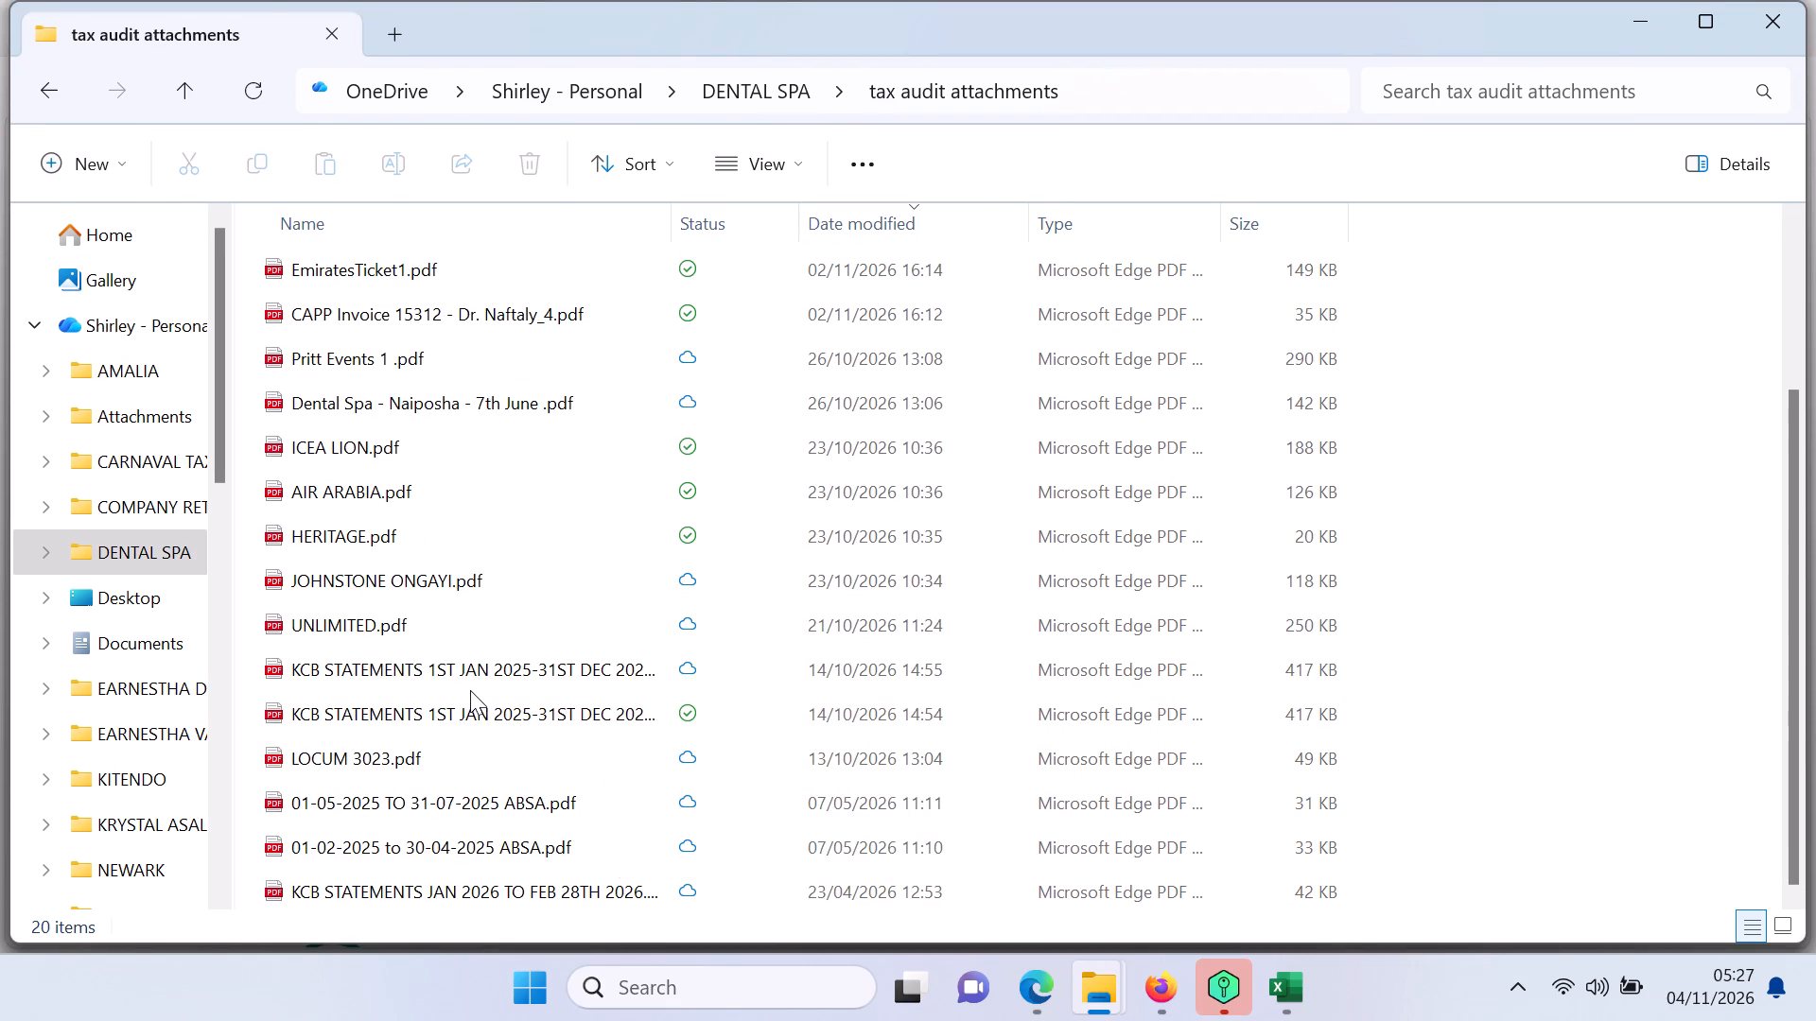
Move the three KCB and two ABSA bank statement PDFs from tax audit attachments into the DOCS FOR TAX AUDIT folder.
left_click(442, 676)
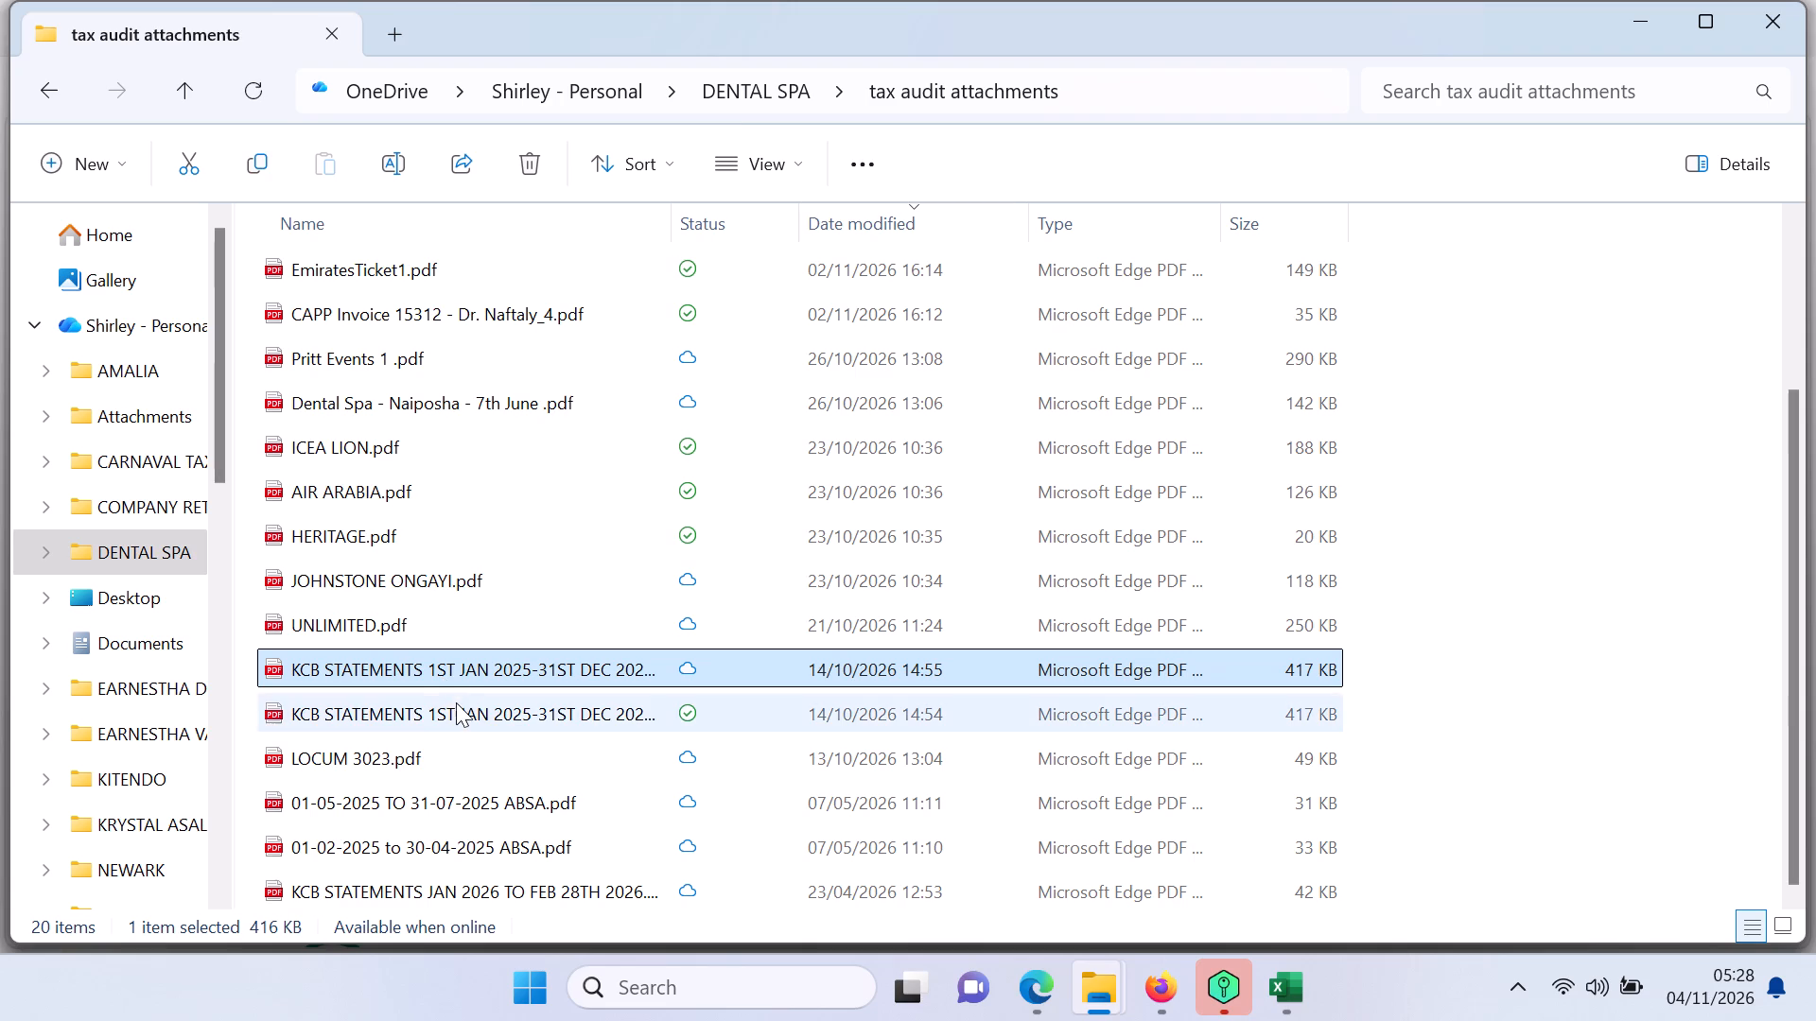
left_click(446, 706, "ctrl")
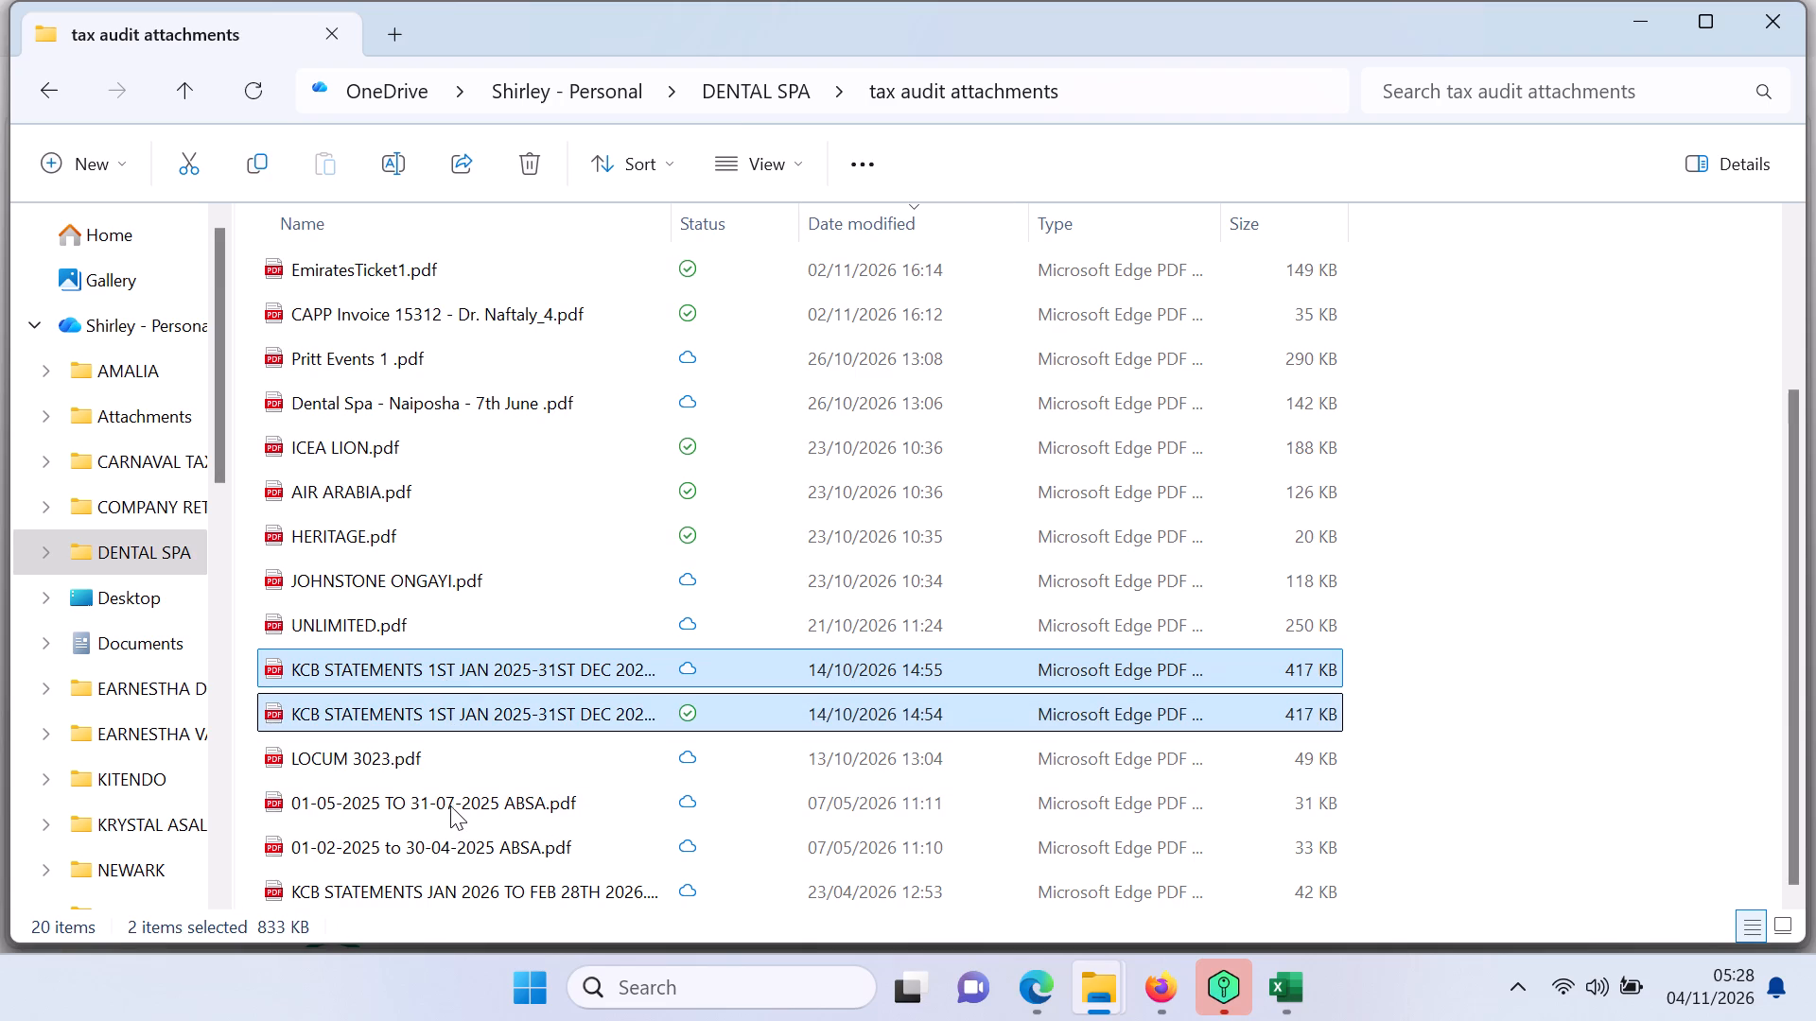
left_click(452, 801, "ctrl")
left_click(453, 836, "ctrl")
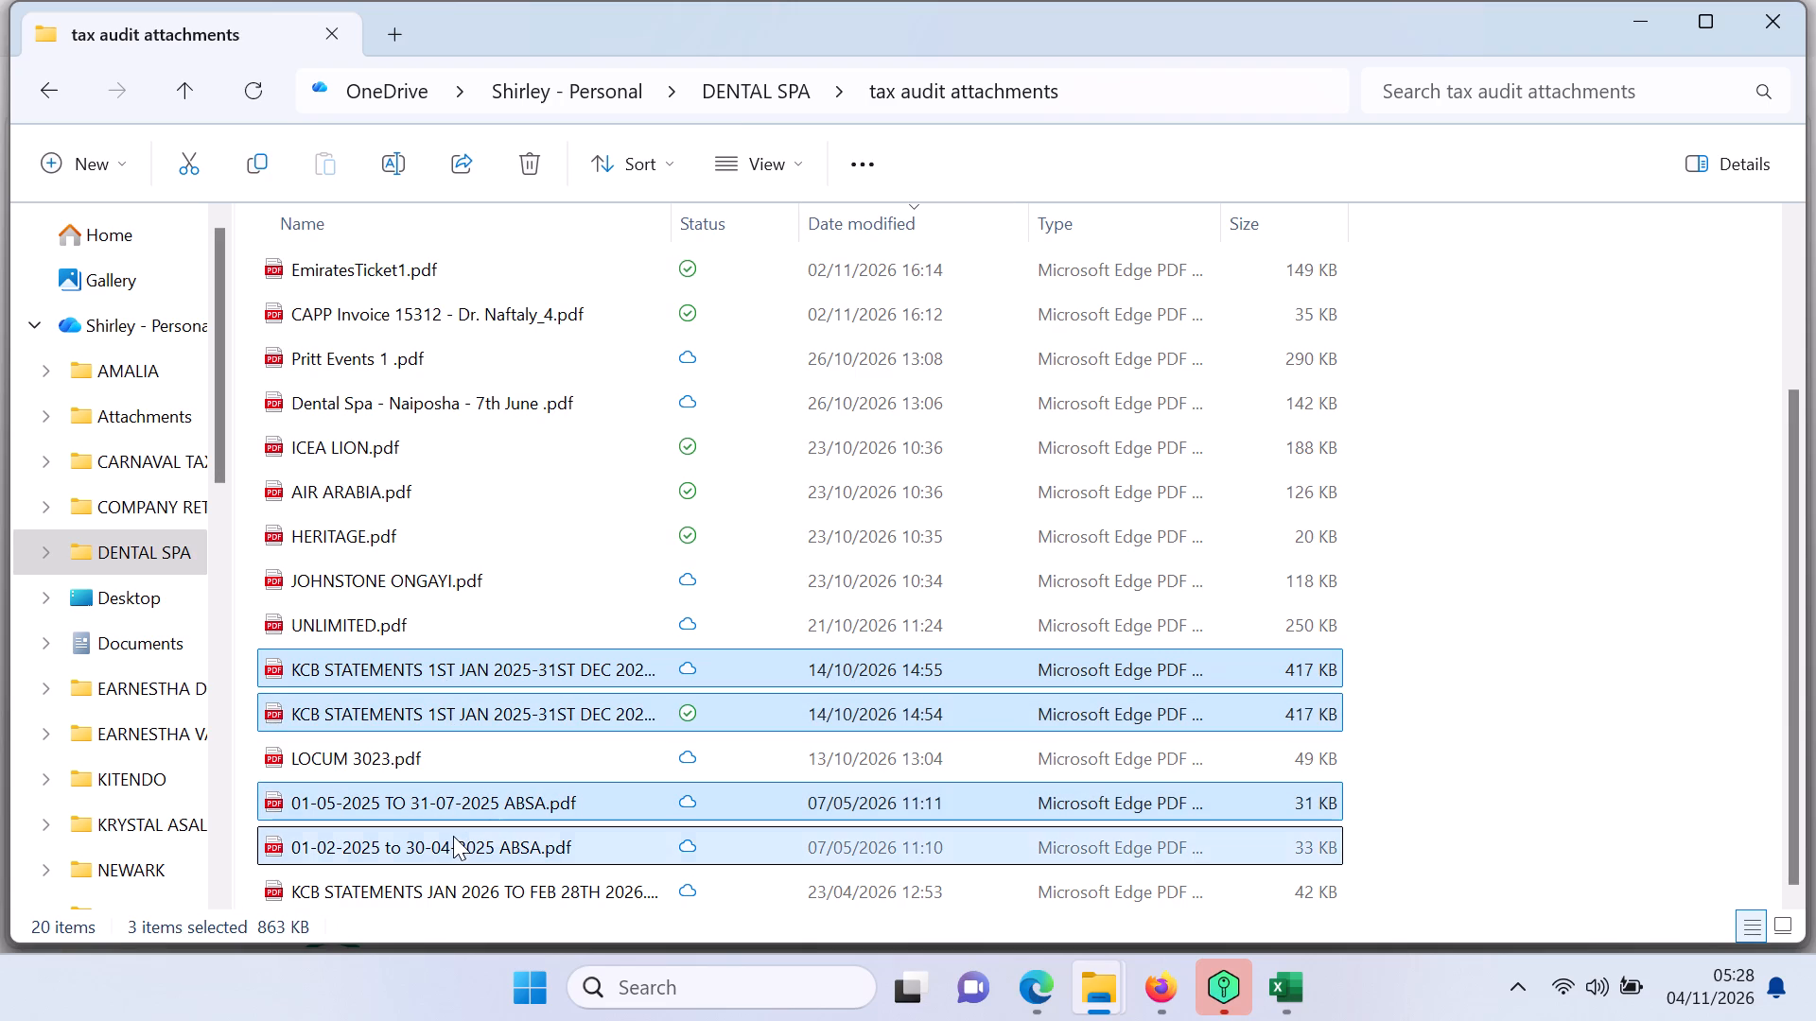
left_click(520, 885, "ctrl")
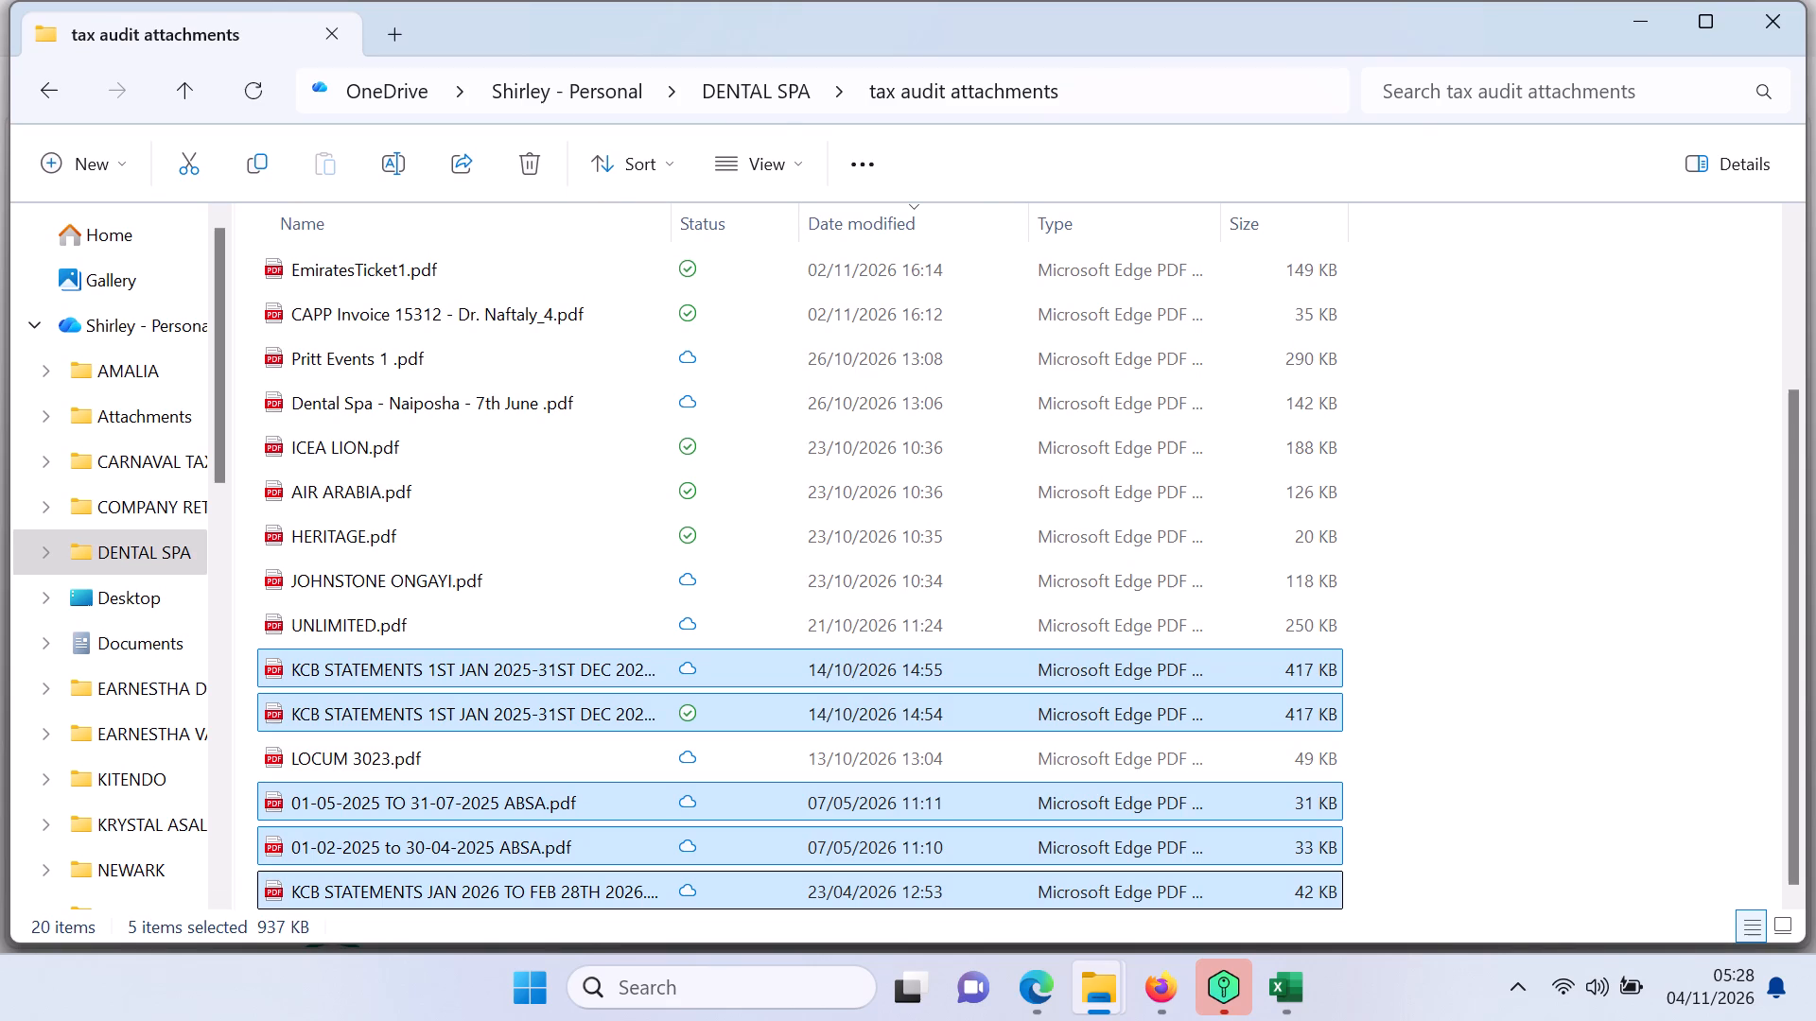
right_click(520, 885)
right_click(520, 885)
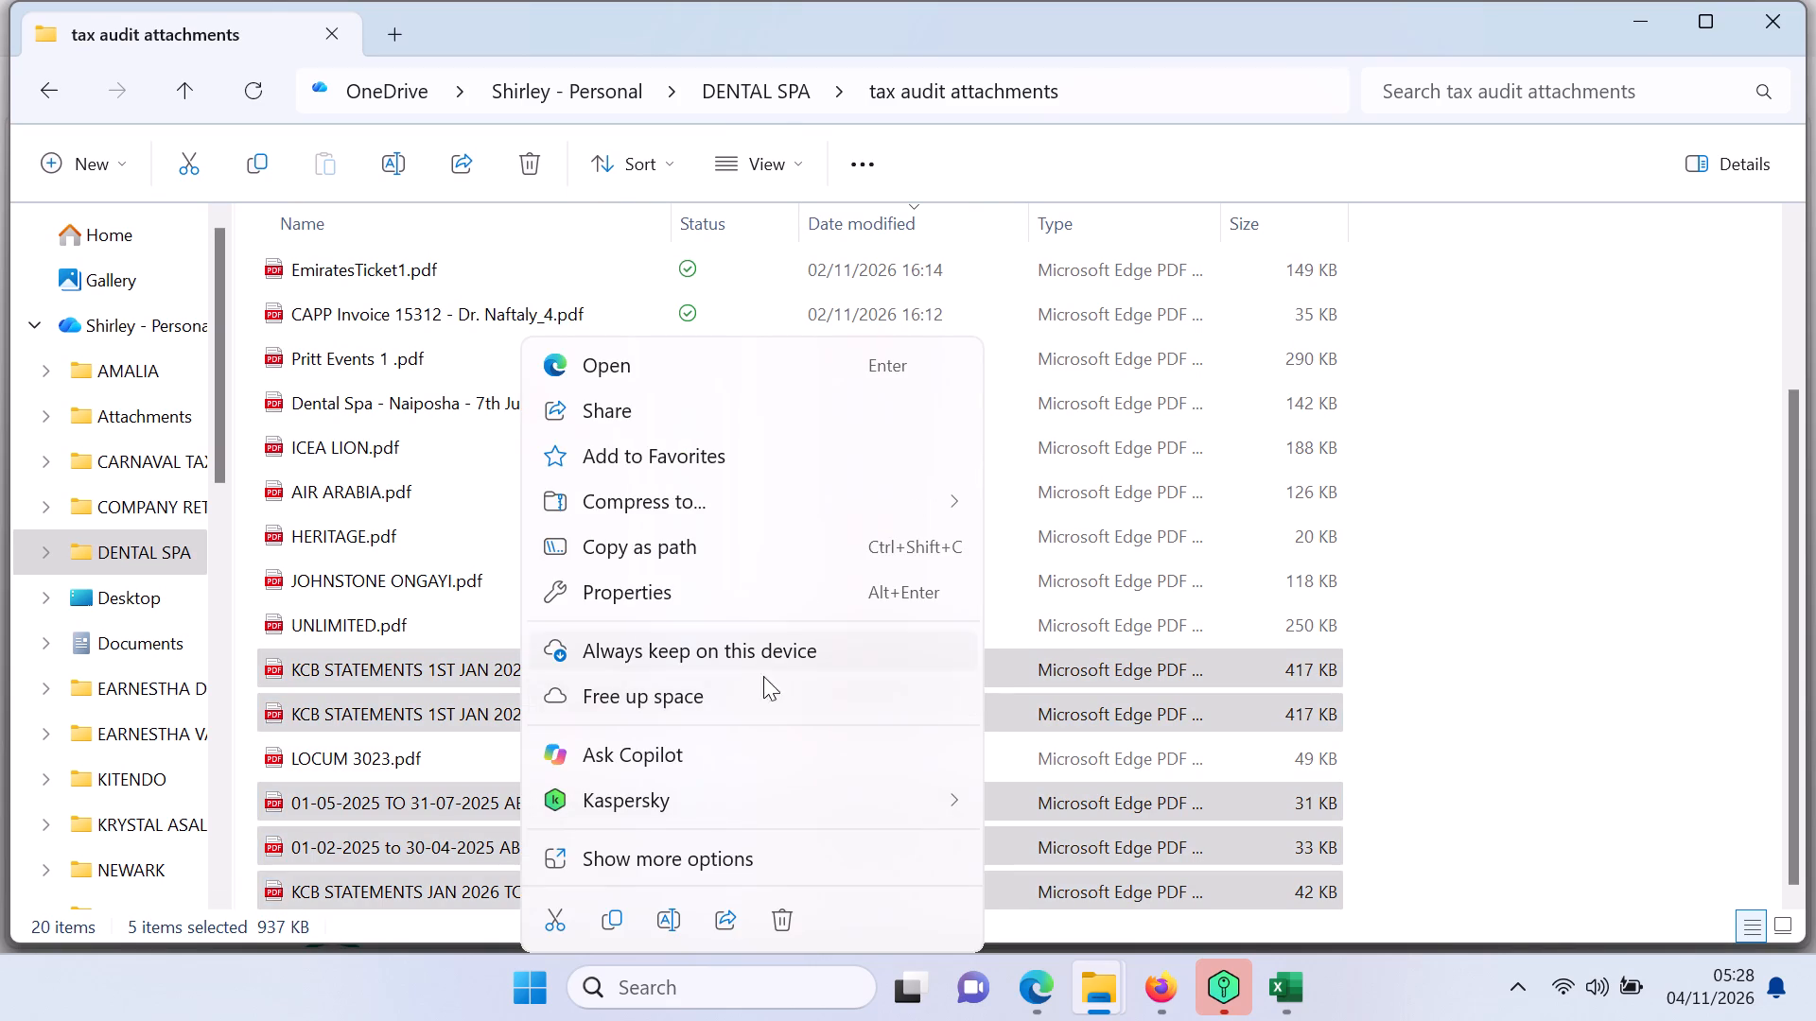
left_click(563, 919)
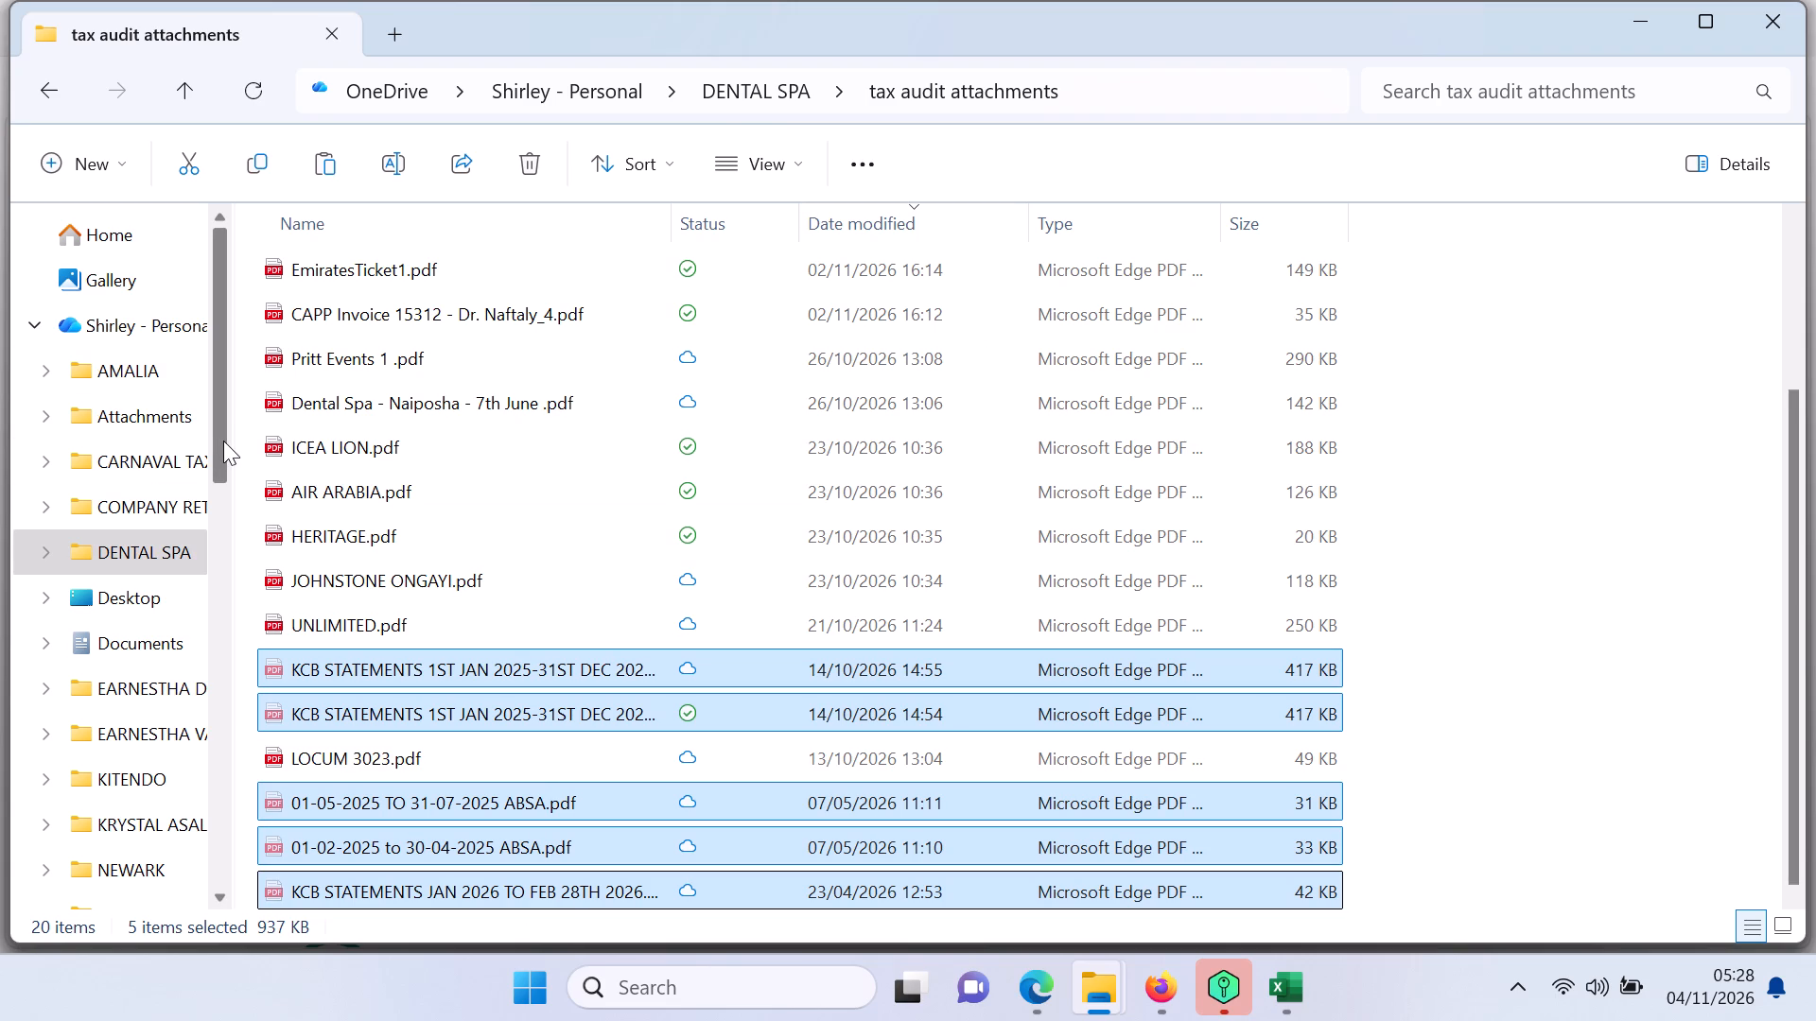
left_click(166, 556)
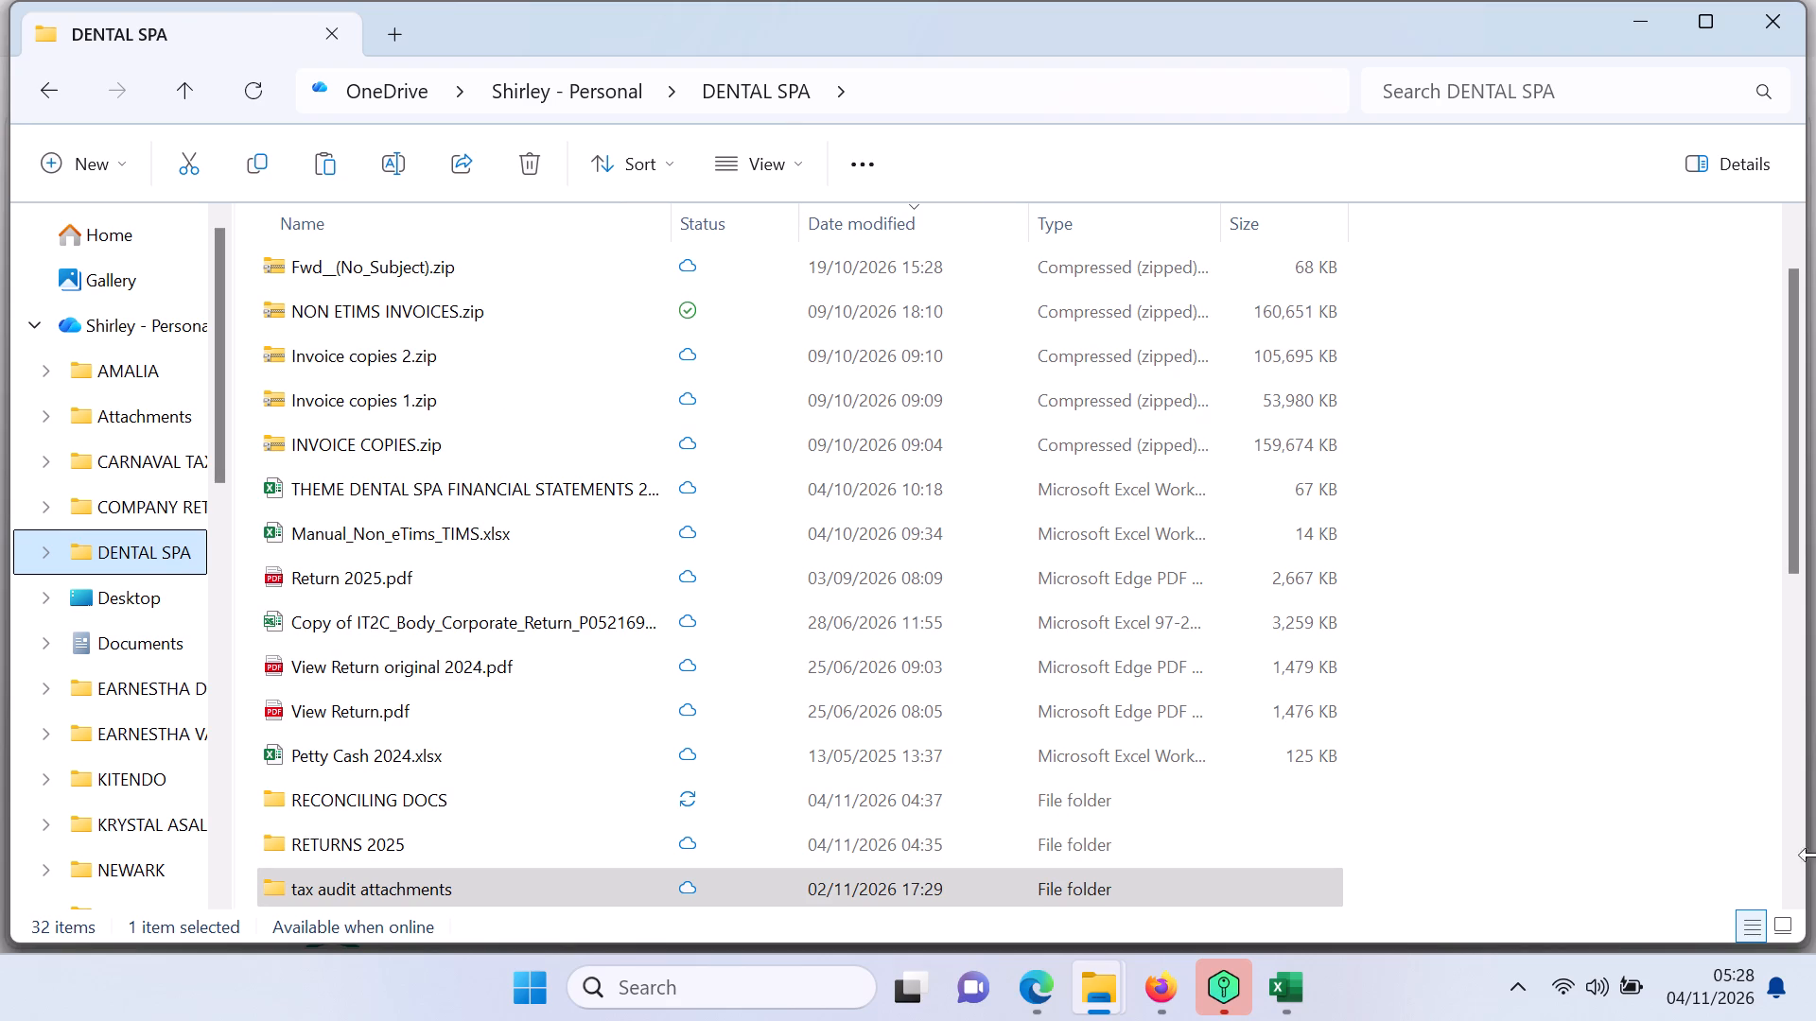
triple_click(1789, 894)
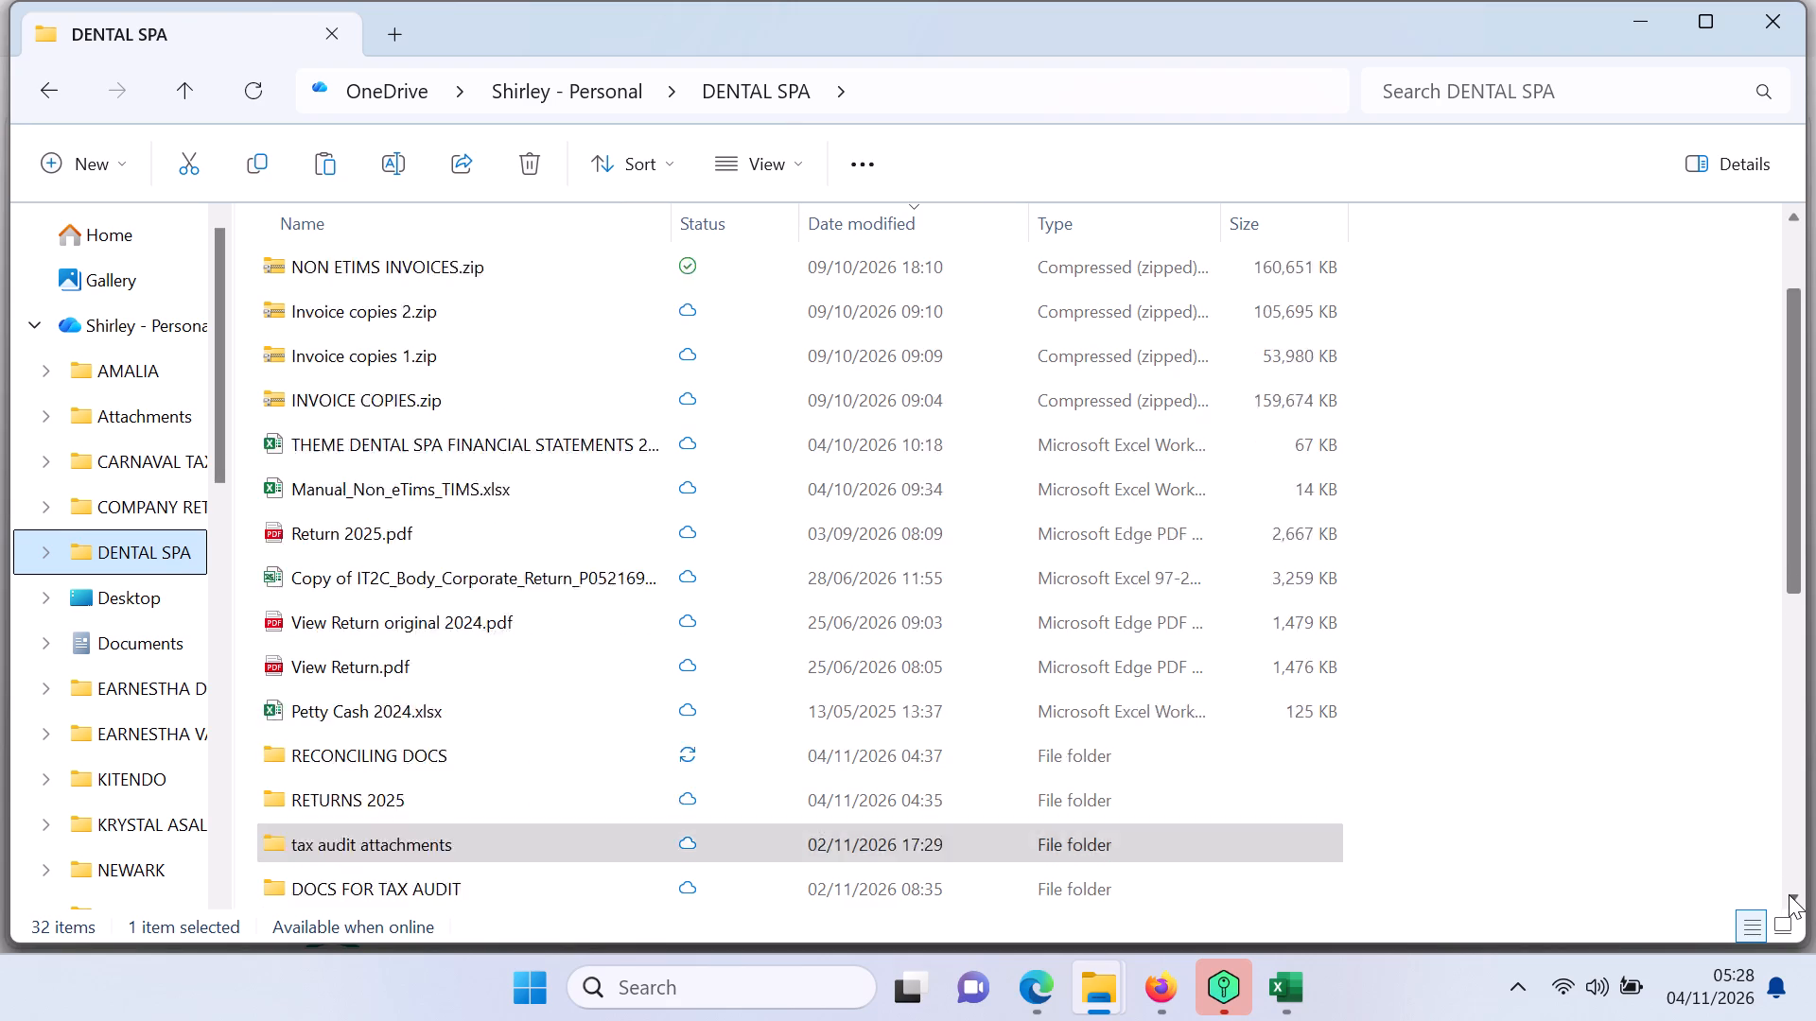
left_click(1789, 894)
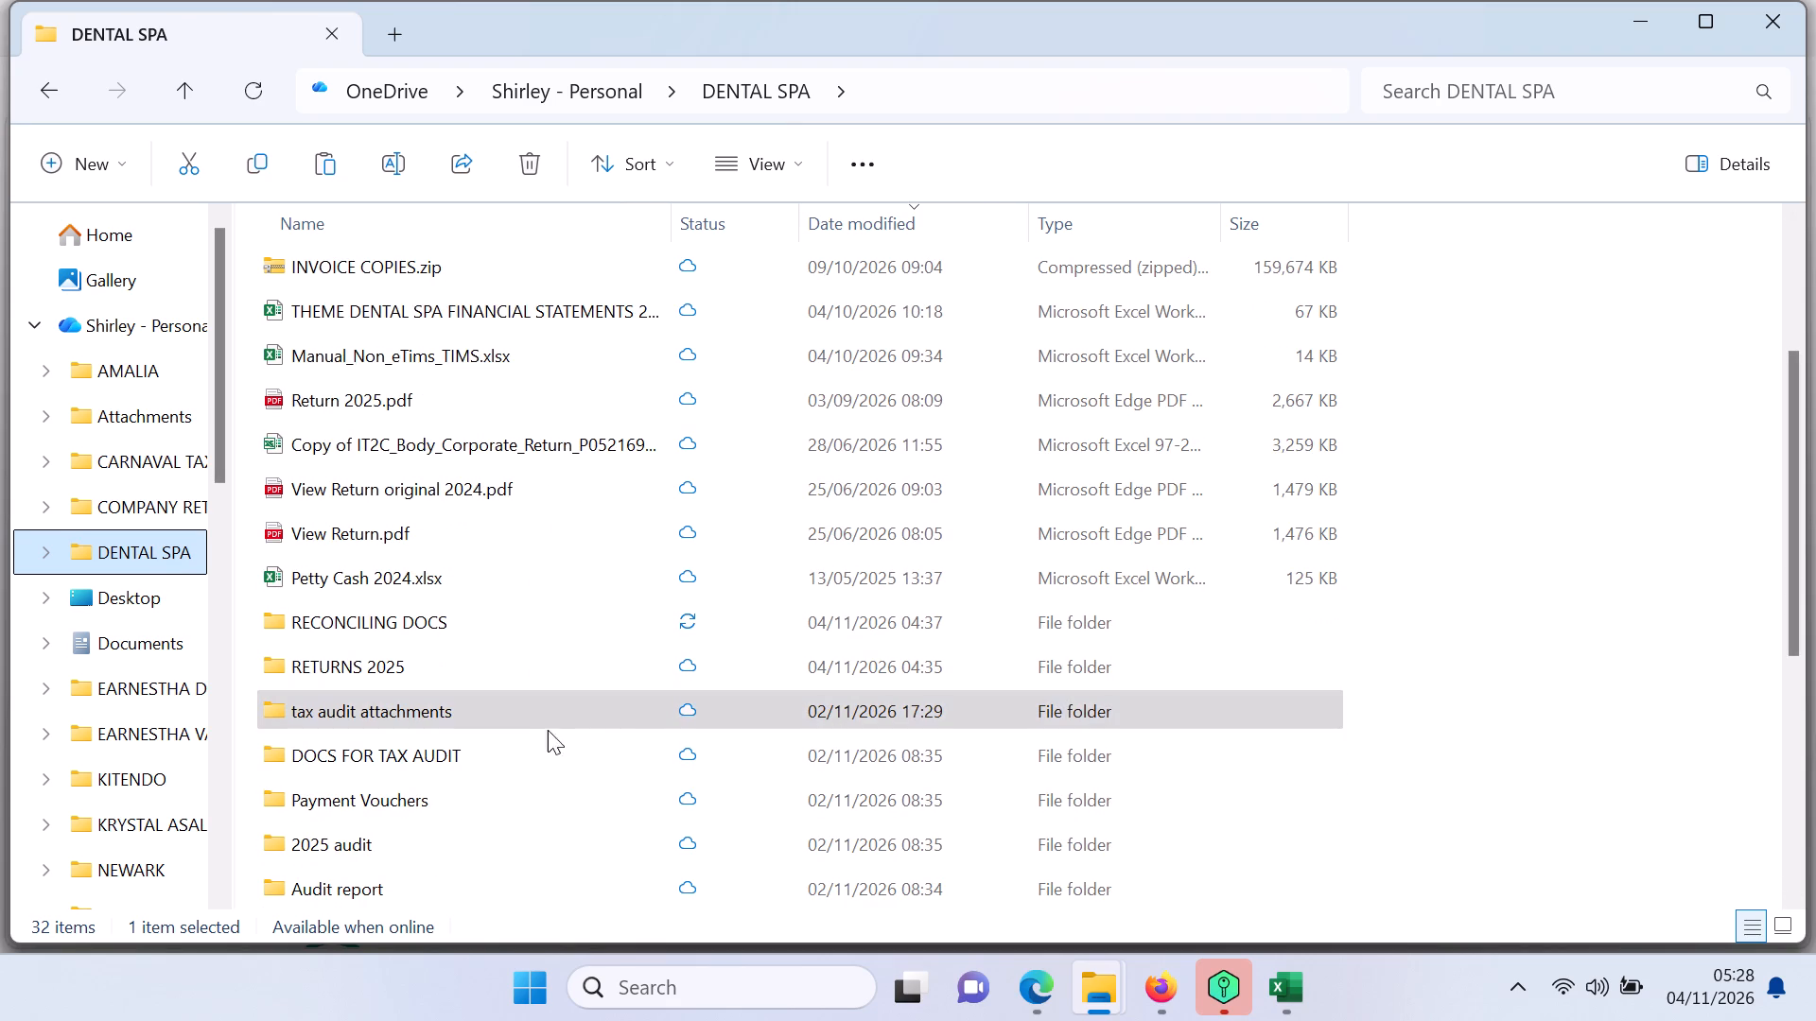
double_click(454, 749)
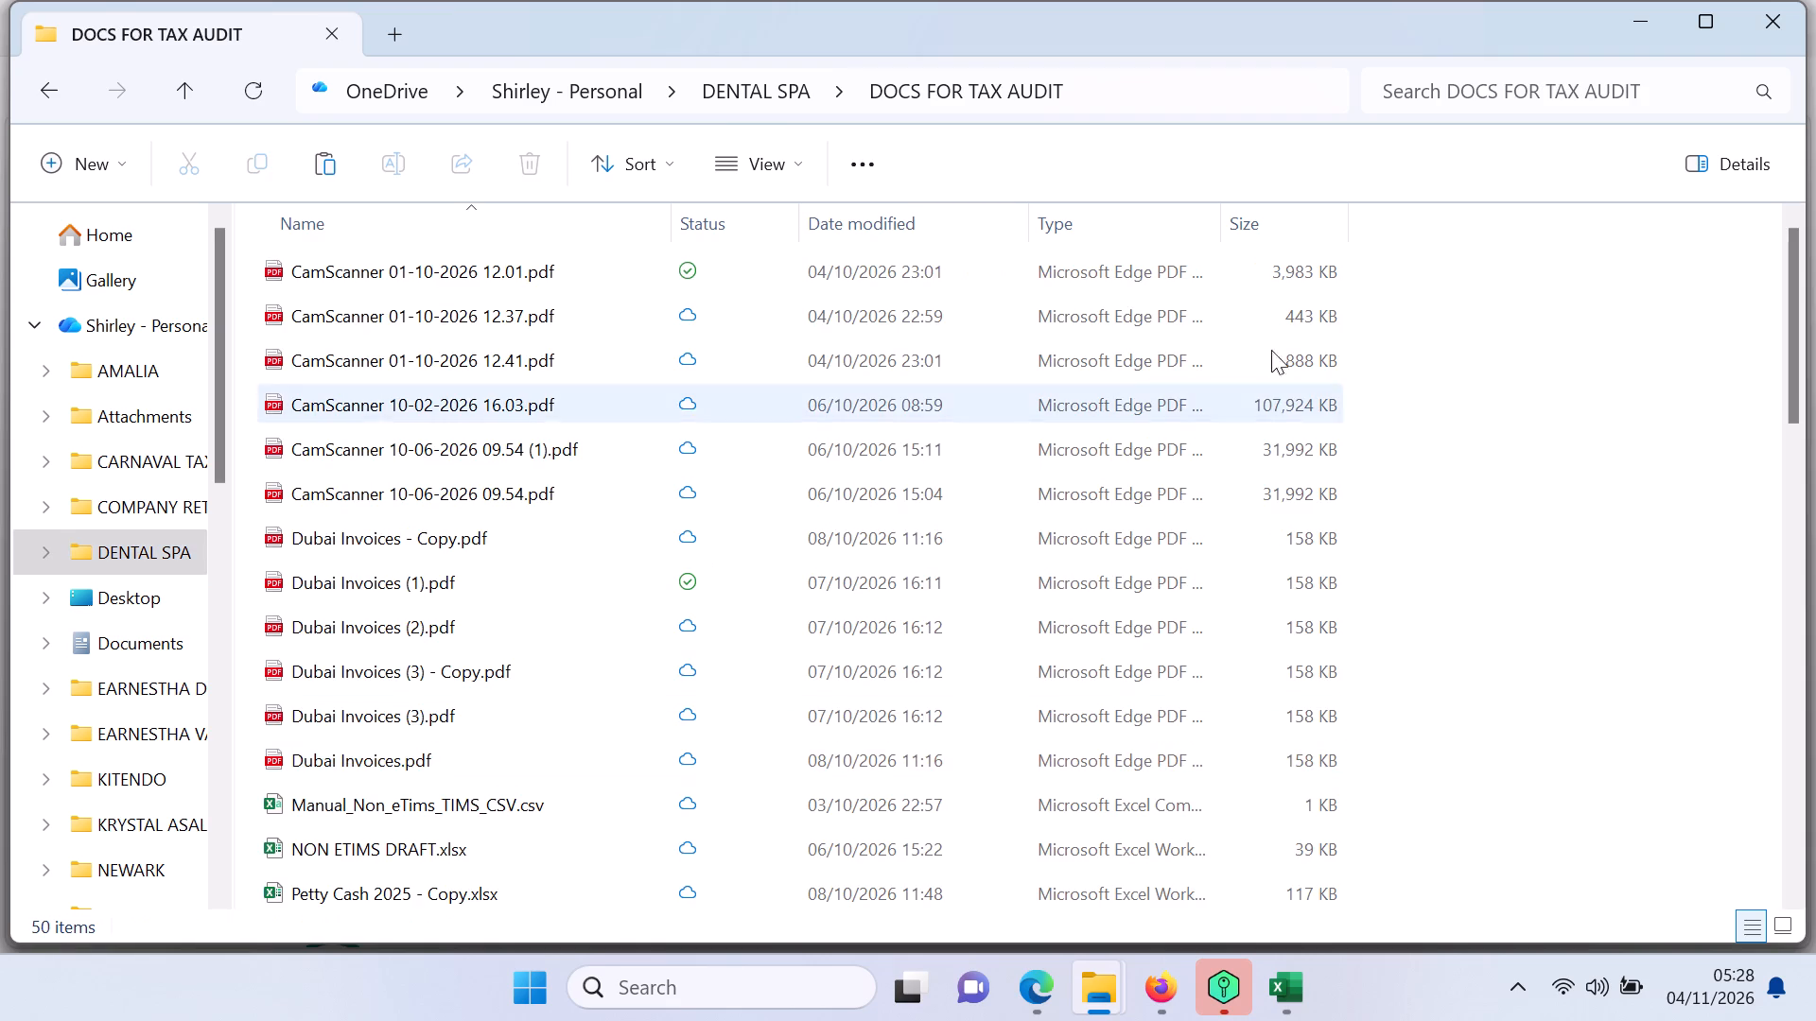
right_click(1677, 429)
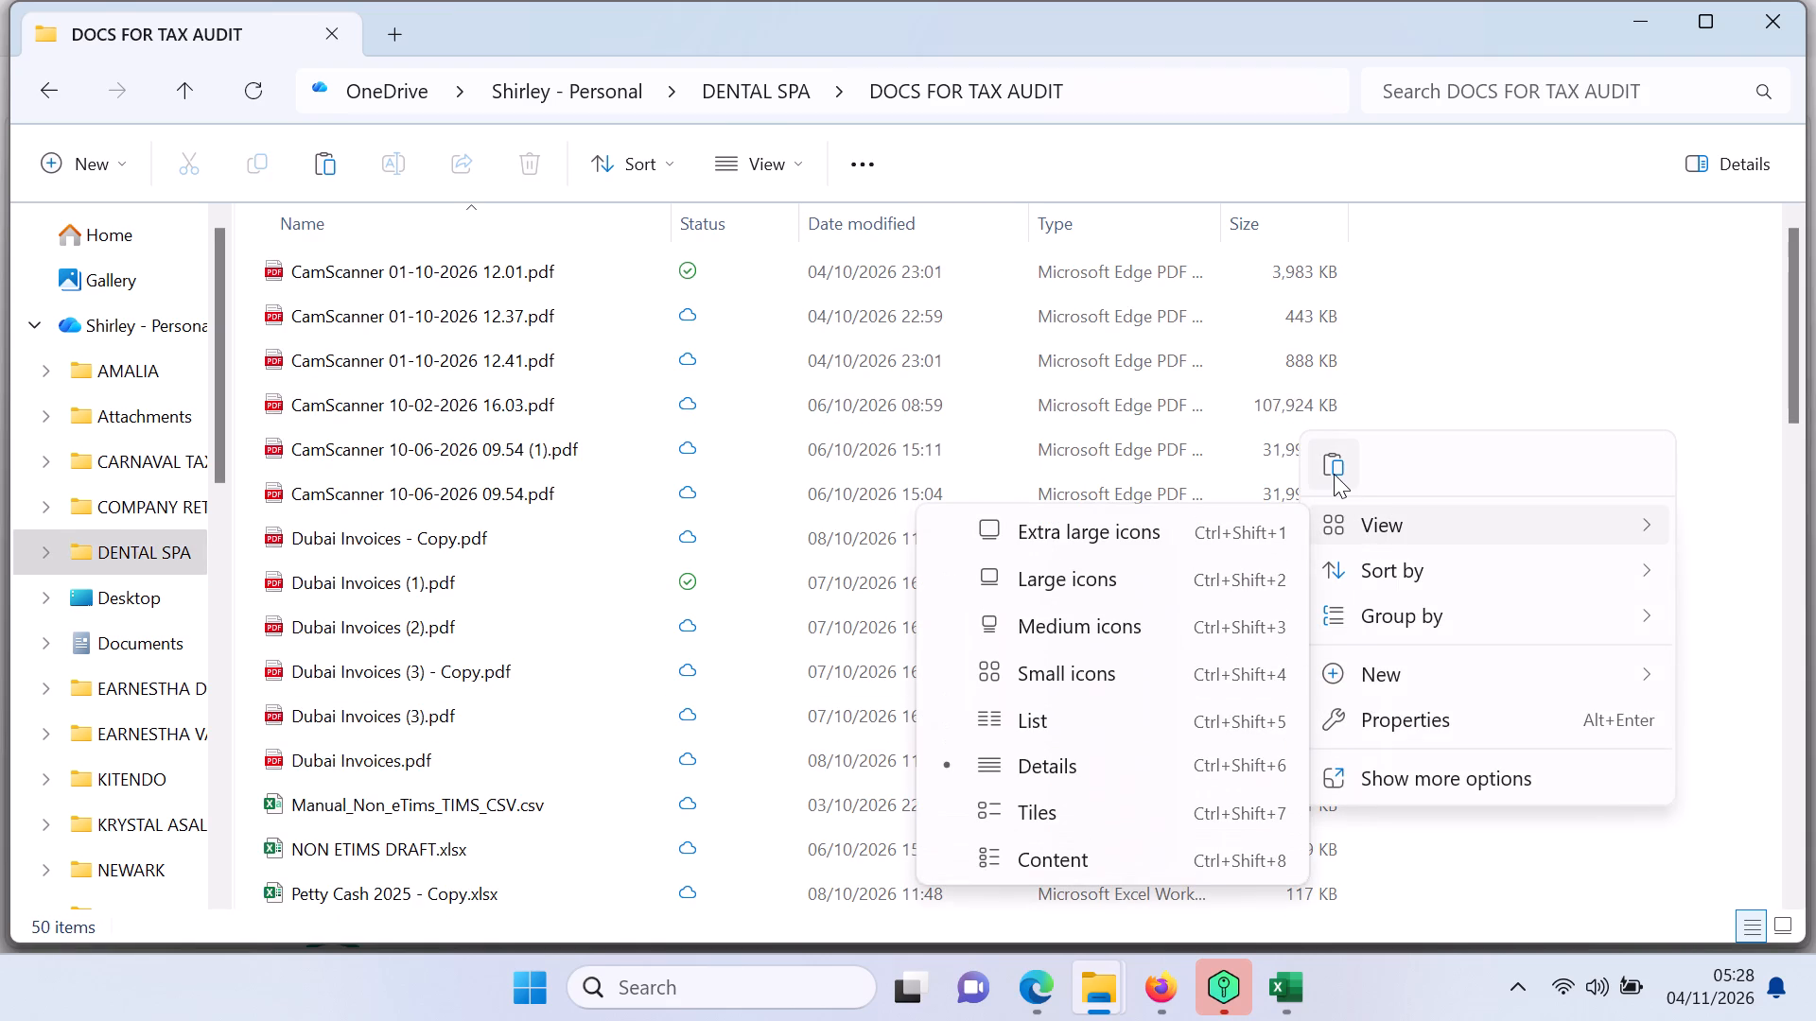
left_click(1334, 474)
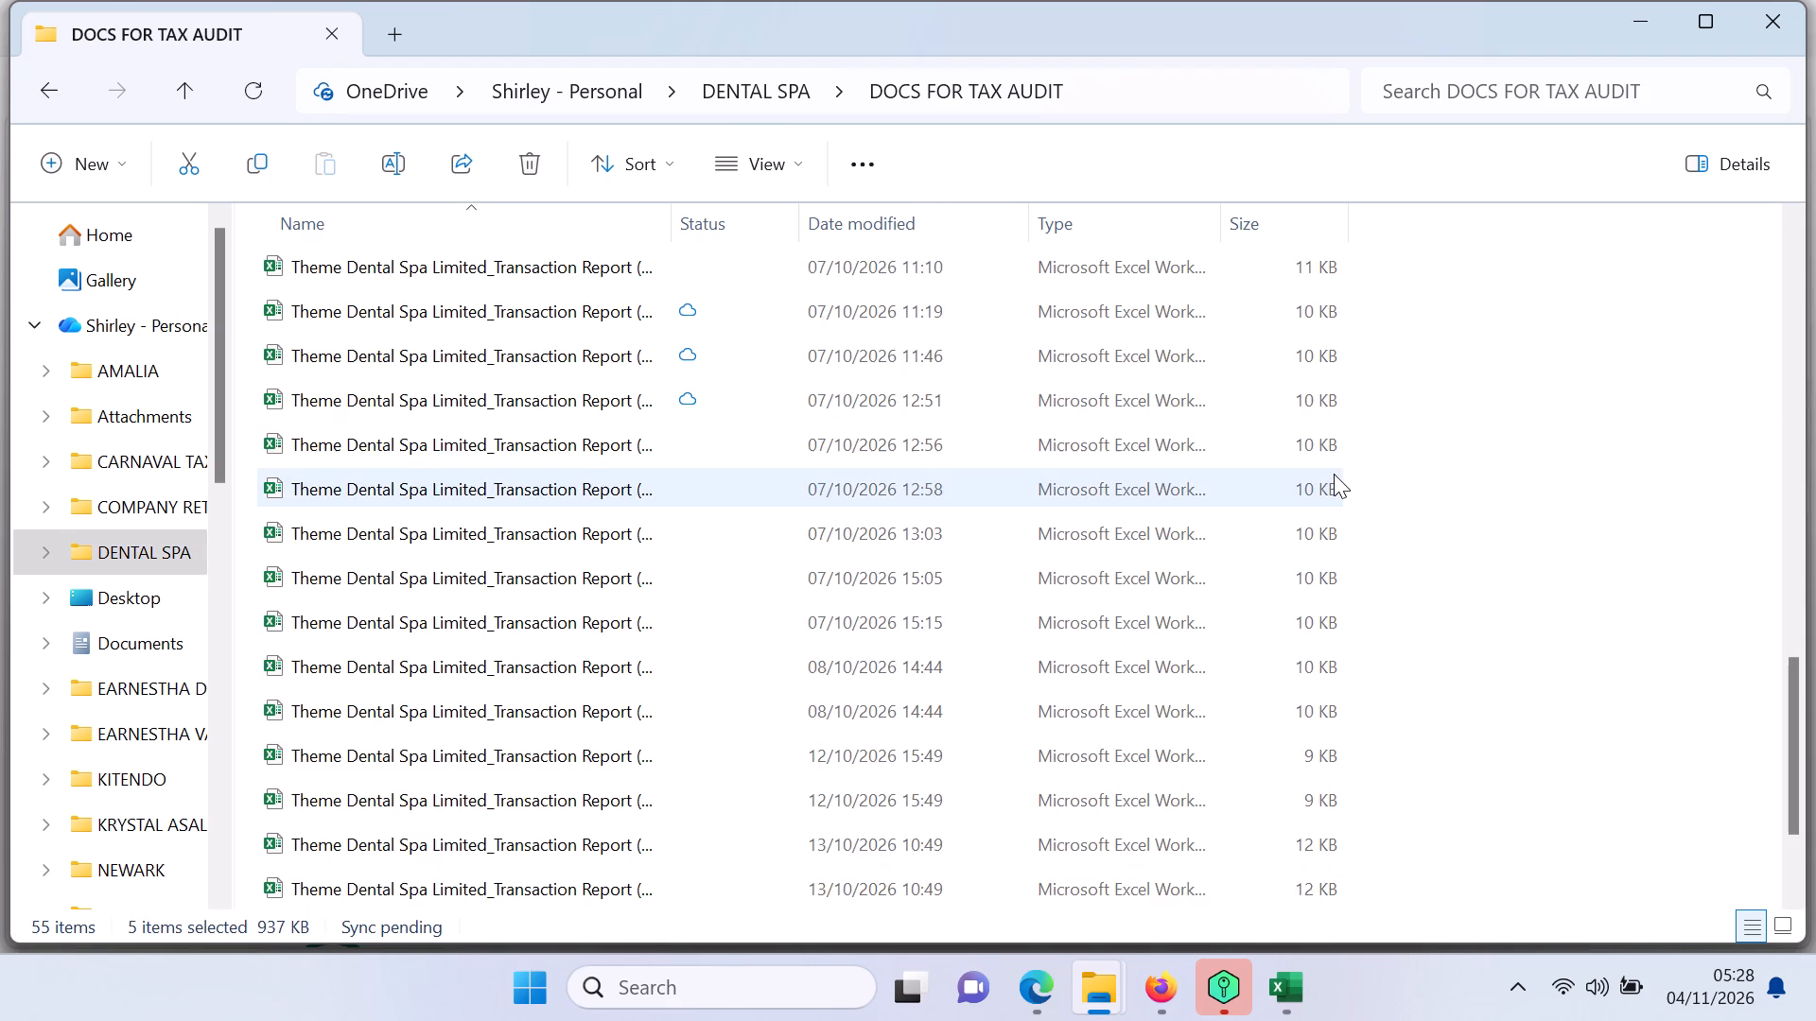
Sort the files in DOCS FOR TAX AUDIT by date modified, newest first.
left_click(850, 237)
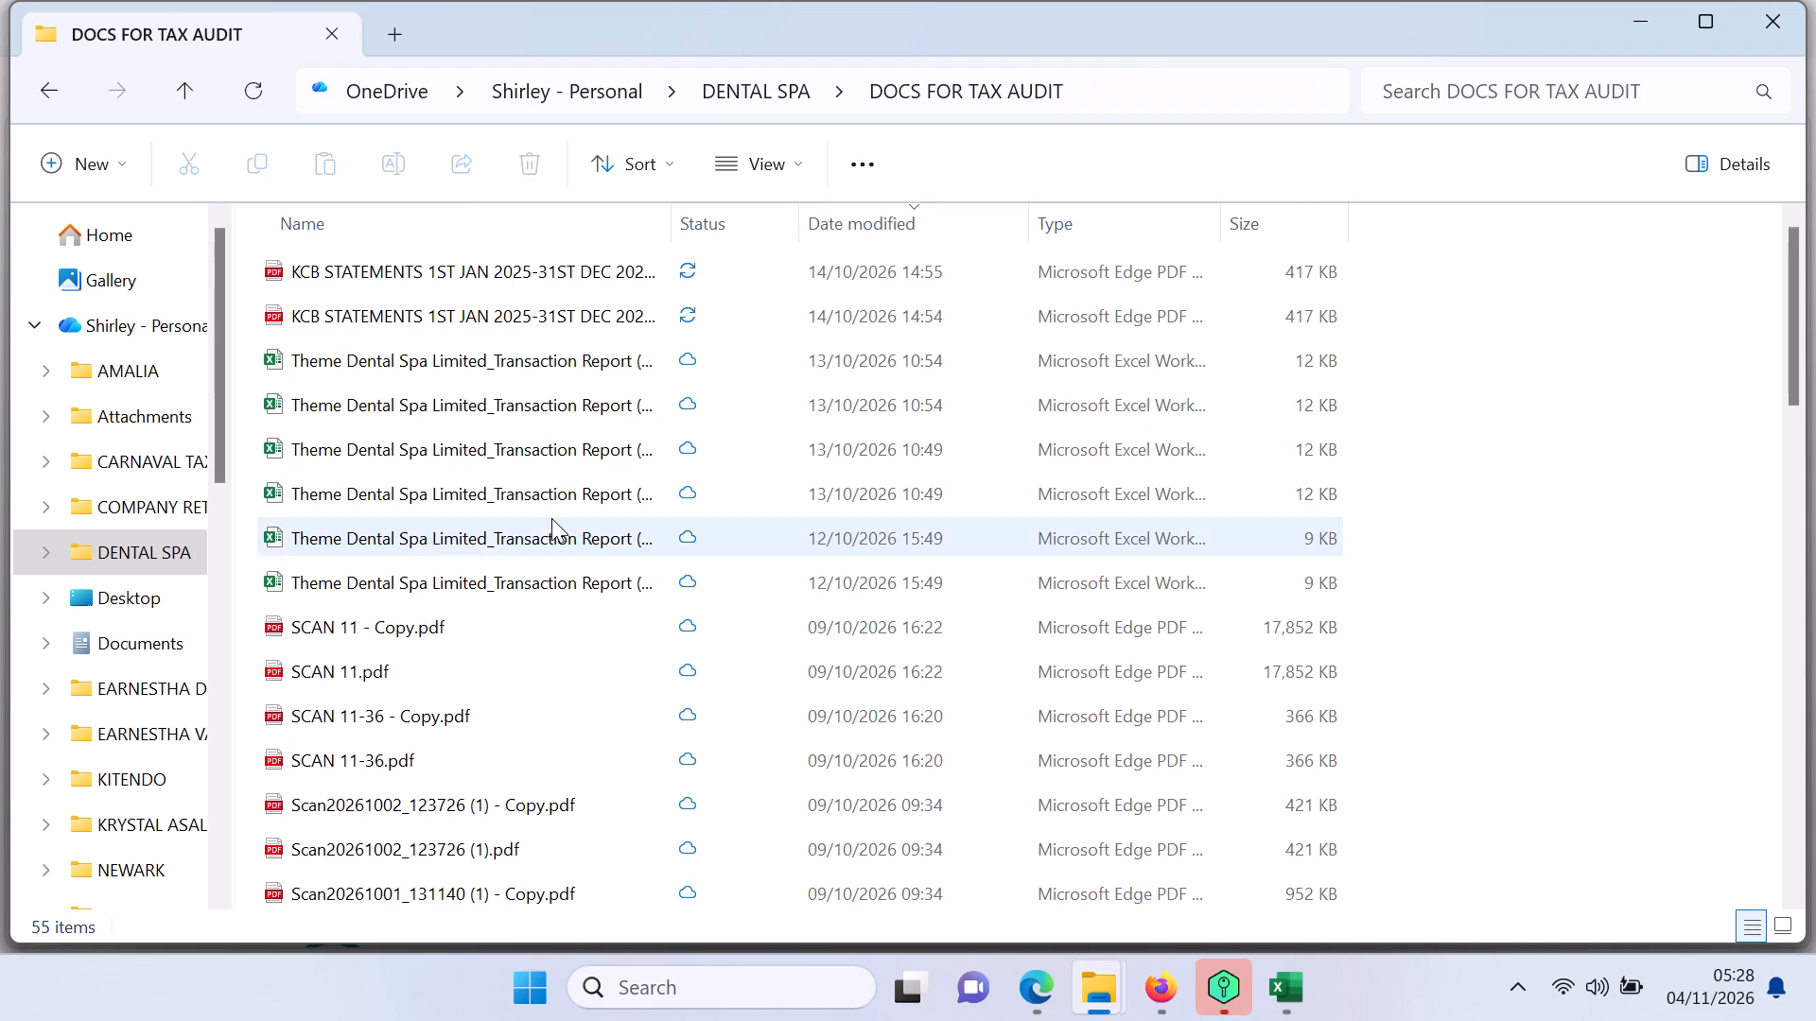
Search the DENTAL SPA folder for TAX and open the tax audit attachments folder to check its remaining files.
left_click(181, 561)
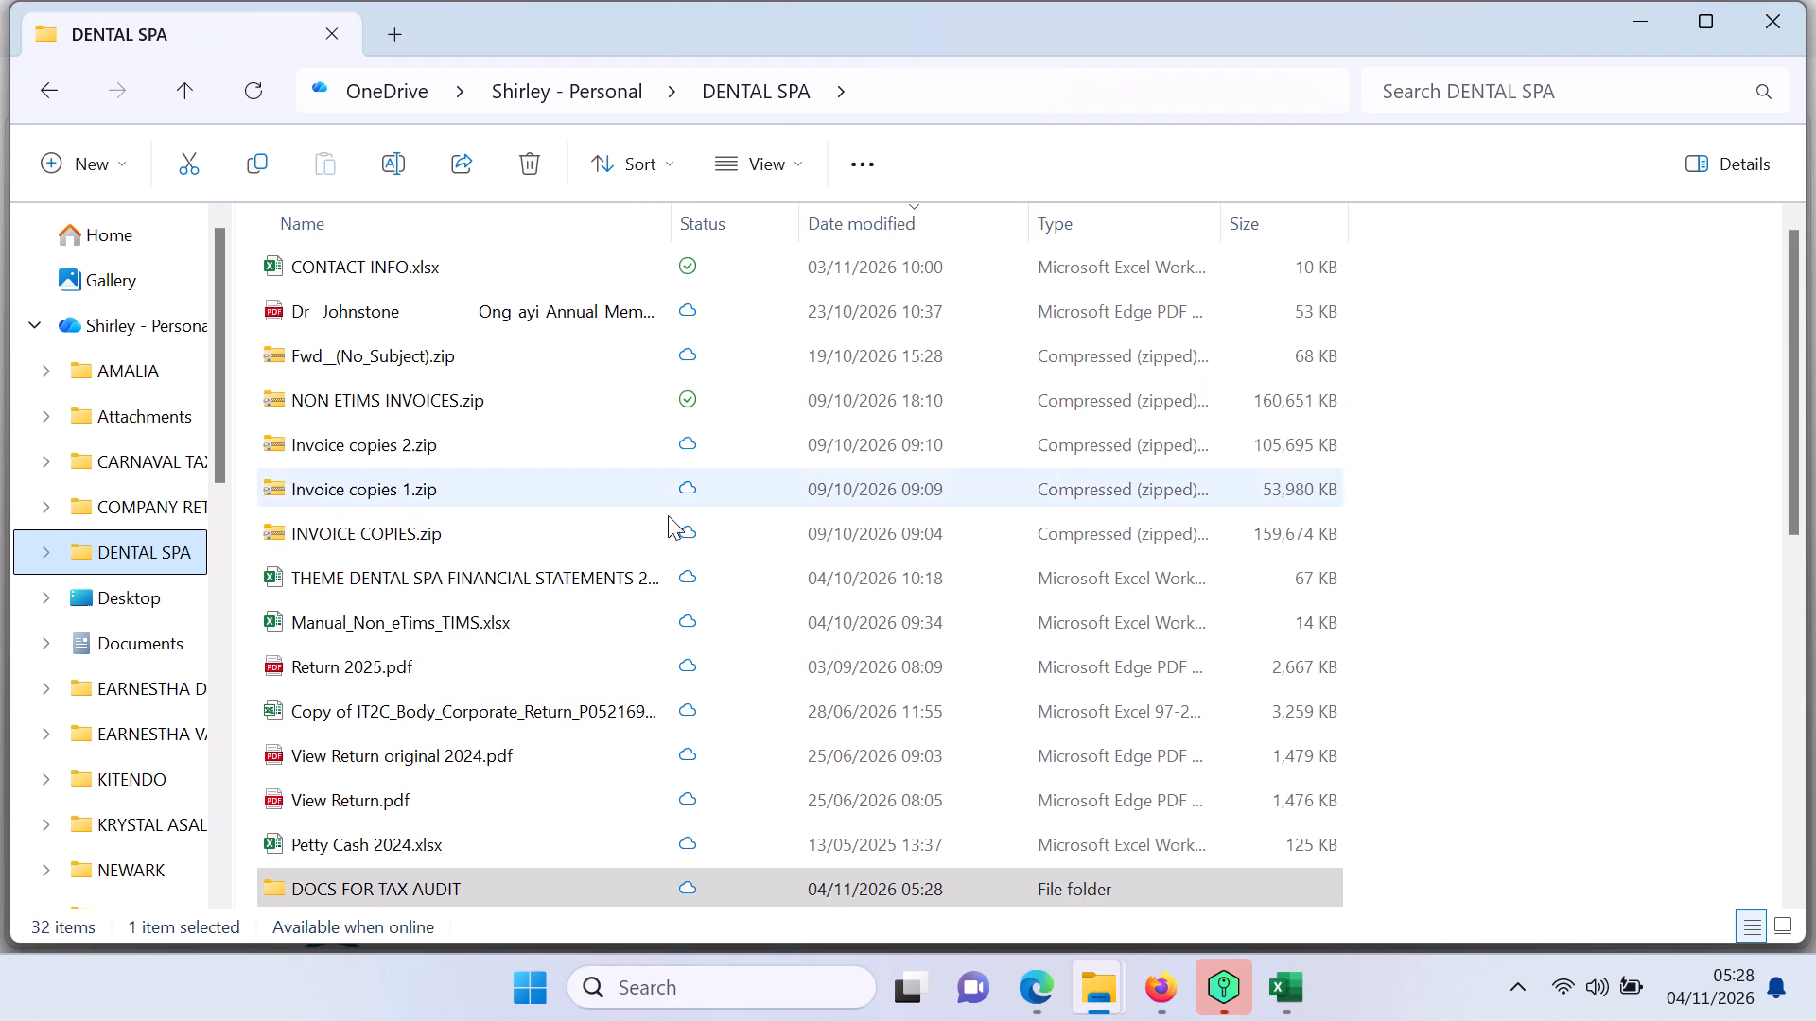
left_click(1437, 84)
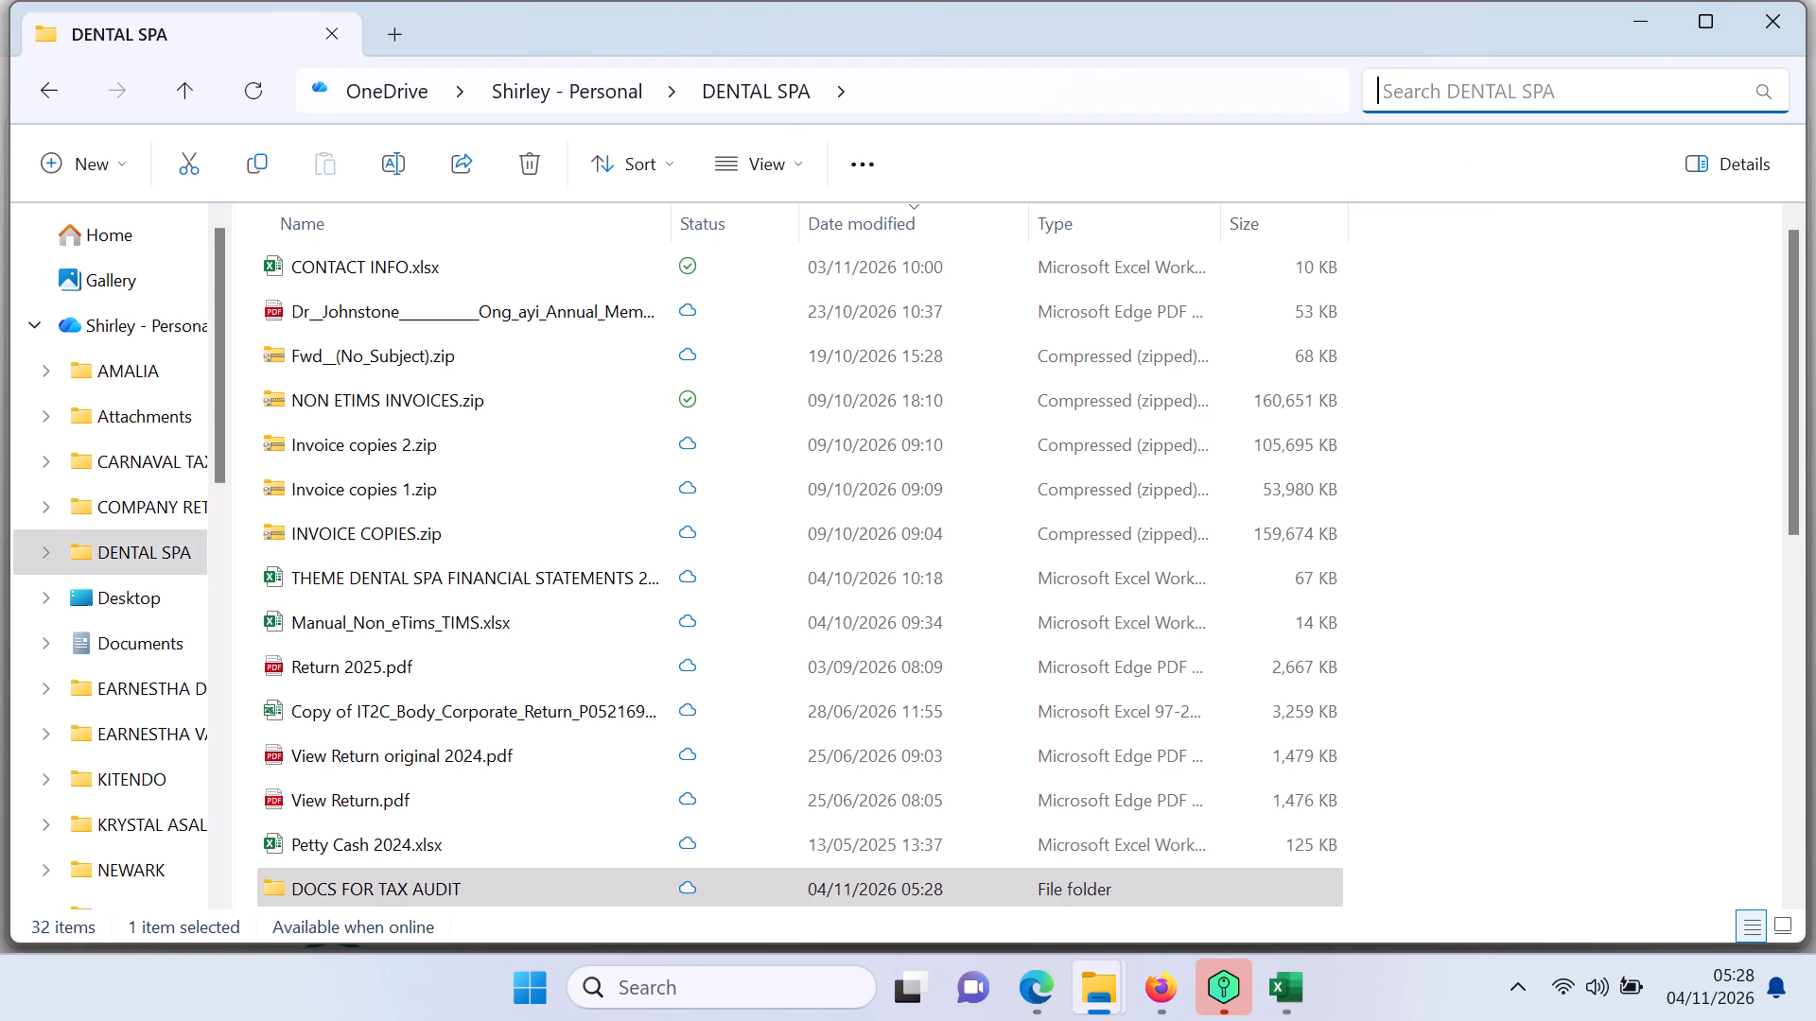
type("TAX")
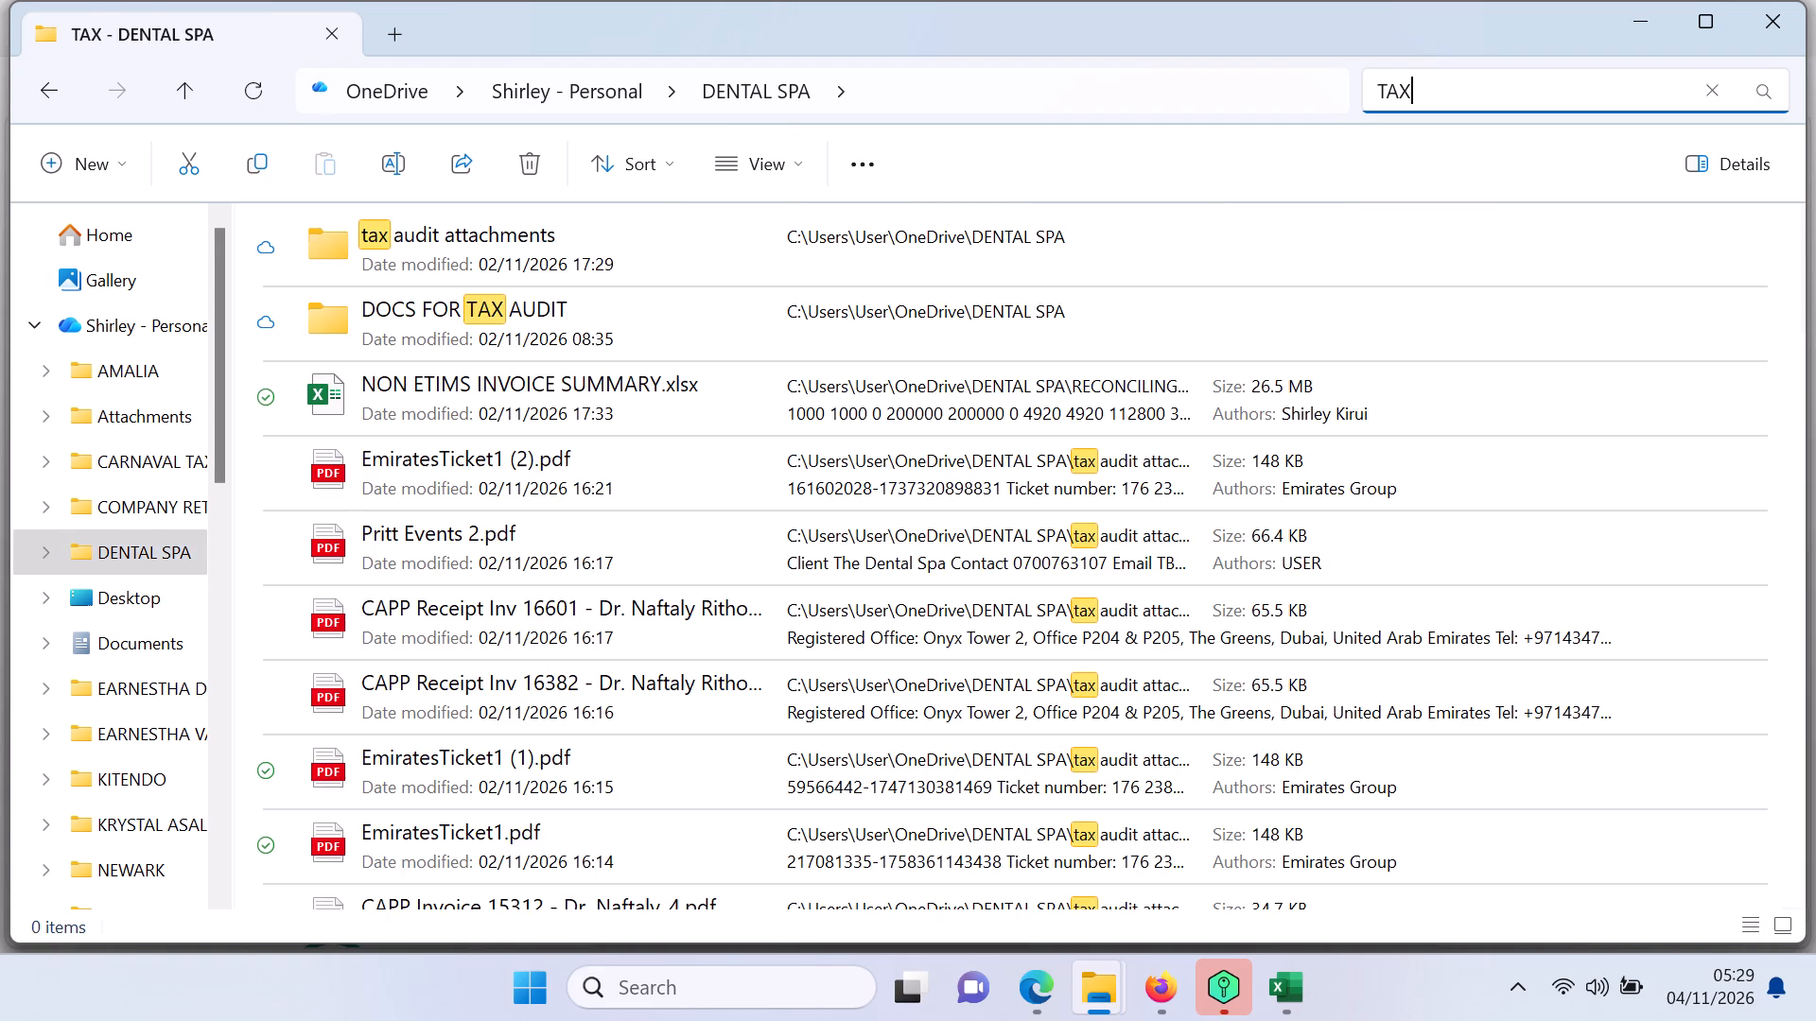
double_click(620, 260)
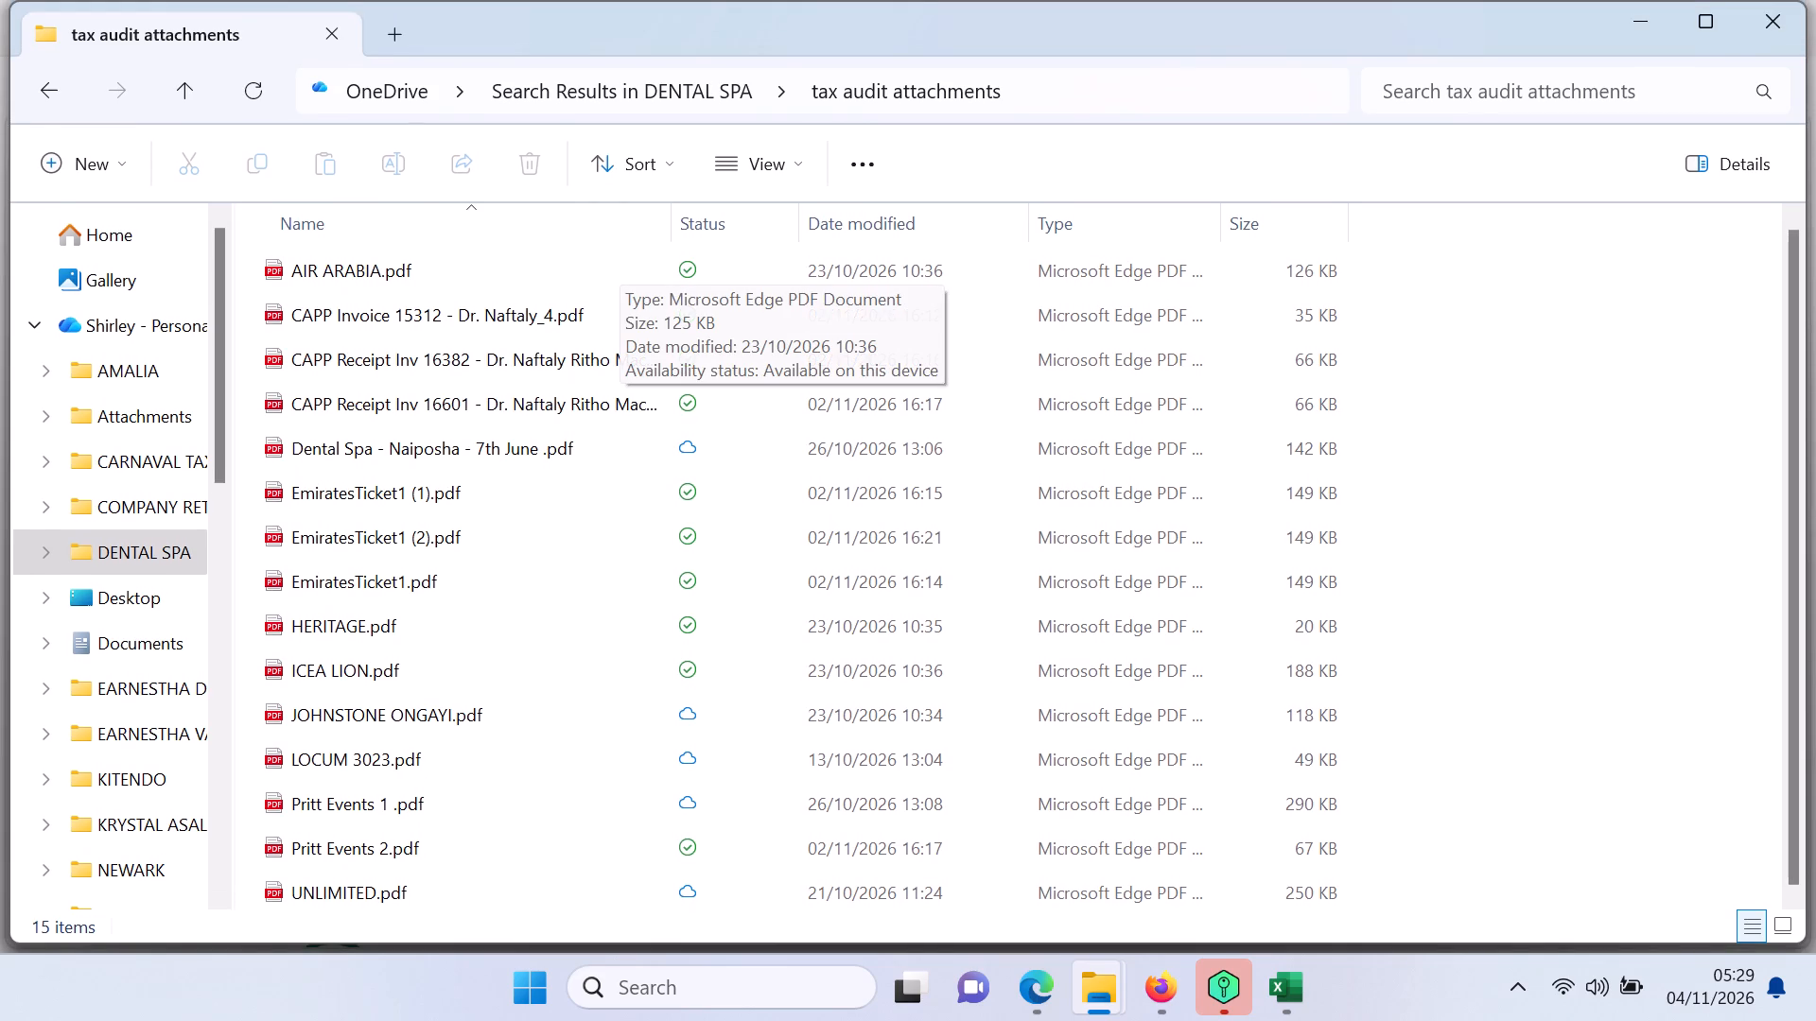
Search the DOCS FOR TAX AUDIT folder for ABSA to check the moved statements, and return to DENTAL SPA.
left_click(162, 555)
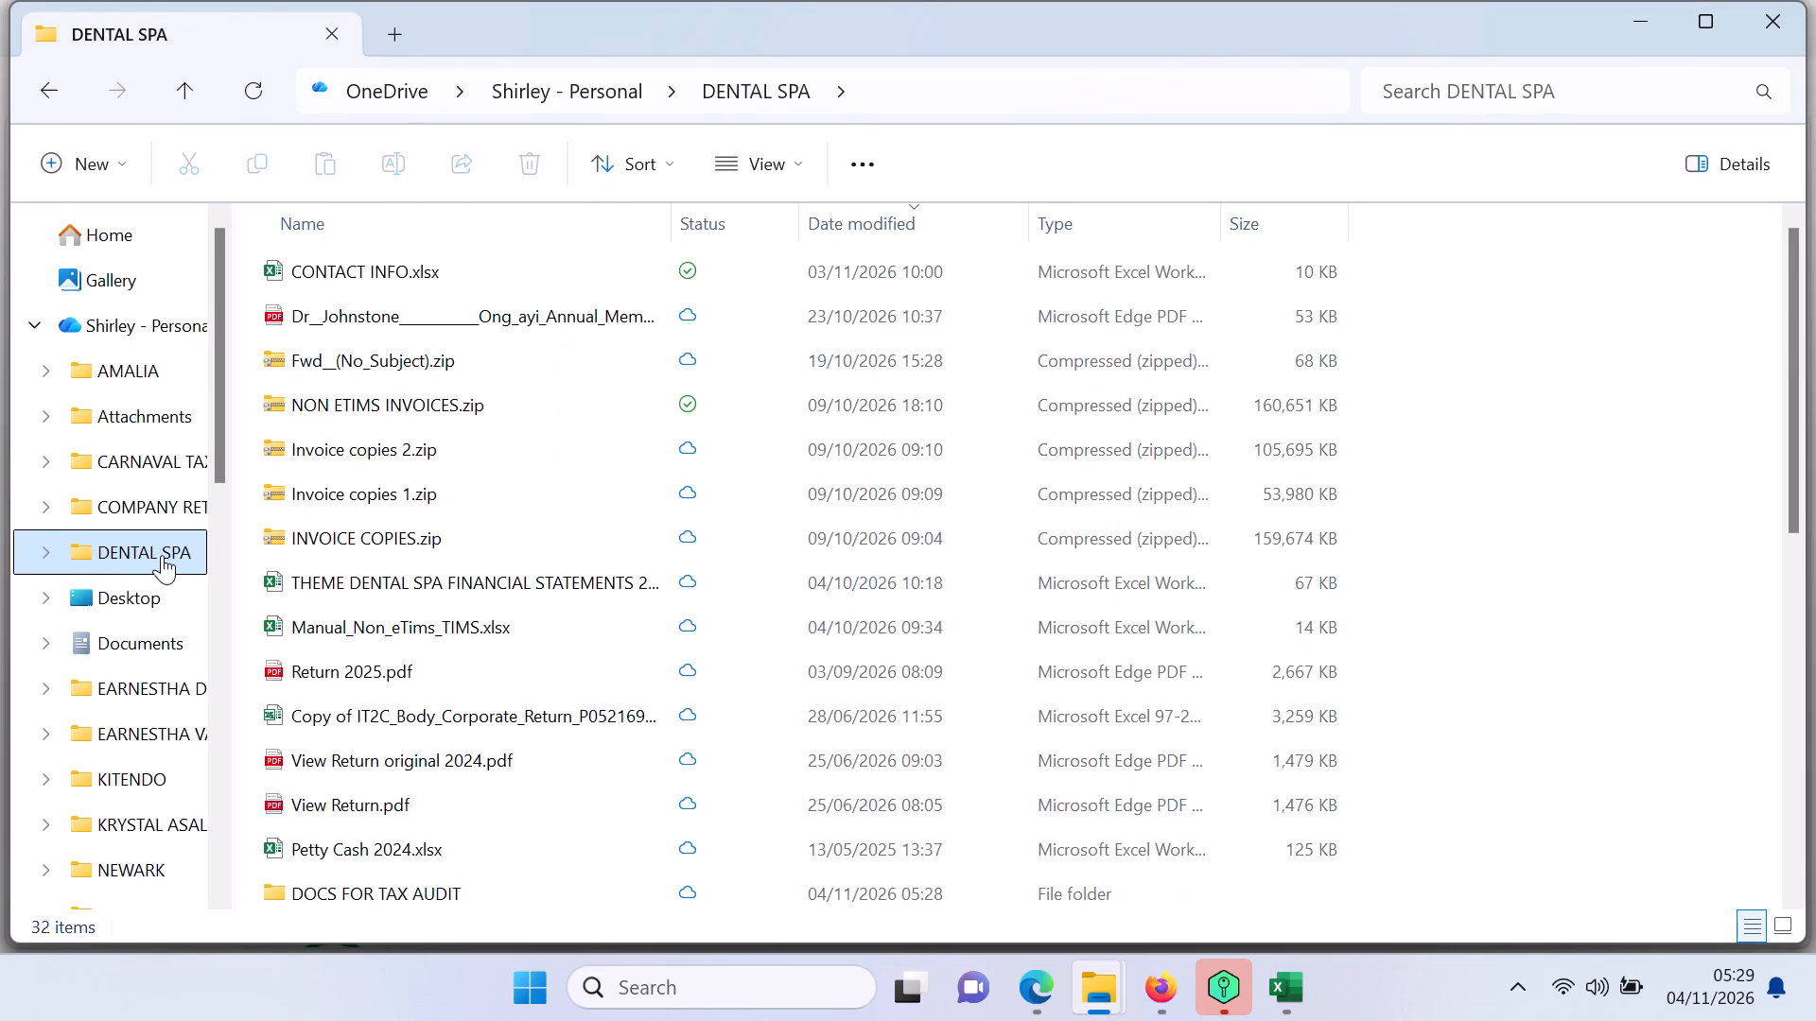
double_click(425, 901)
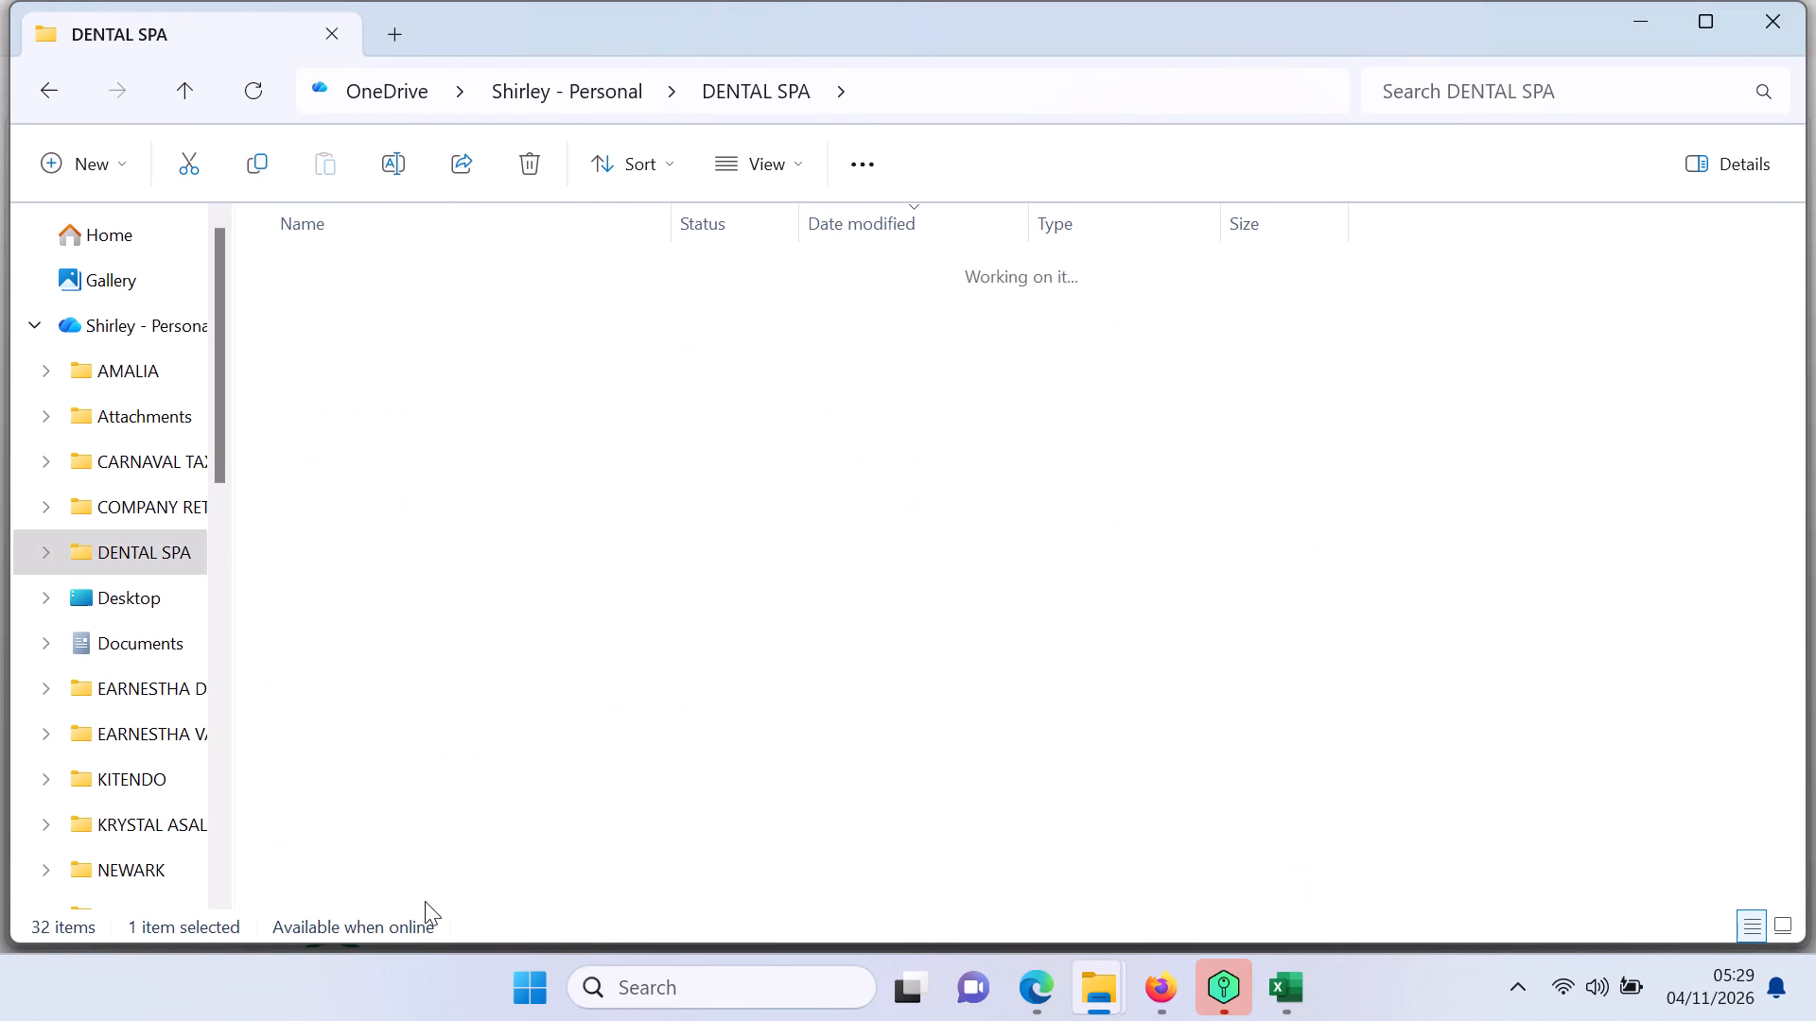
left_click(1444, 92)
type("ABSA")
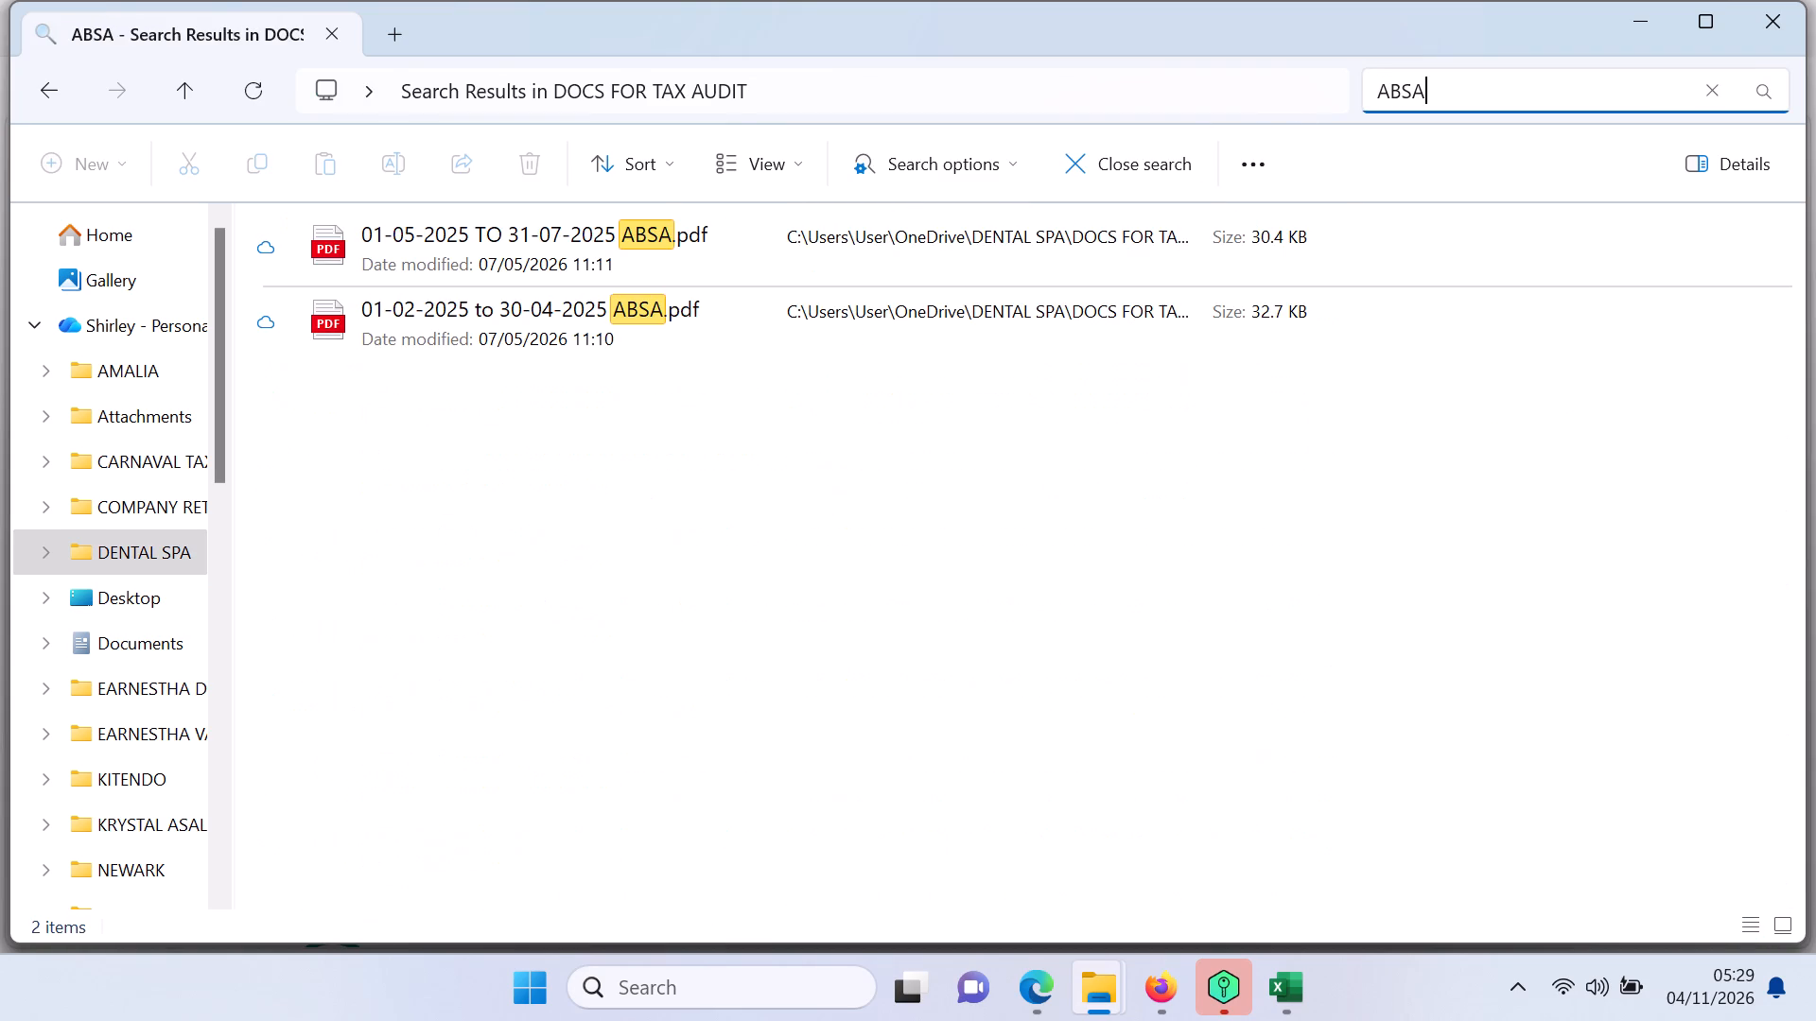
left_click(154, 542)
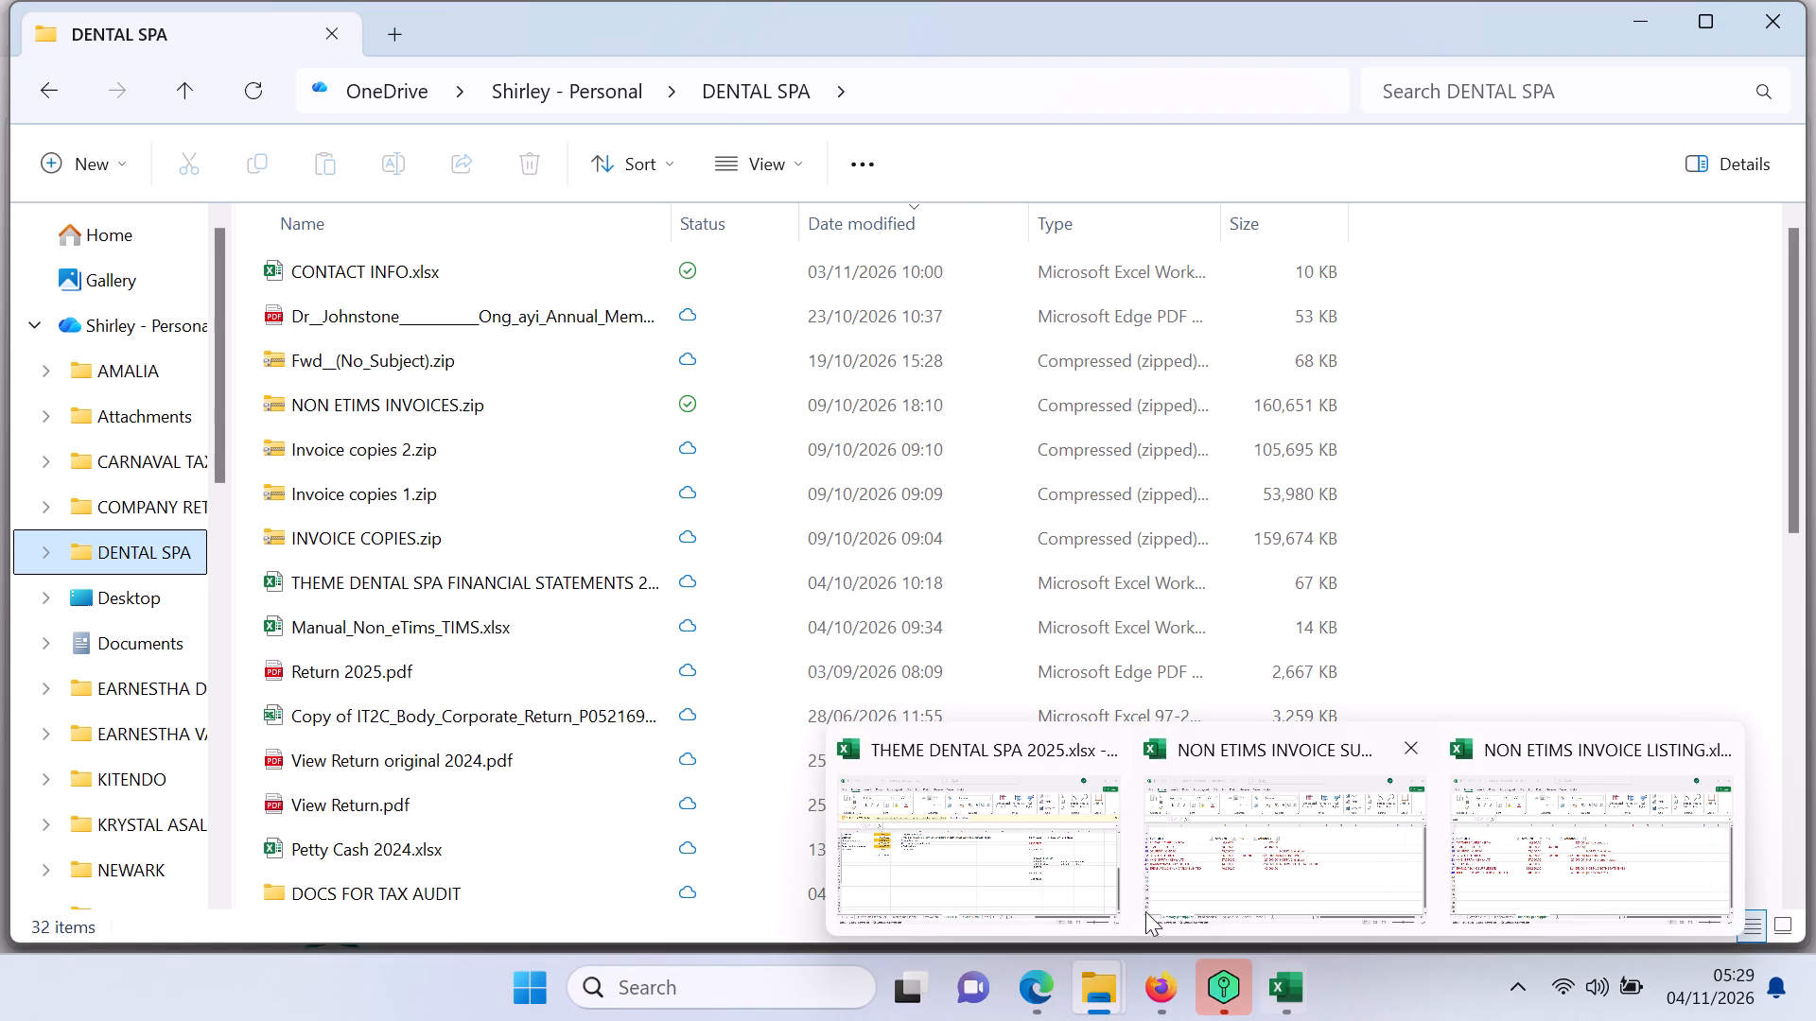
Switch to the NON ETIMS INVOICE SUMMARY workbook in Excel and filter column B of Sheet4 by PRIT.
left_click(1011, 890)
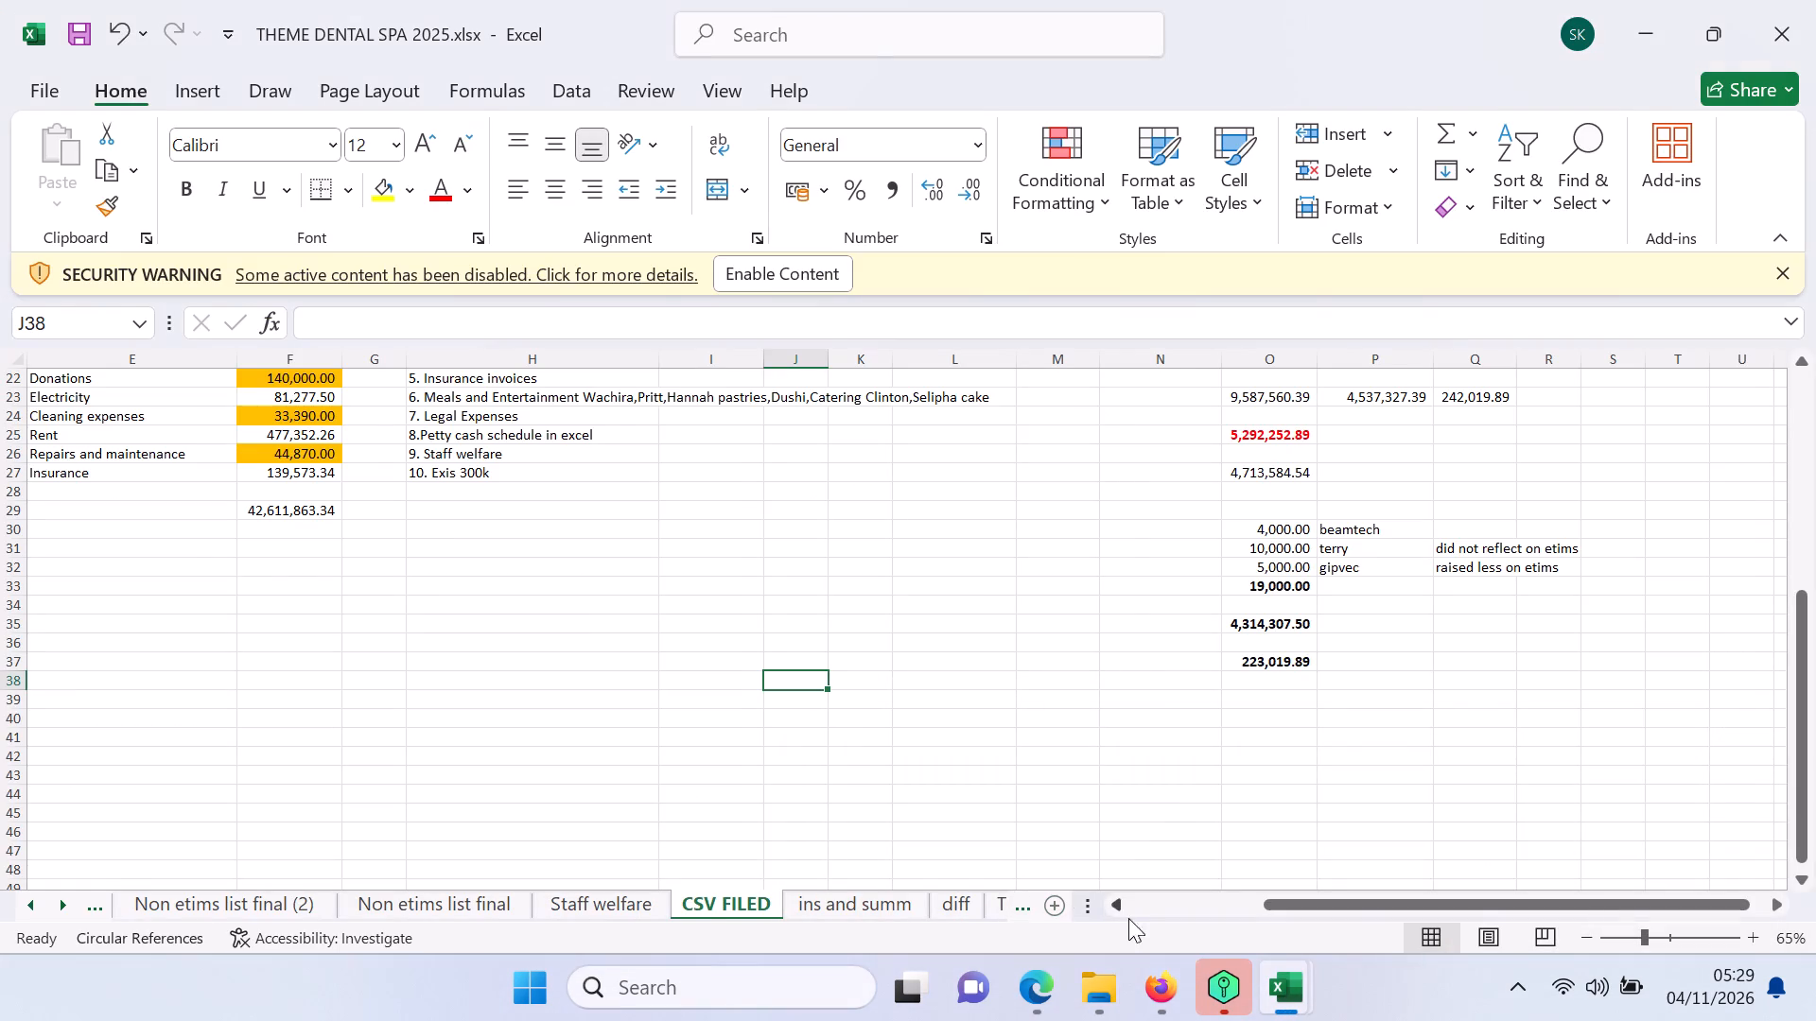
left_click(1543, 851)
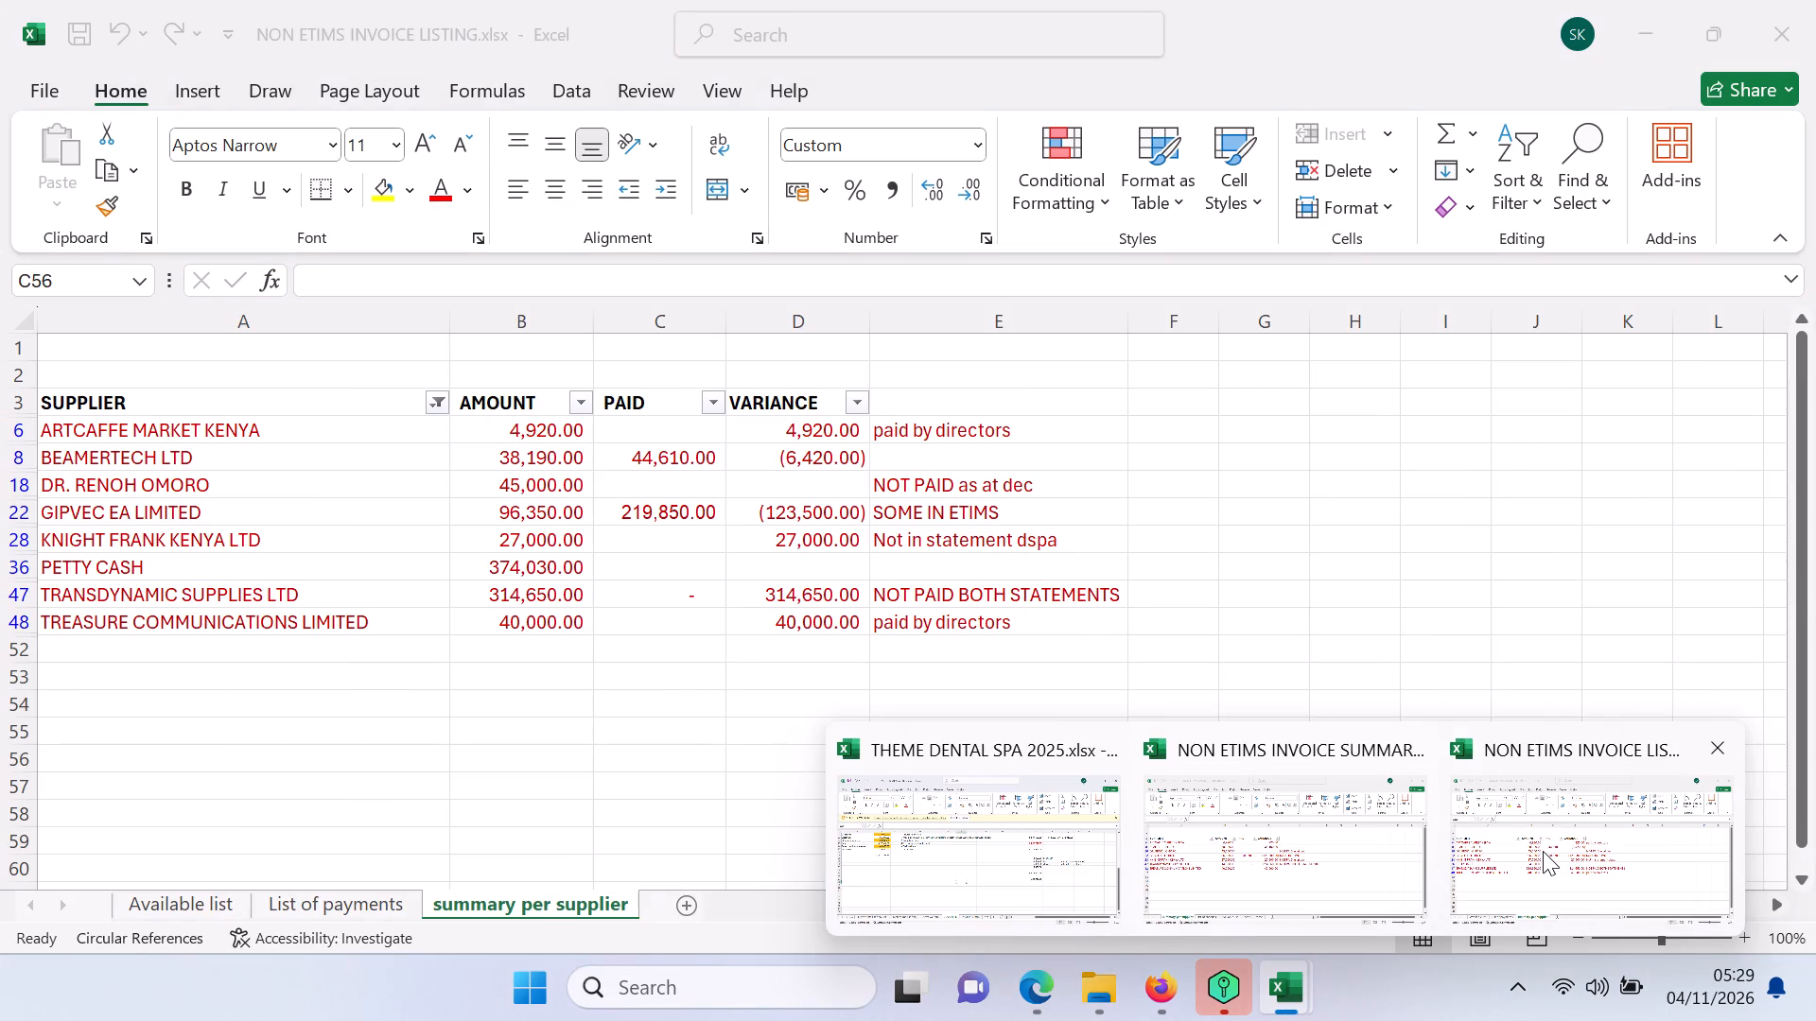
left_click(327, 918)
left_click(200, 909)
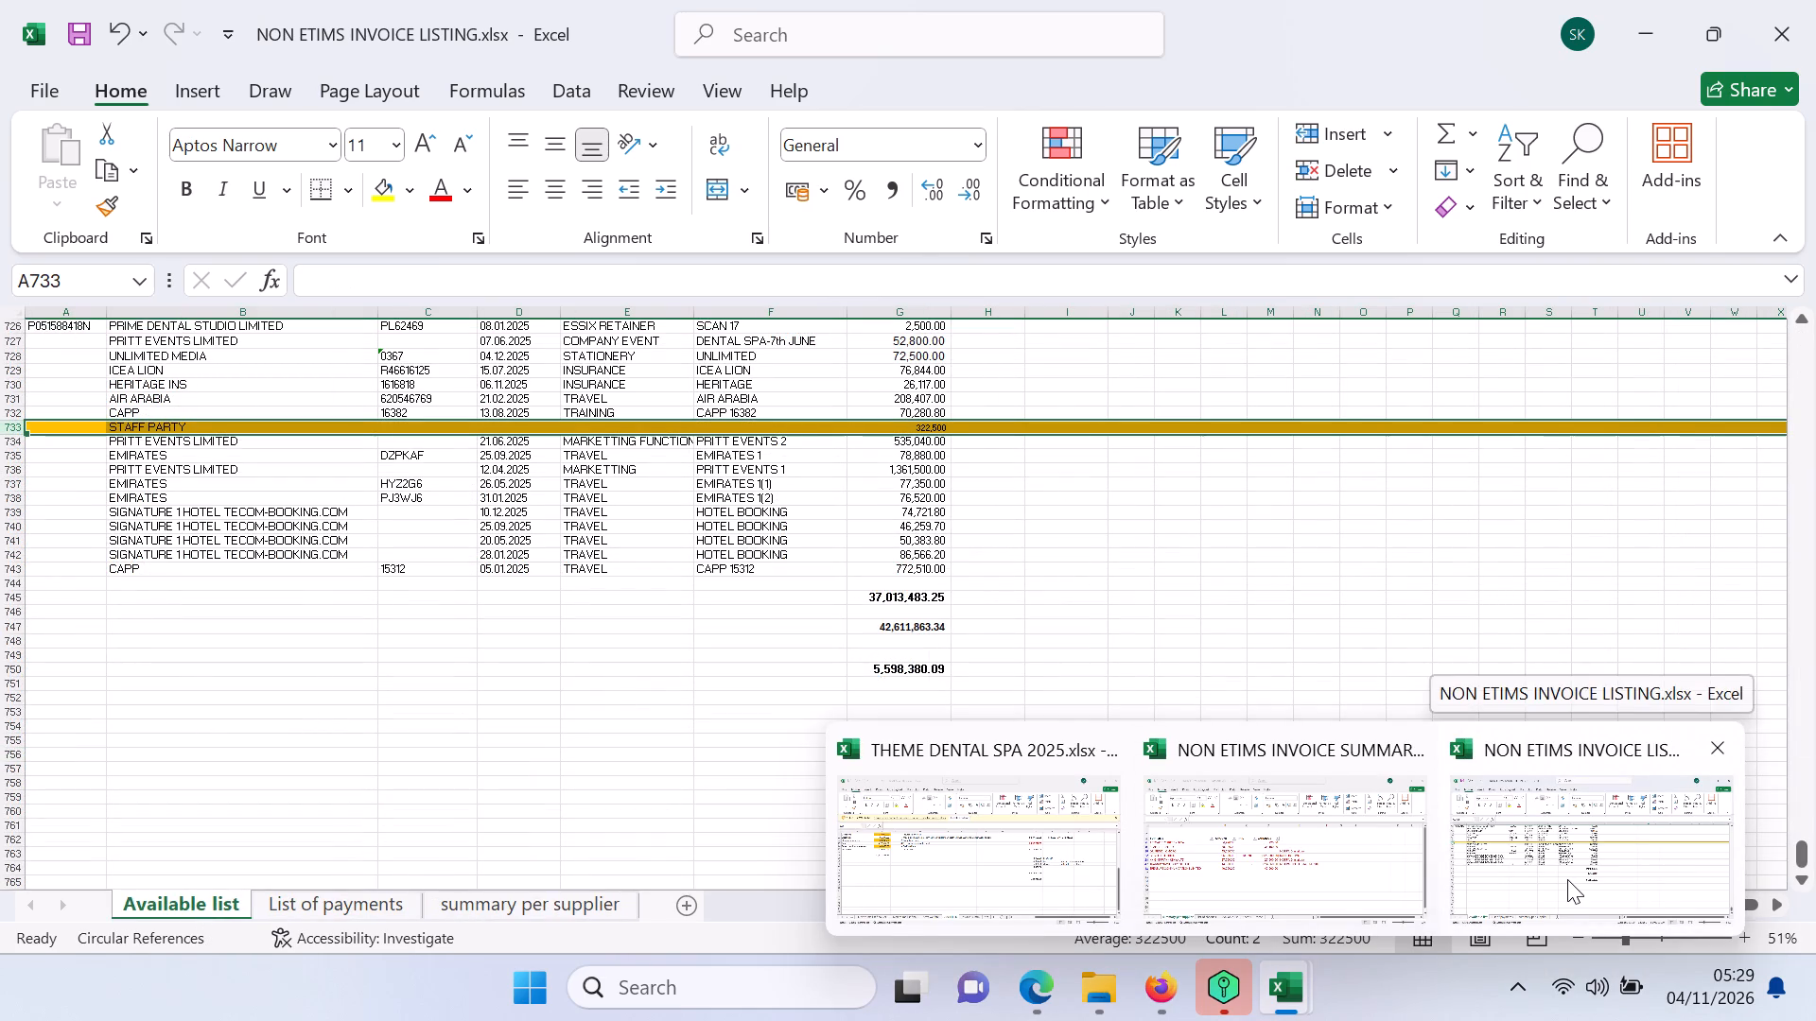
left_click(1325, 876)
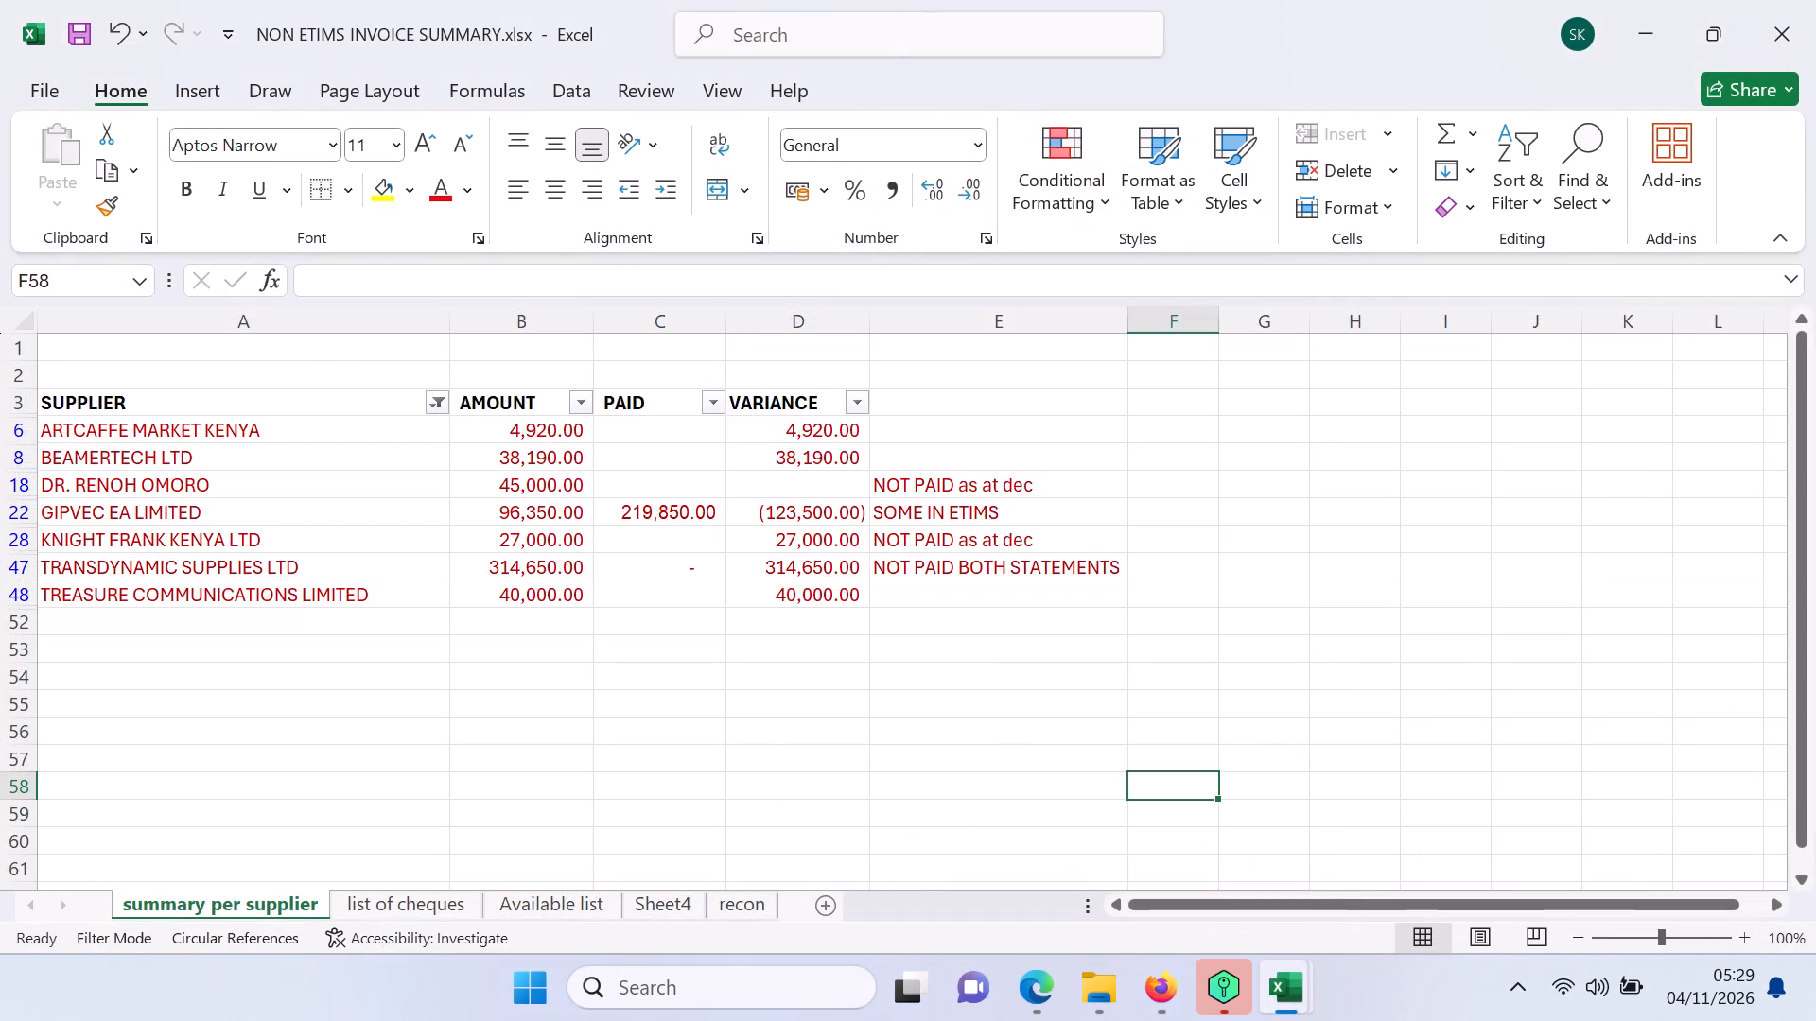
left_click(742, 916)
left_click(676, 910)
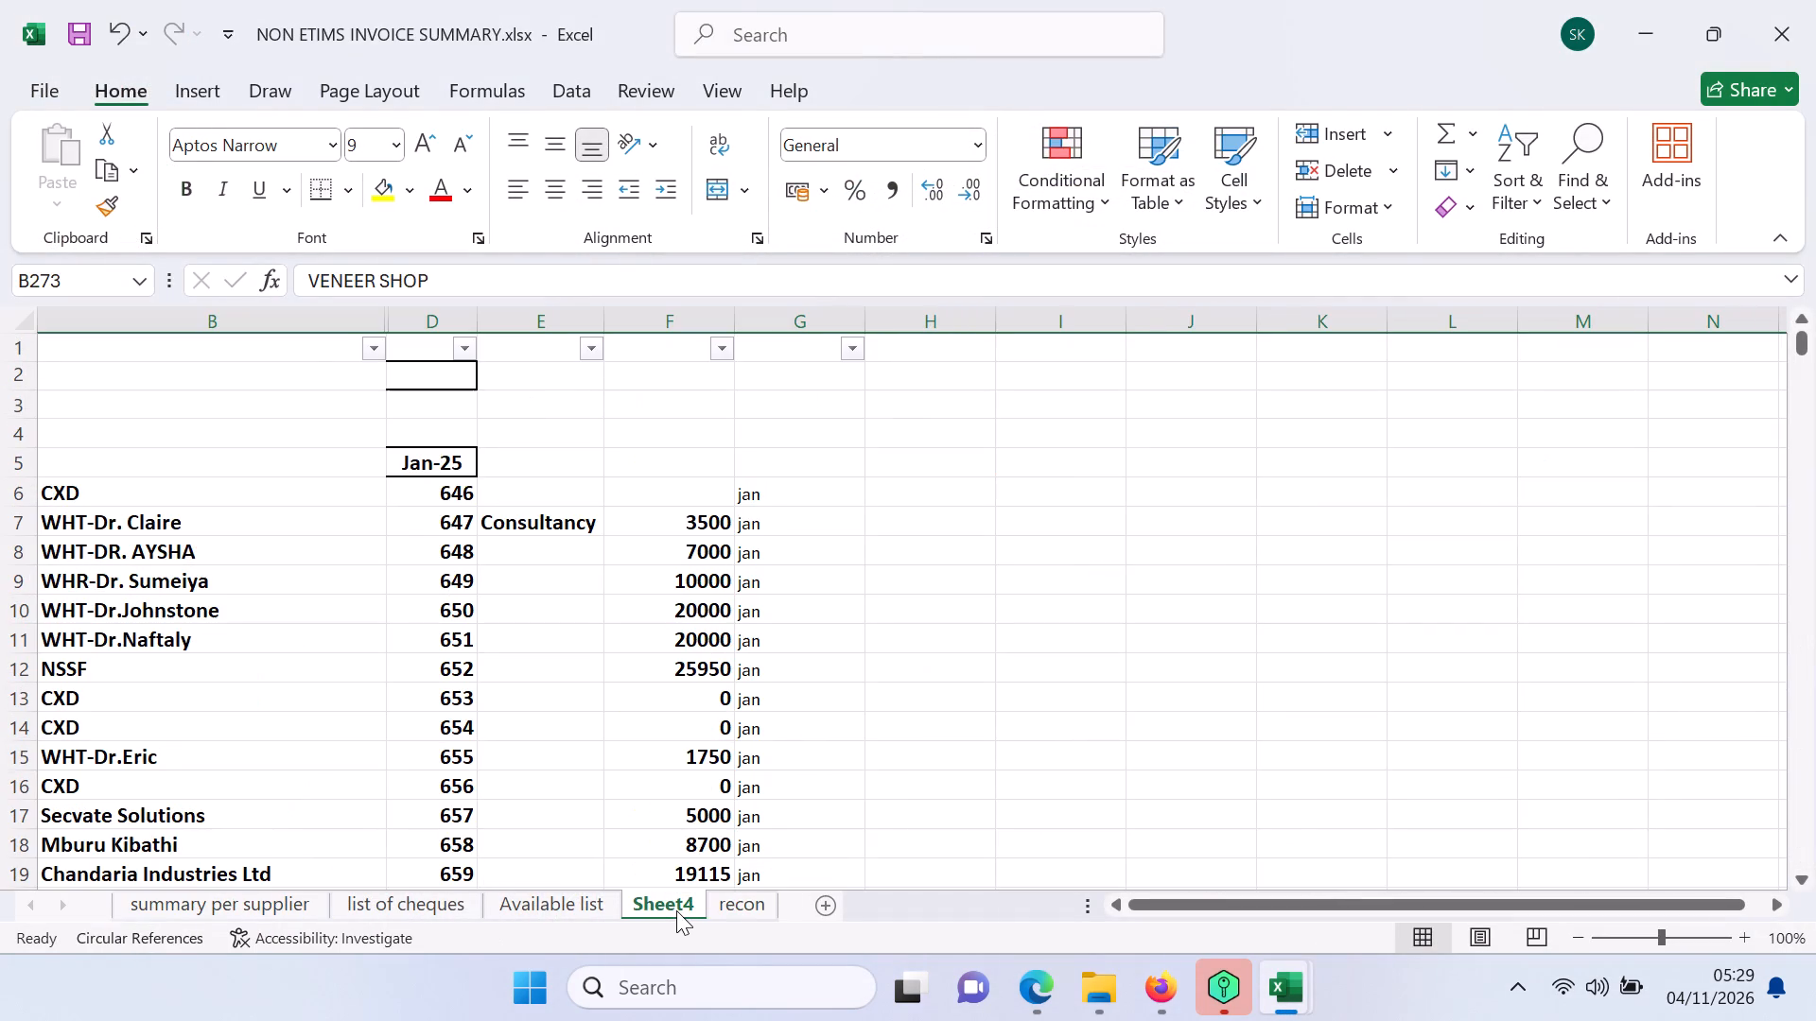
left_click(367, 359)
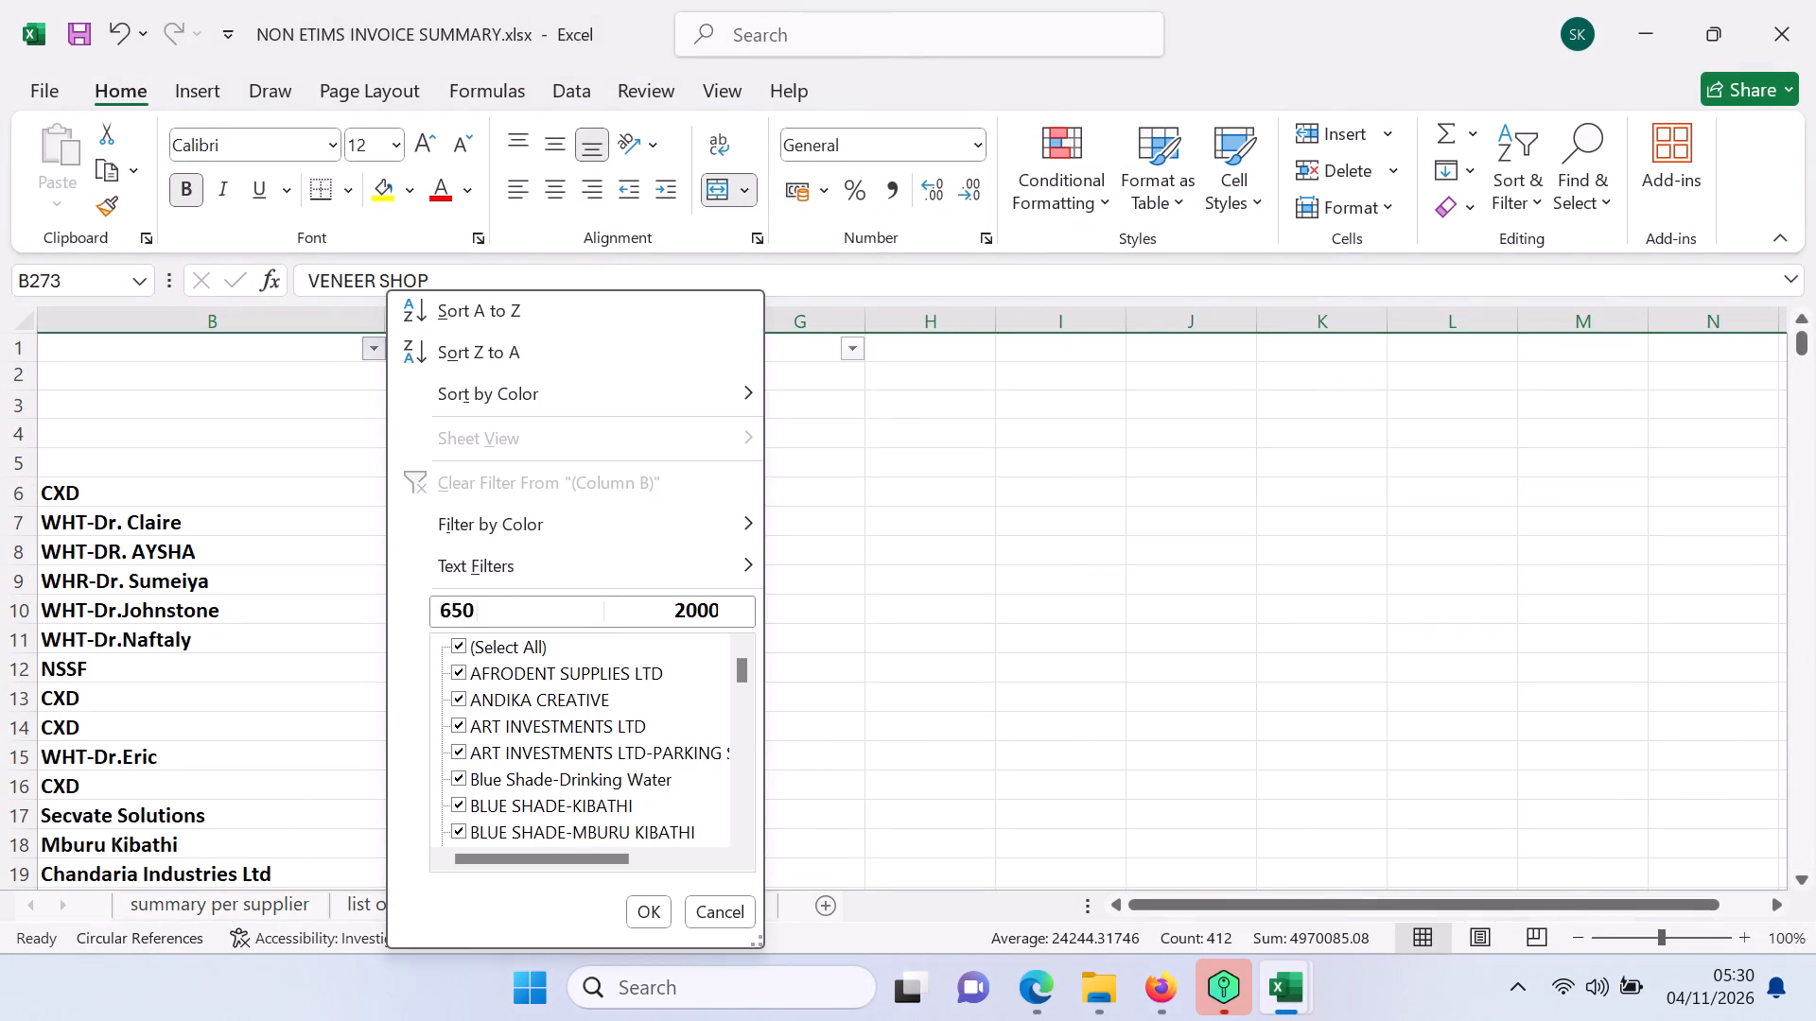
left_click(492, 607)
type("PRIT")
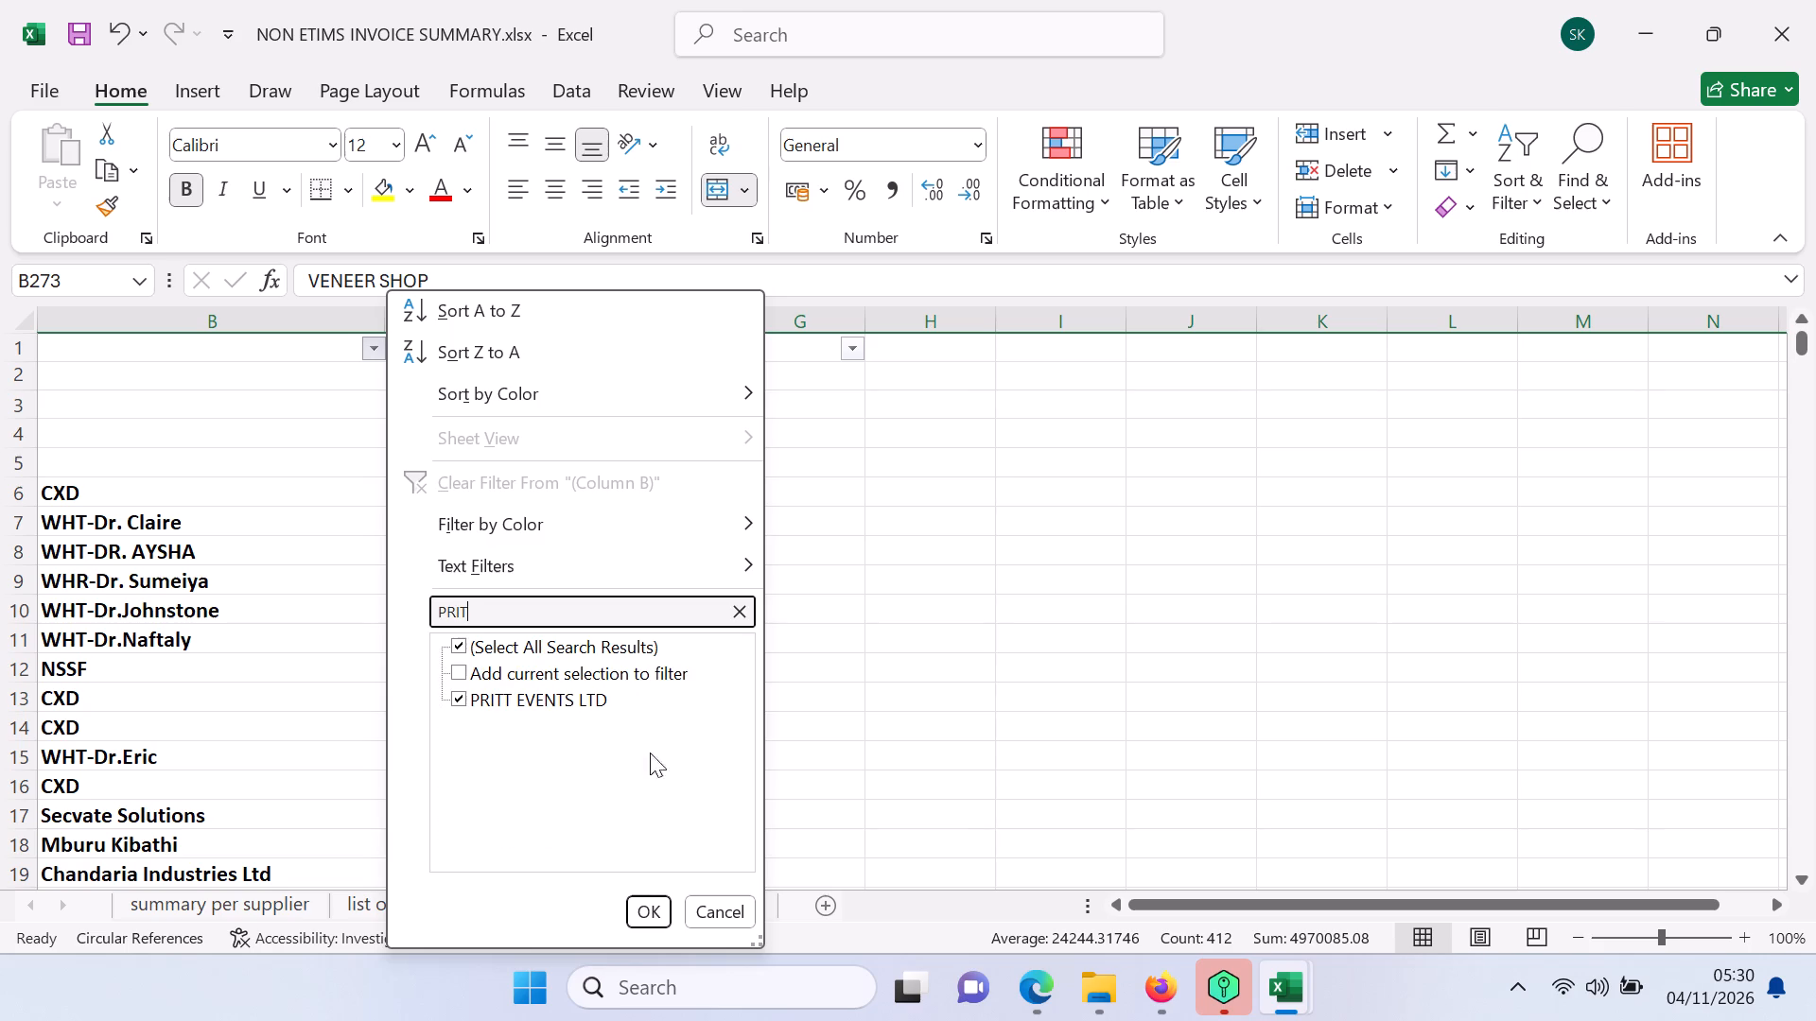
left_click(636, 909)
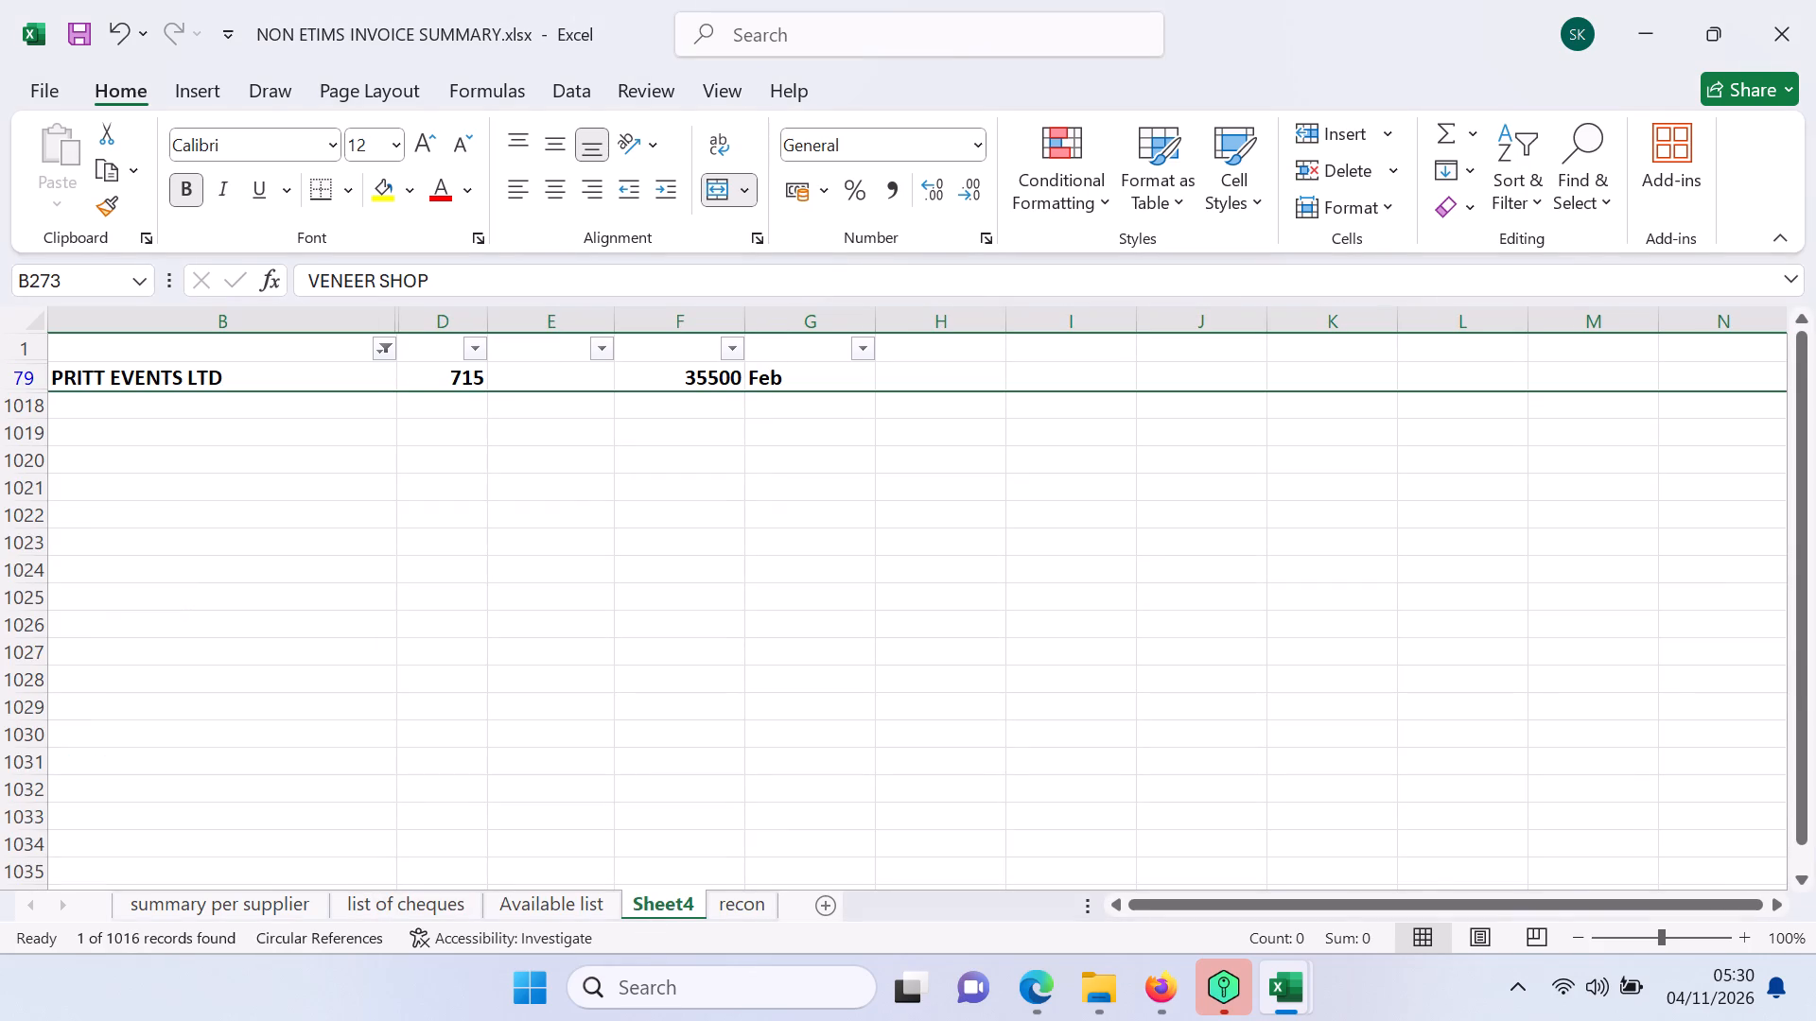
Copy the filtered PRITT EVENTS LTD row and paste it as values at A331 of List of payments in NON ETIMS INVOICE LISTING.
left_click(25, 374)
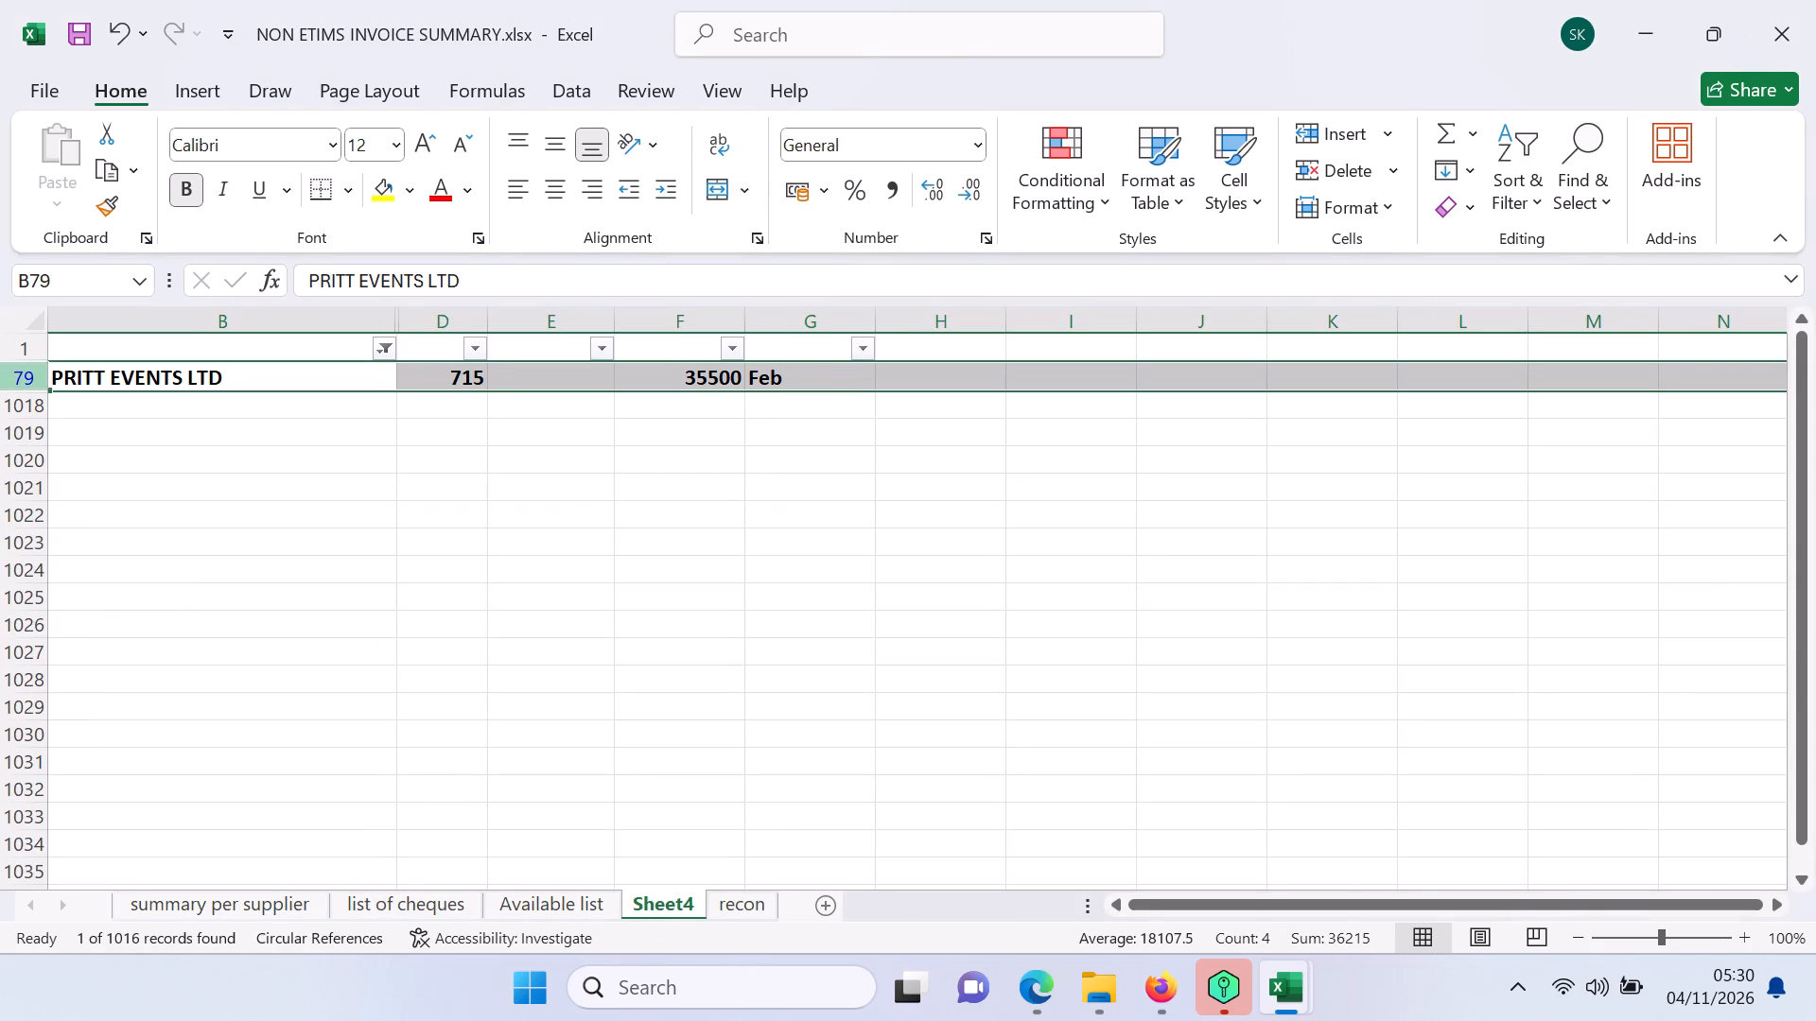
key("ctrl+c")
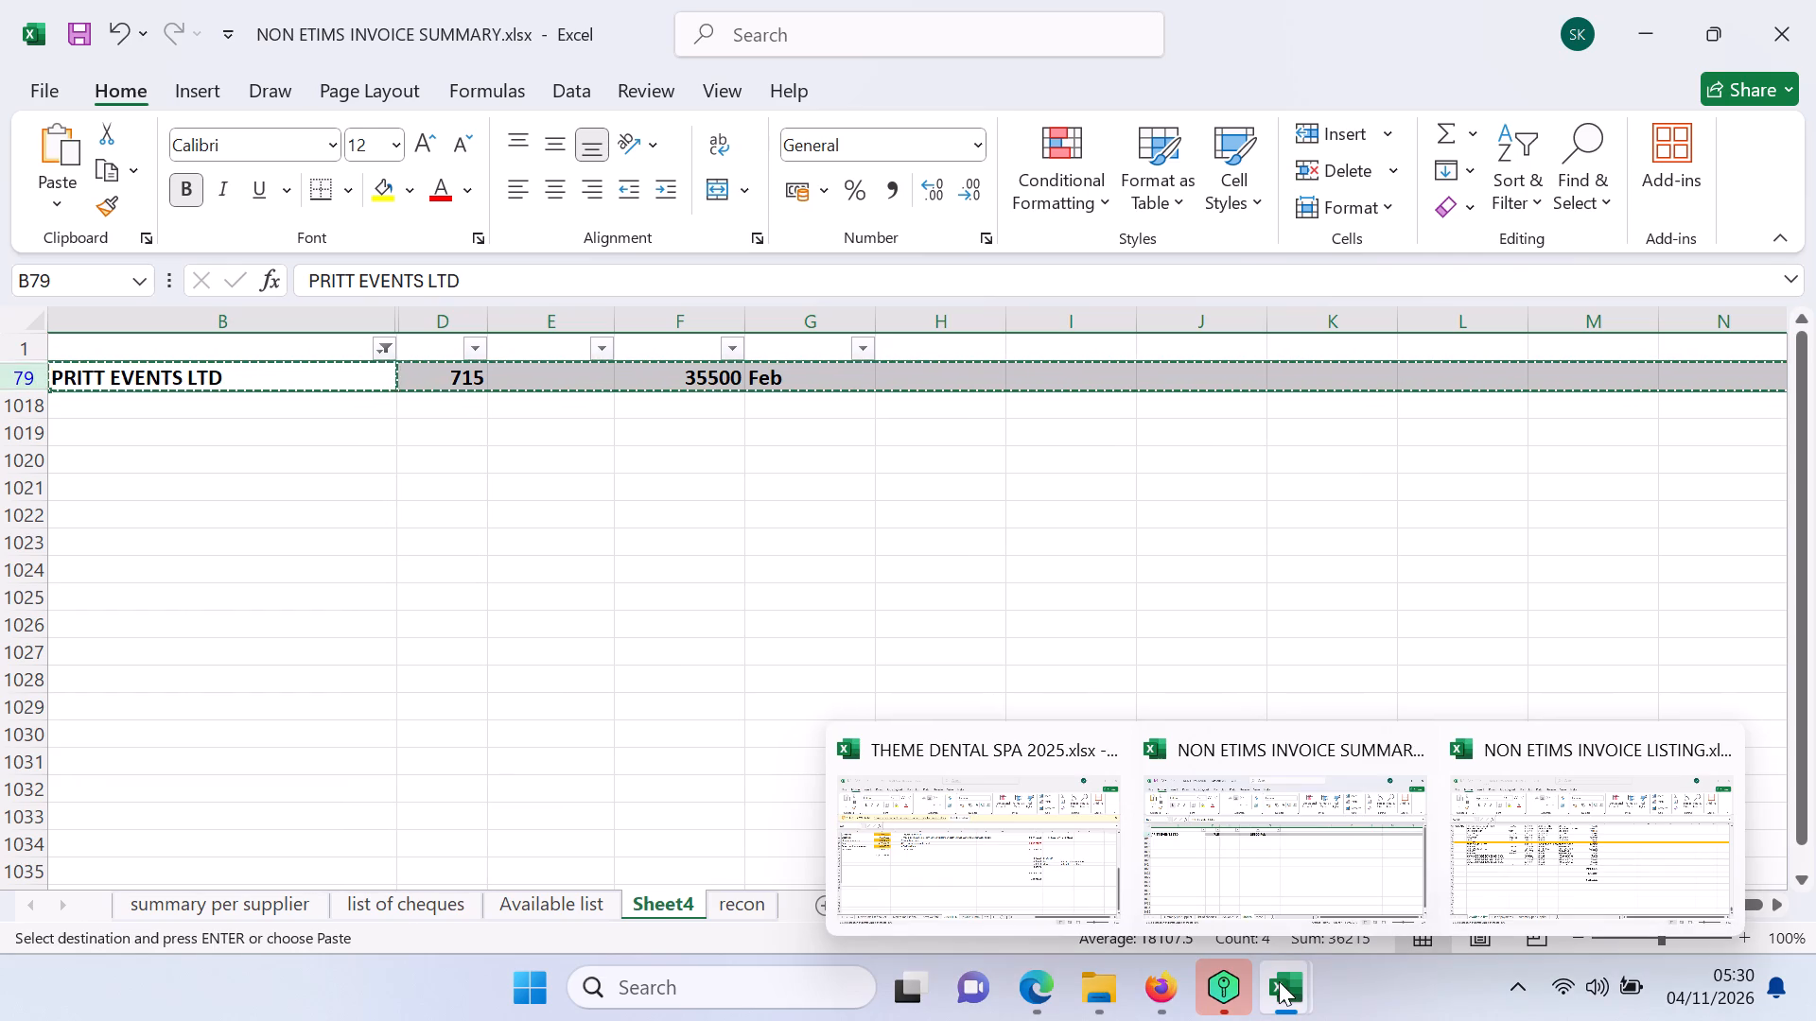
left_click(1311, 857)
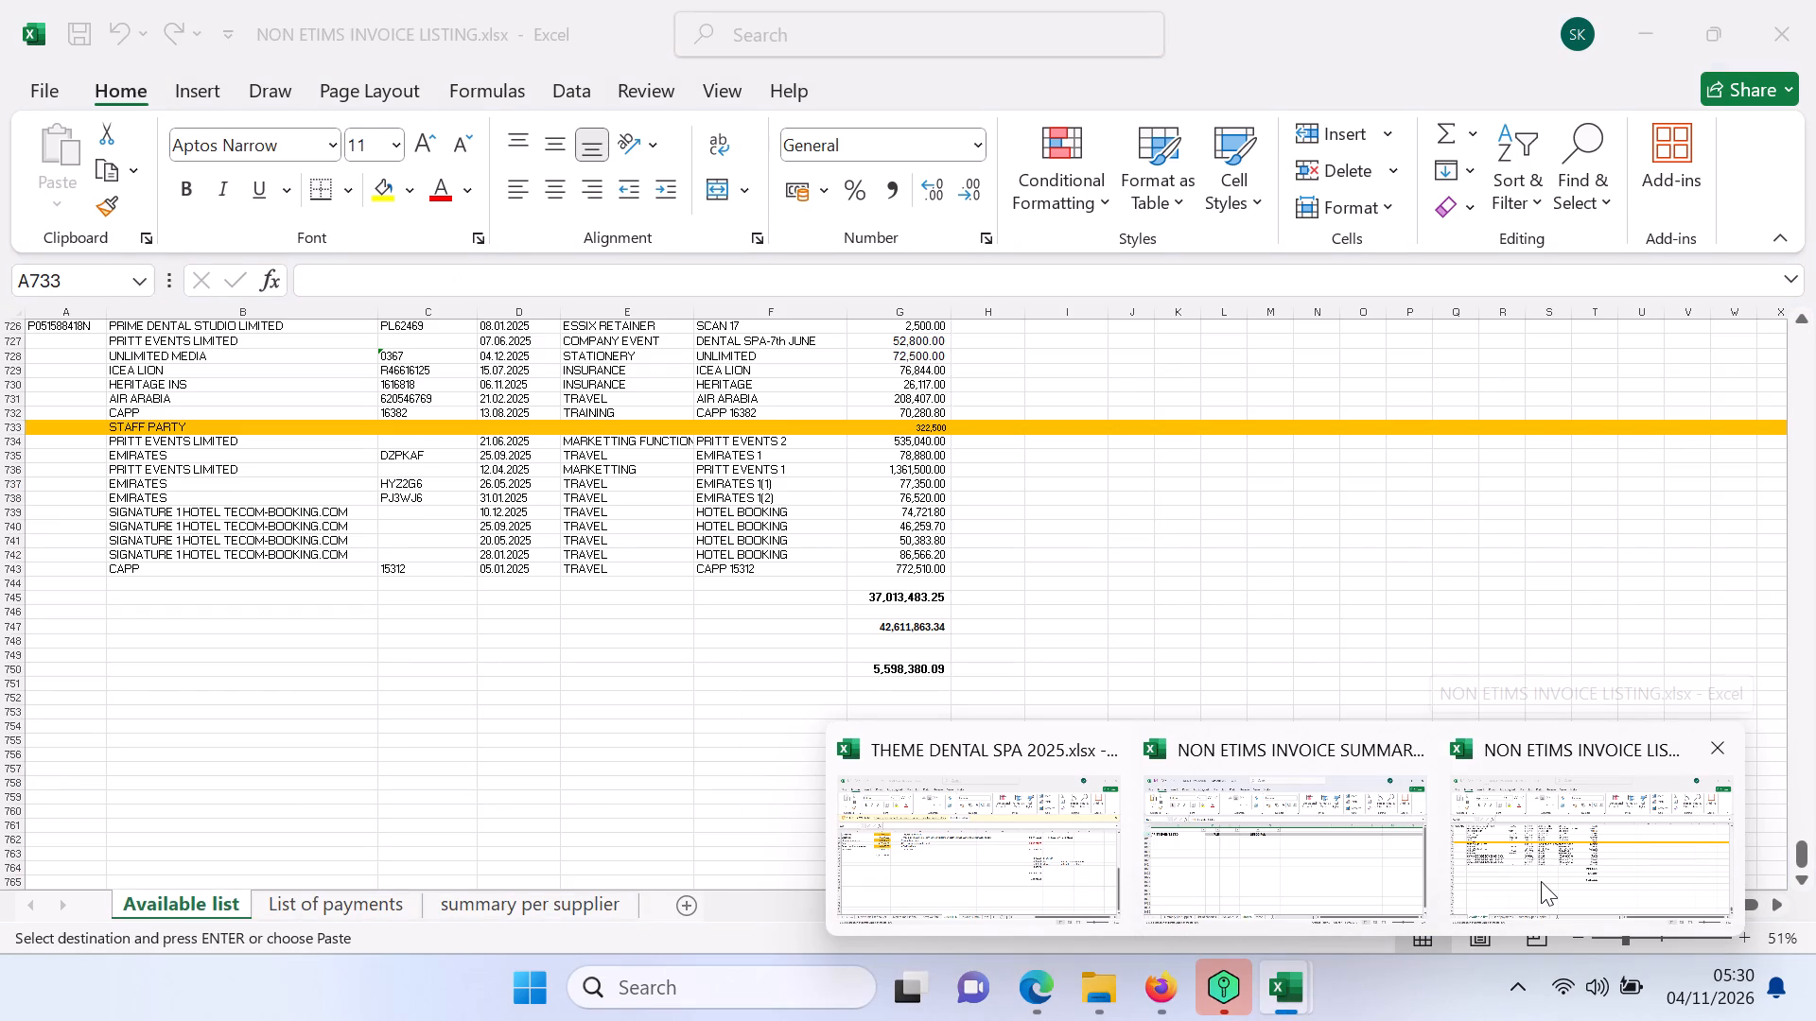
left_click(1541, 881)
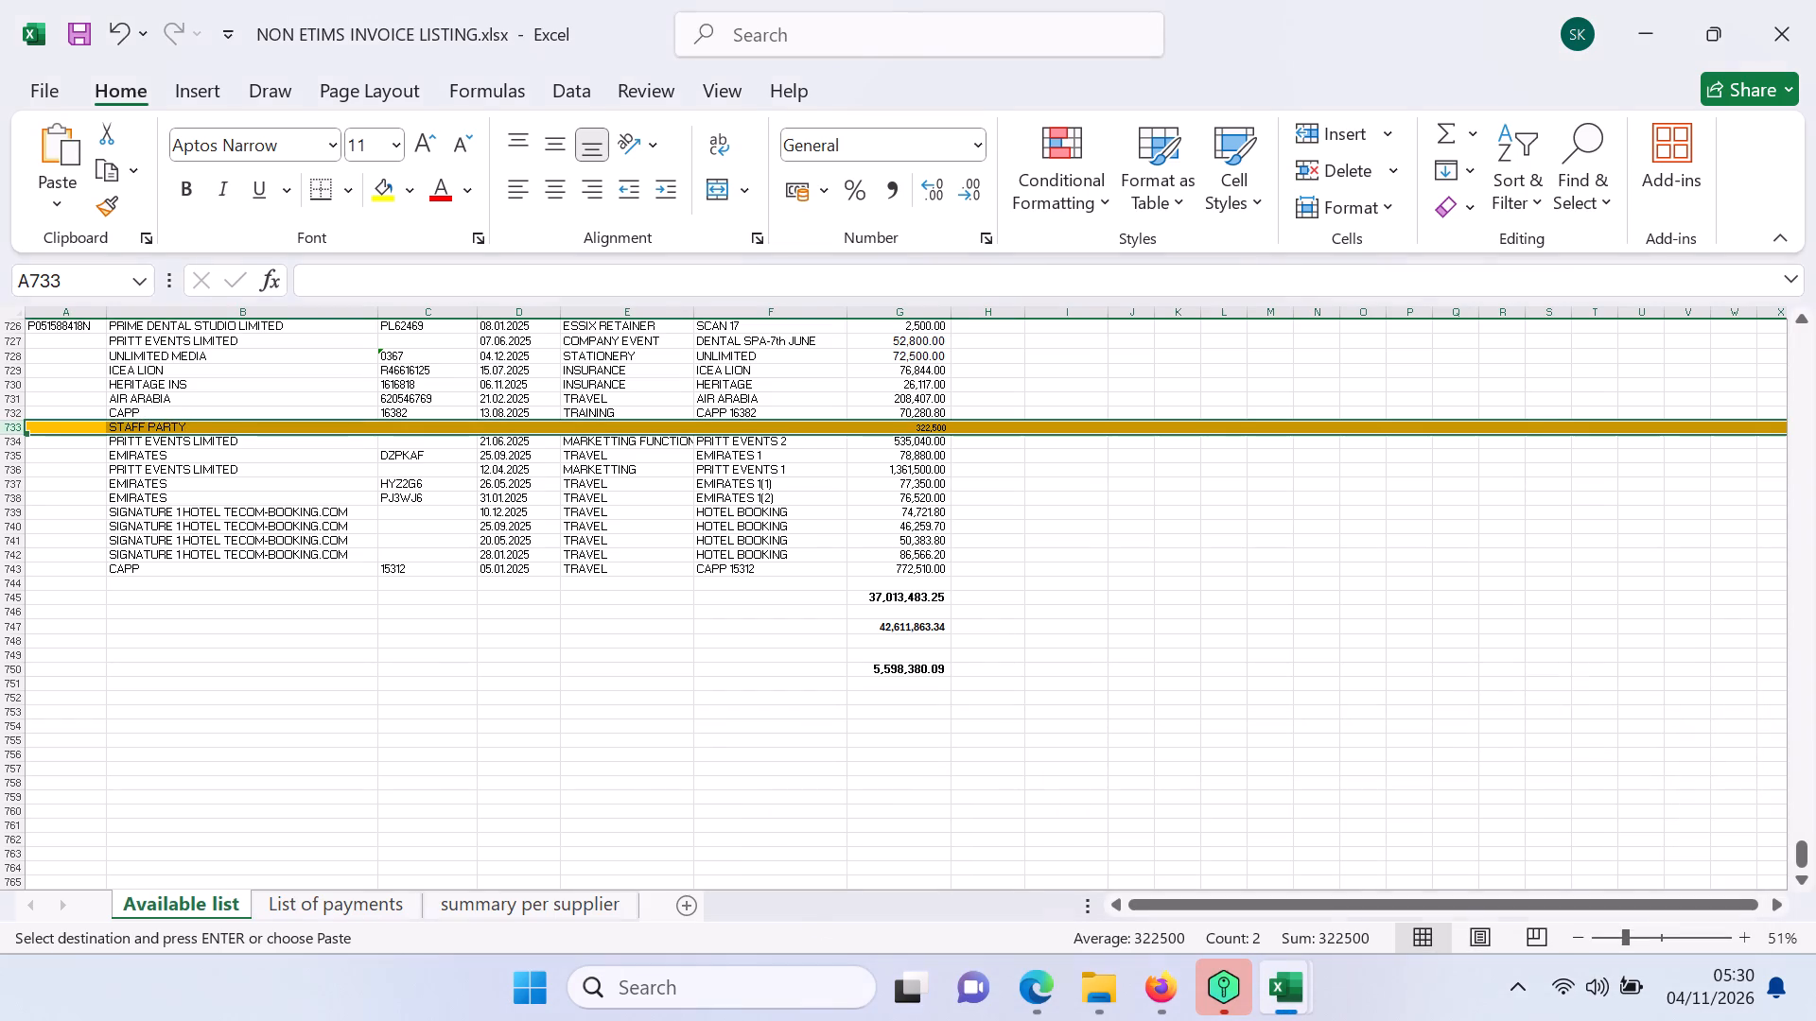
left_click(324, 901)
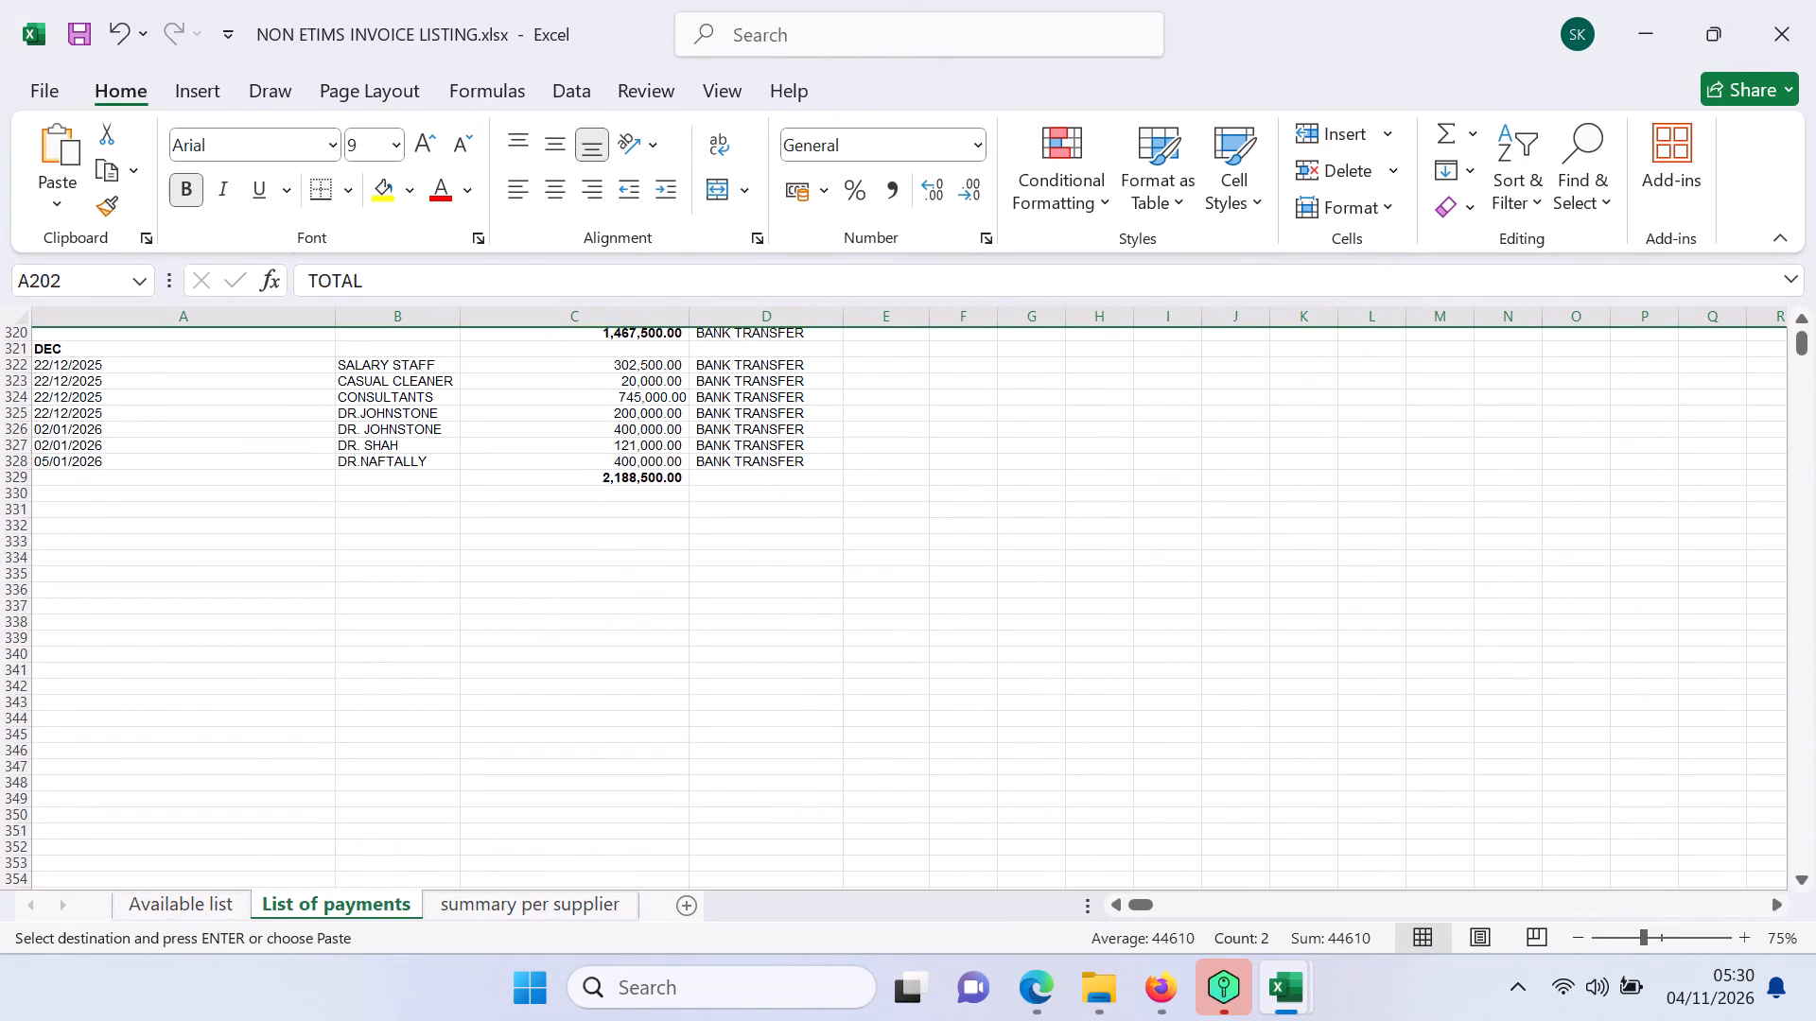
left_click(53, 507)
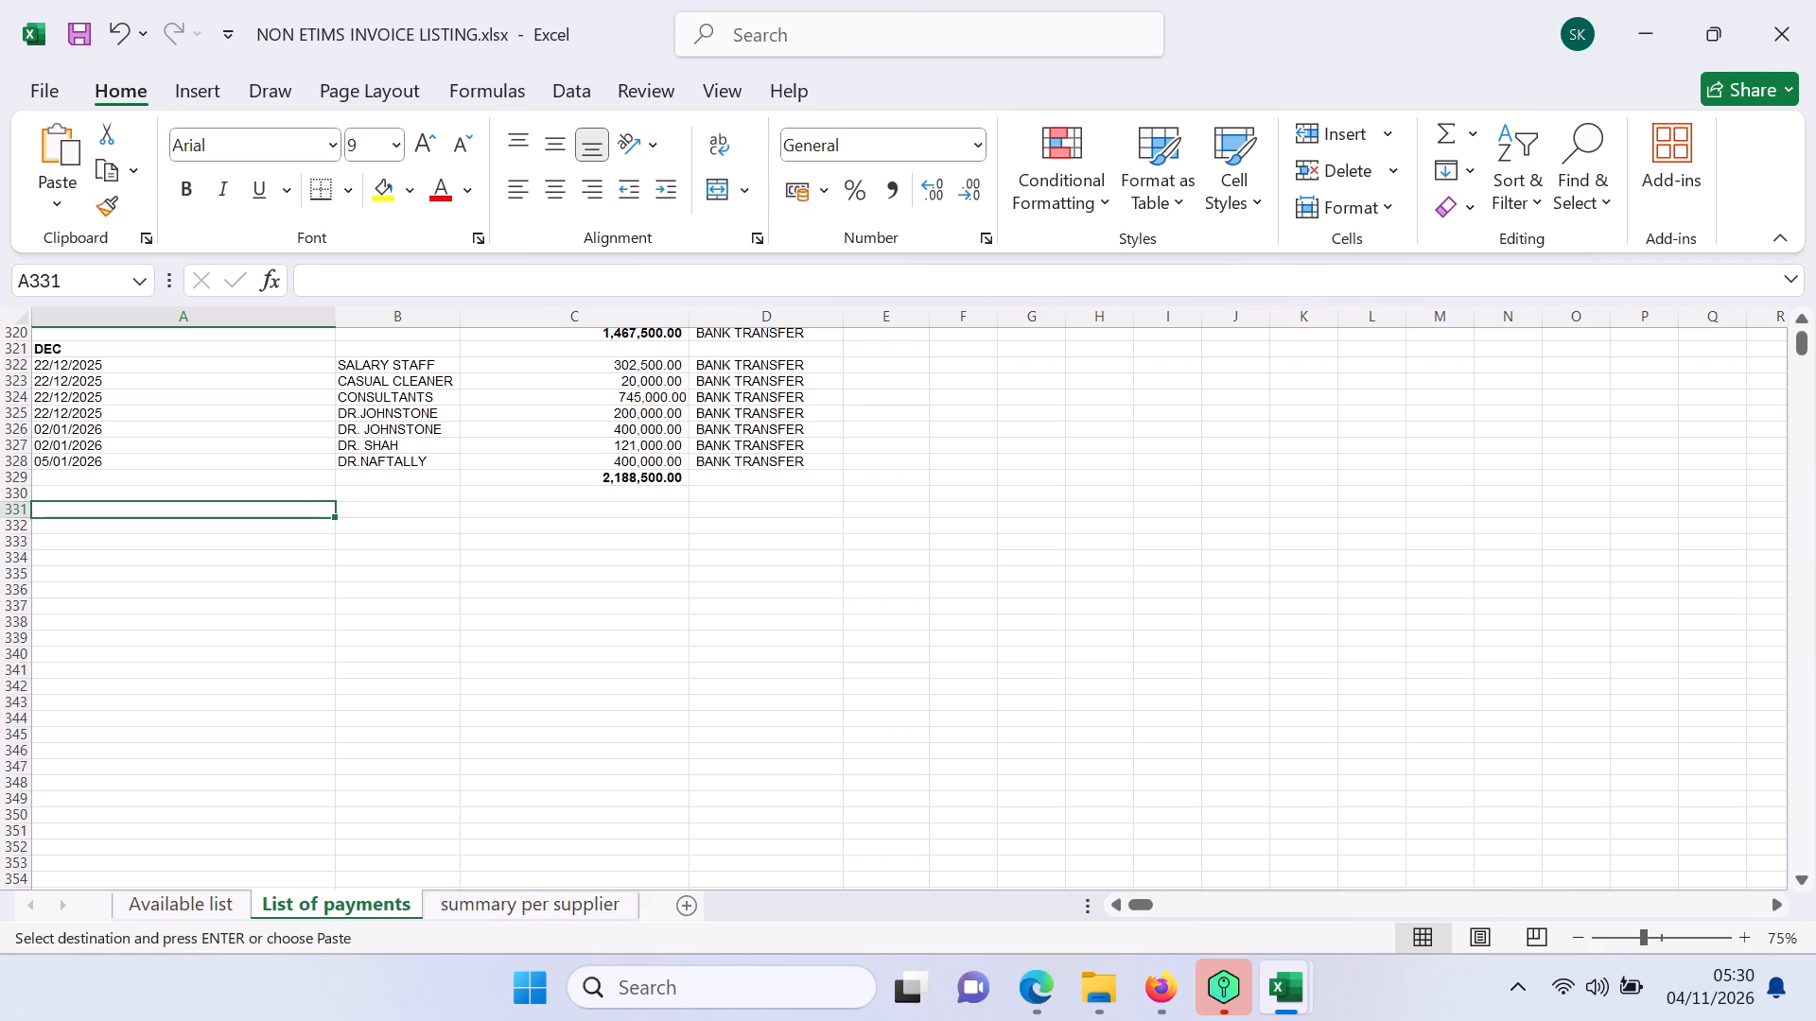
left_click(53, 507)
right_click(53, 507)
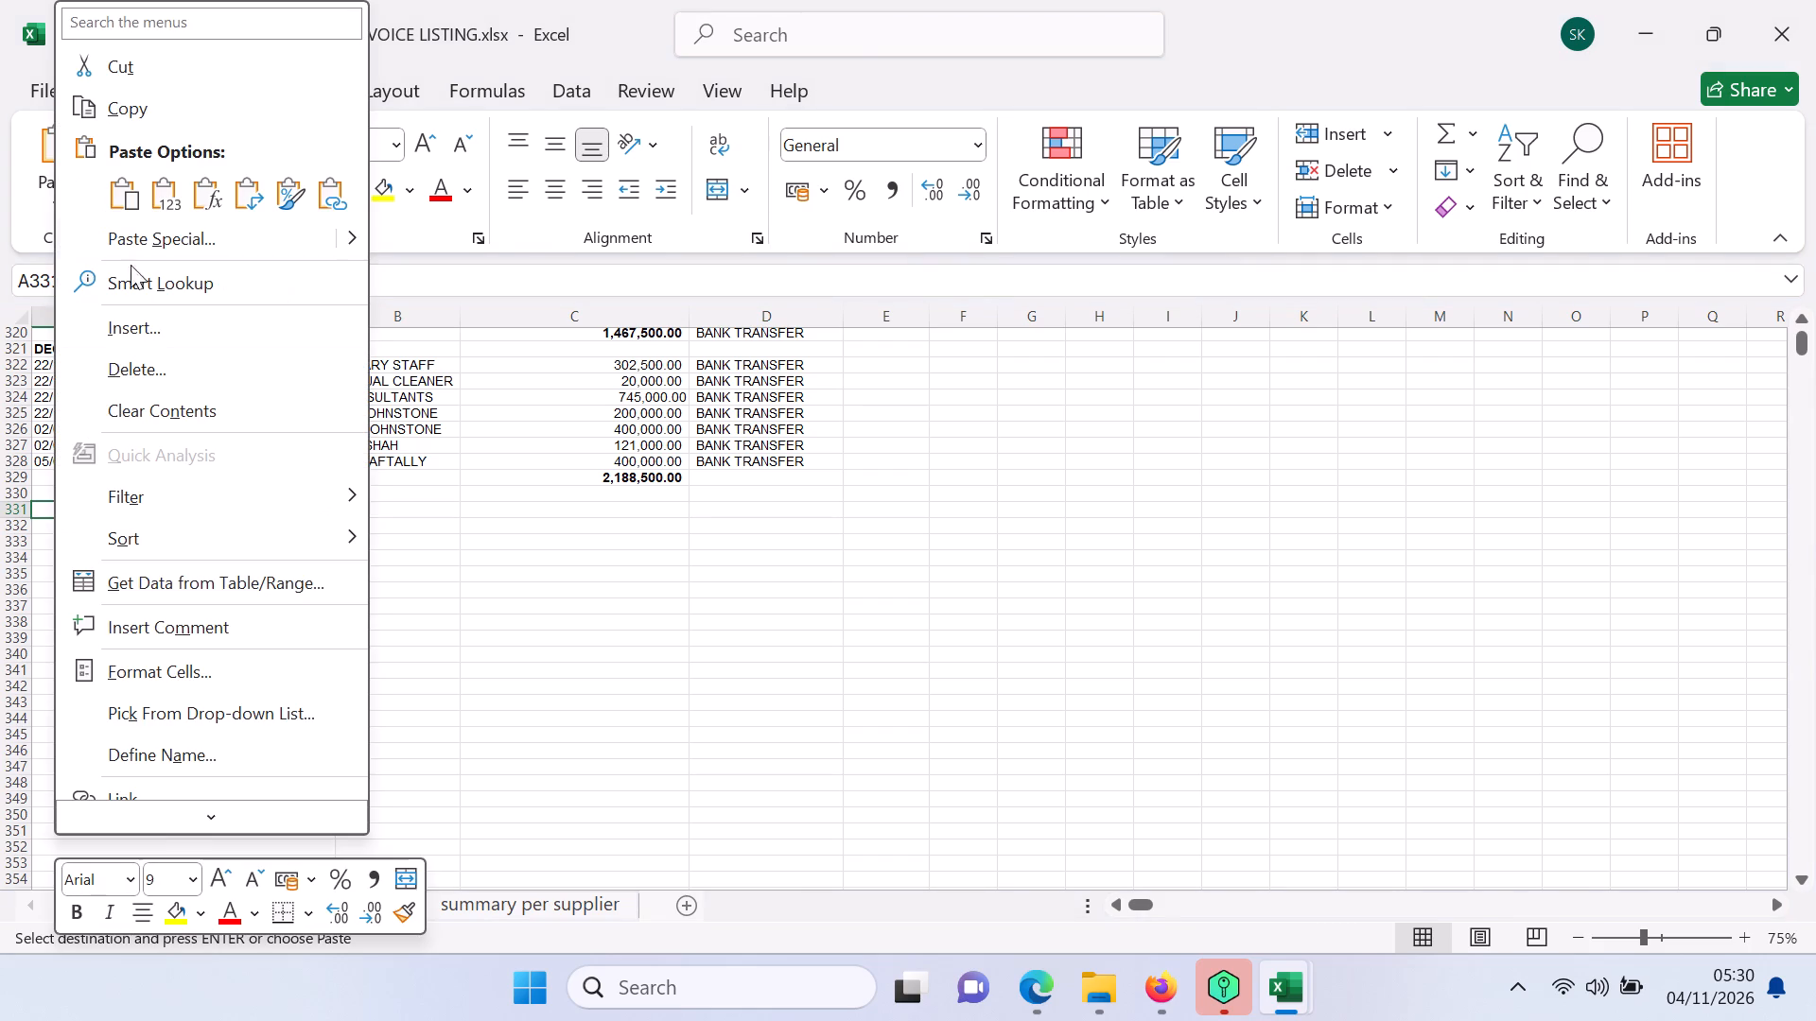
left_click(153, 186)
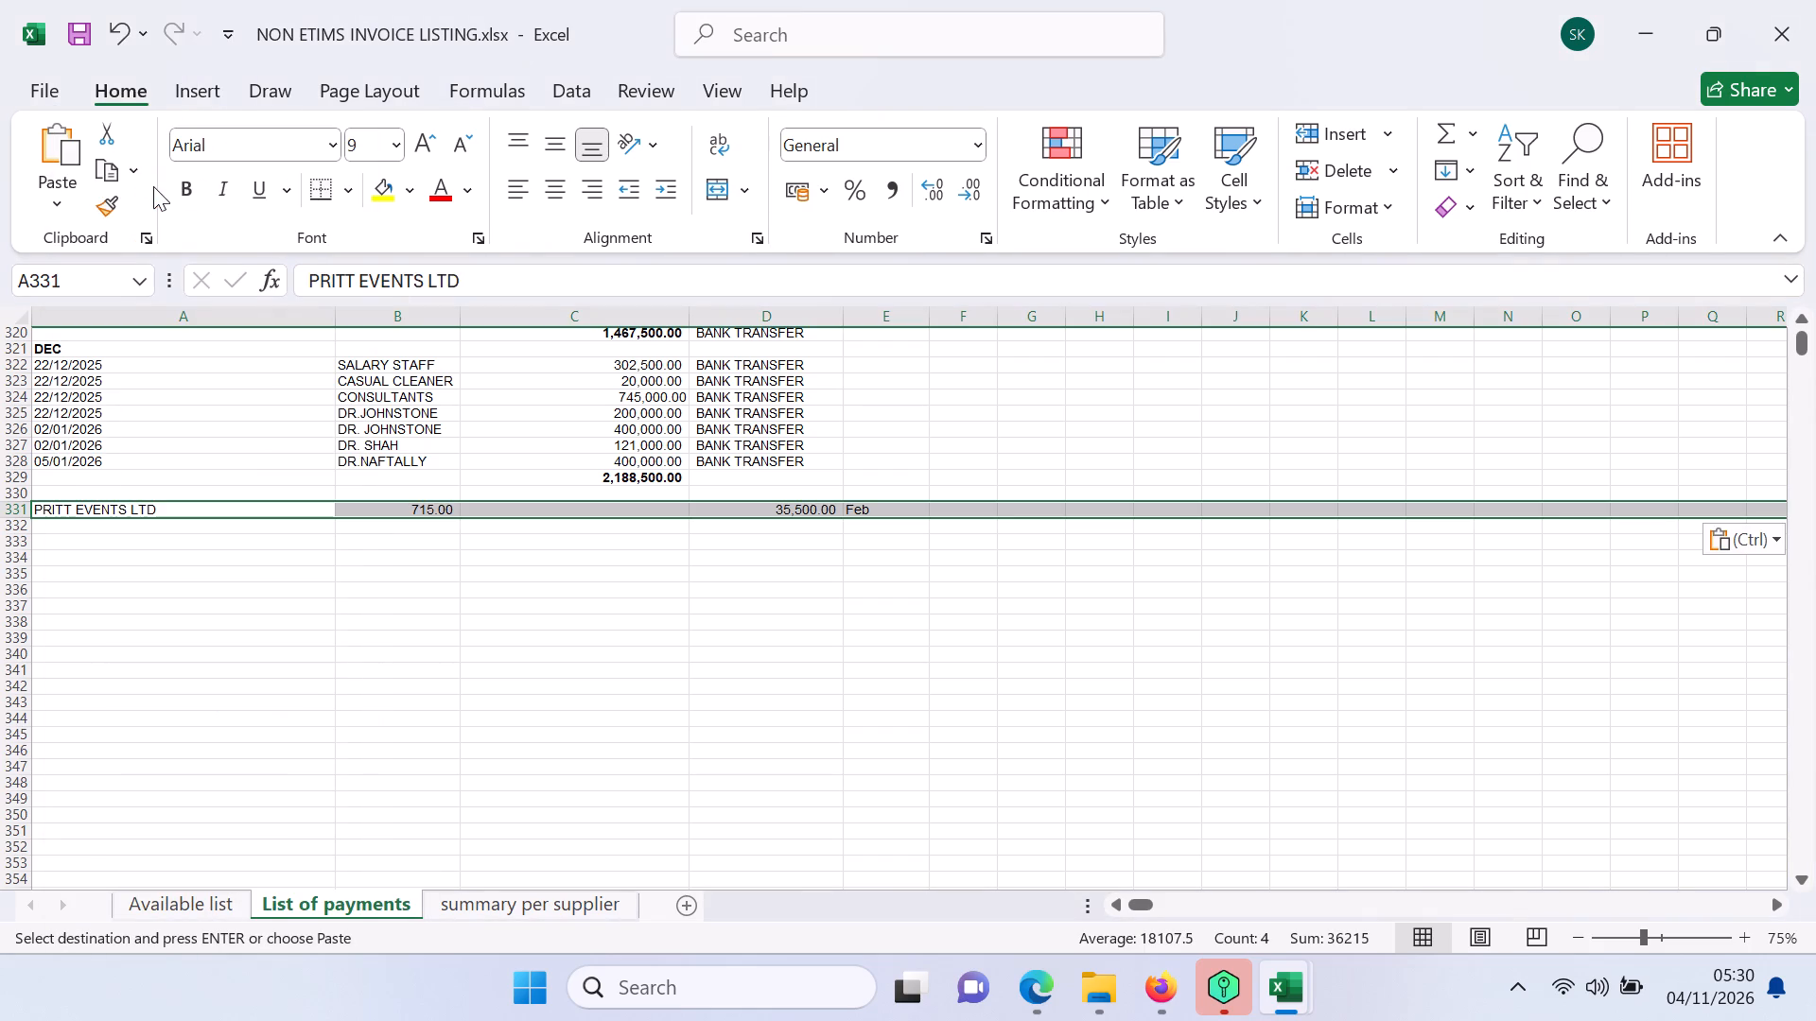
left_click(581, 562)
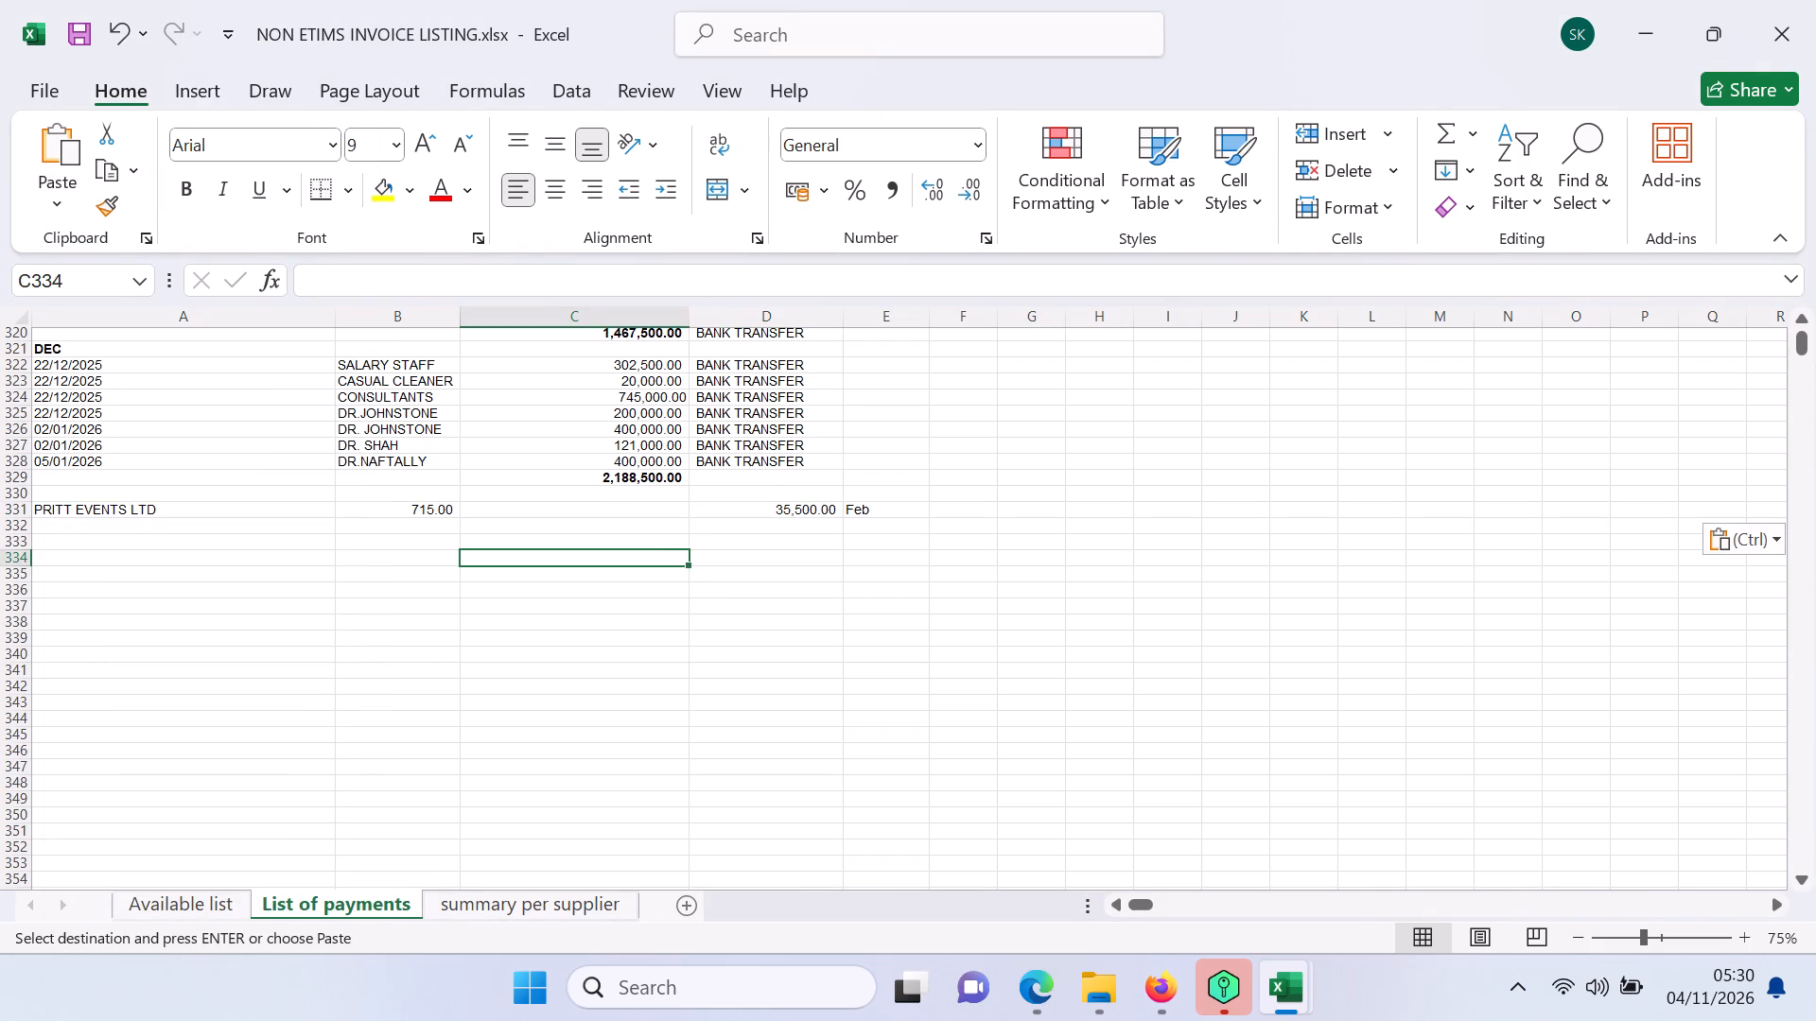
Clear the month in E331 and delete the empty cell C331, shifting cells left so the amount sits in column C.
left_click(864, 511)
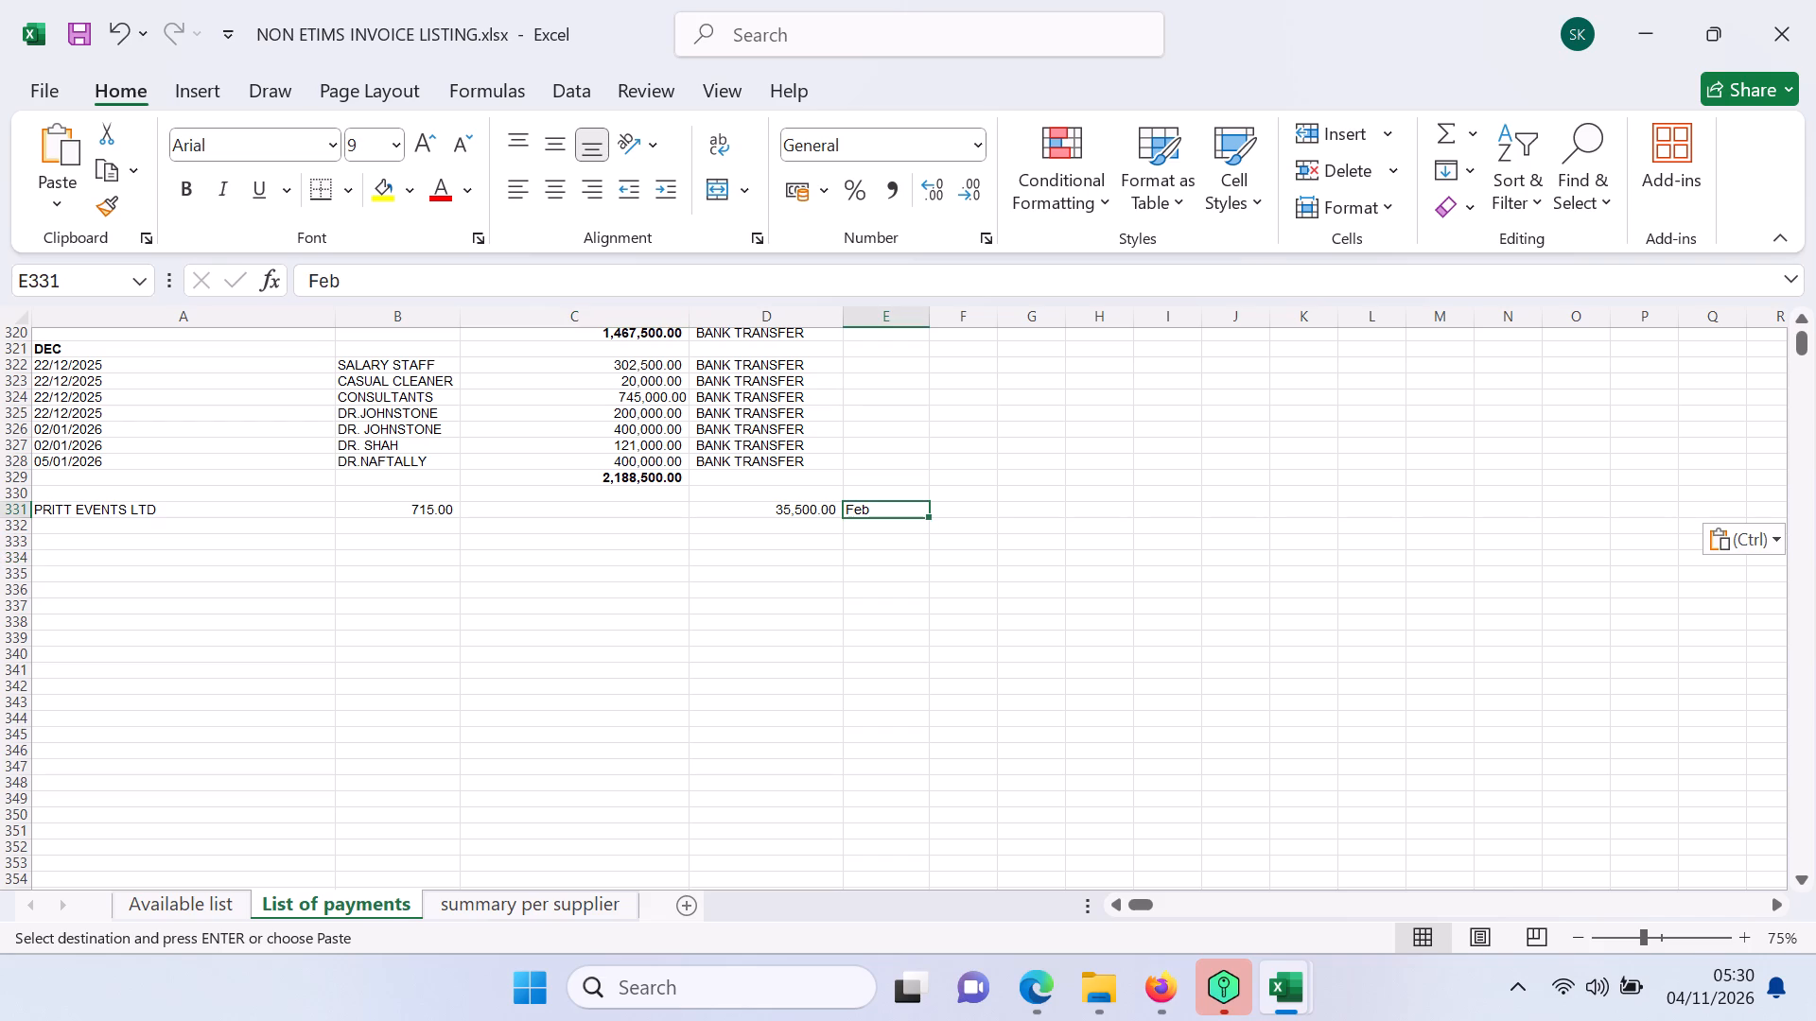
key("Delete")
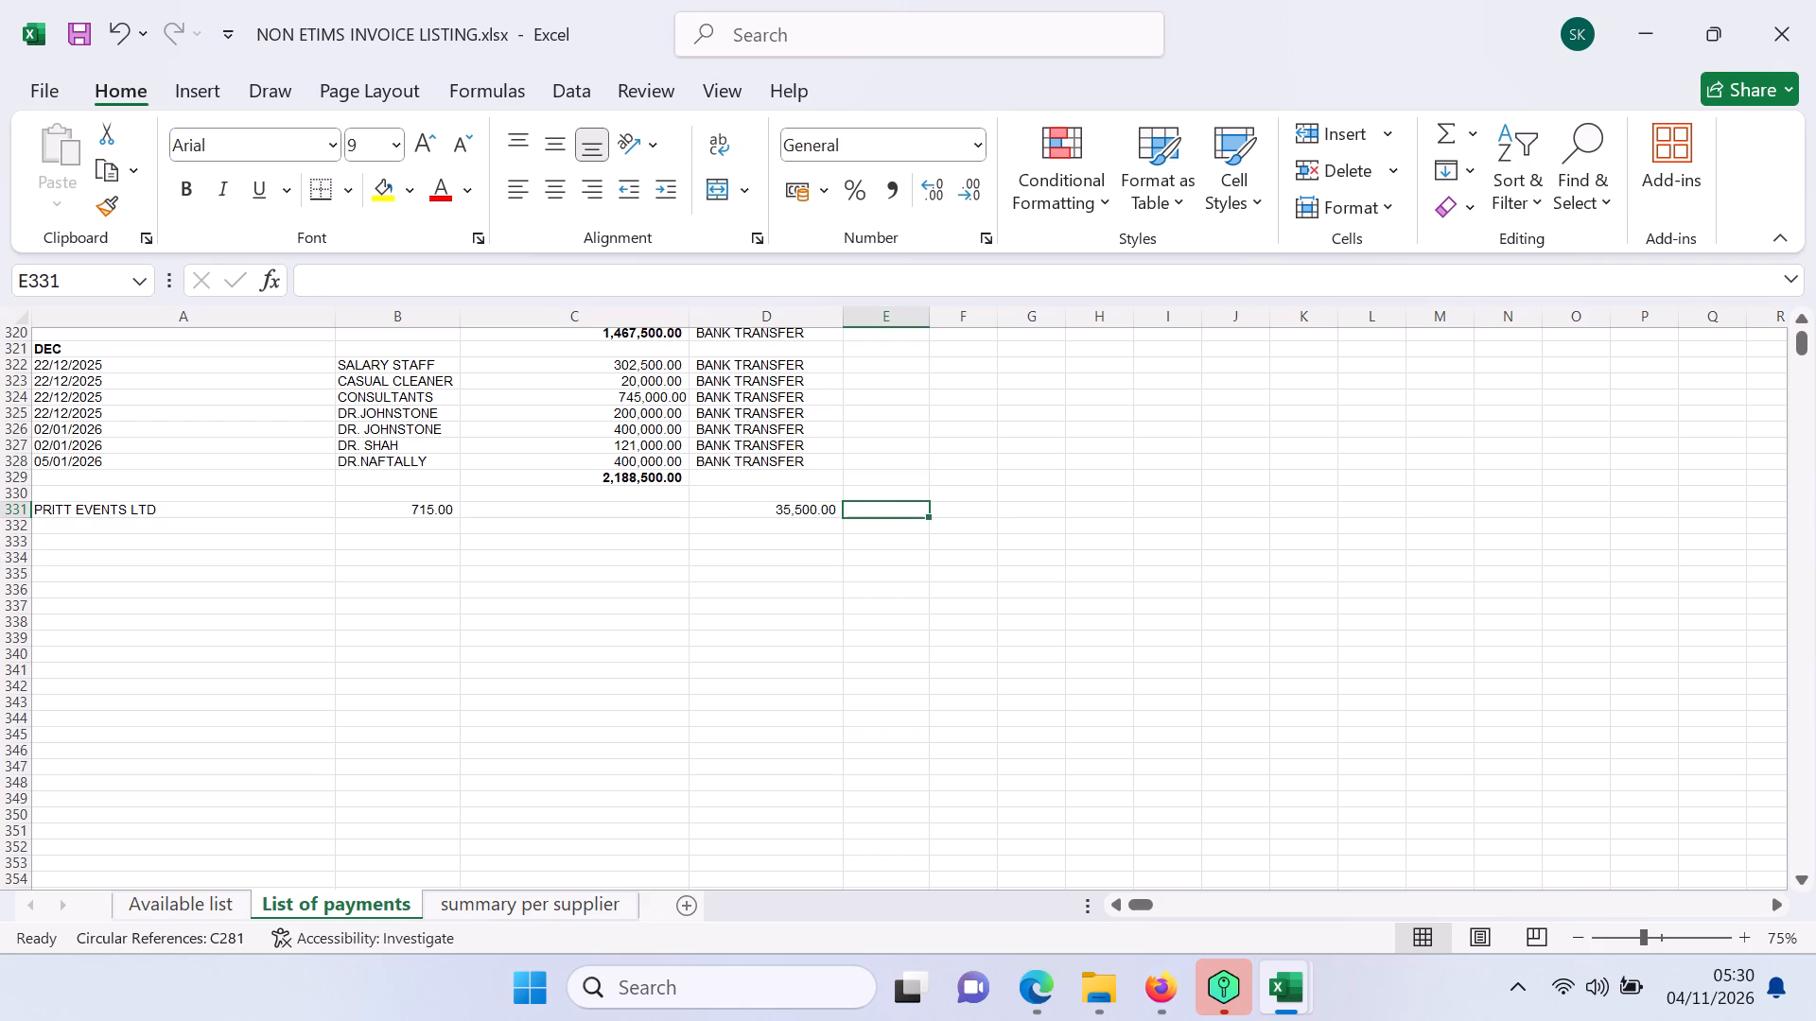
left_click(630, 509)
right_click(630, 509)
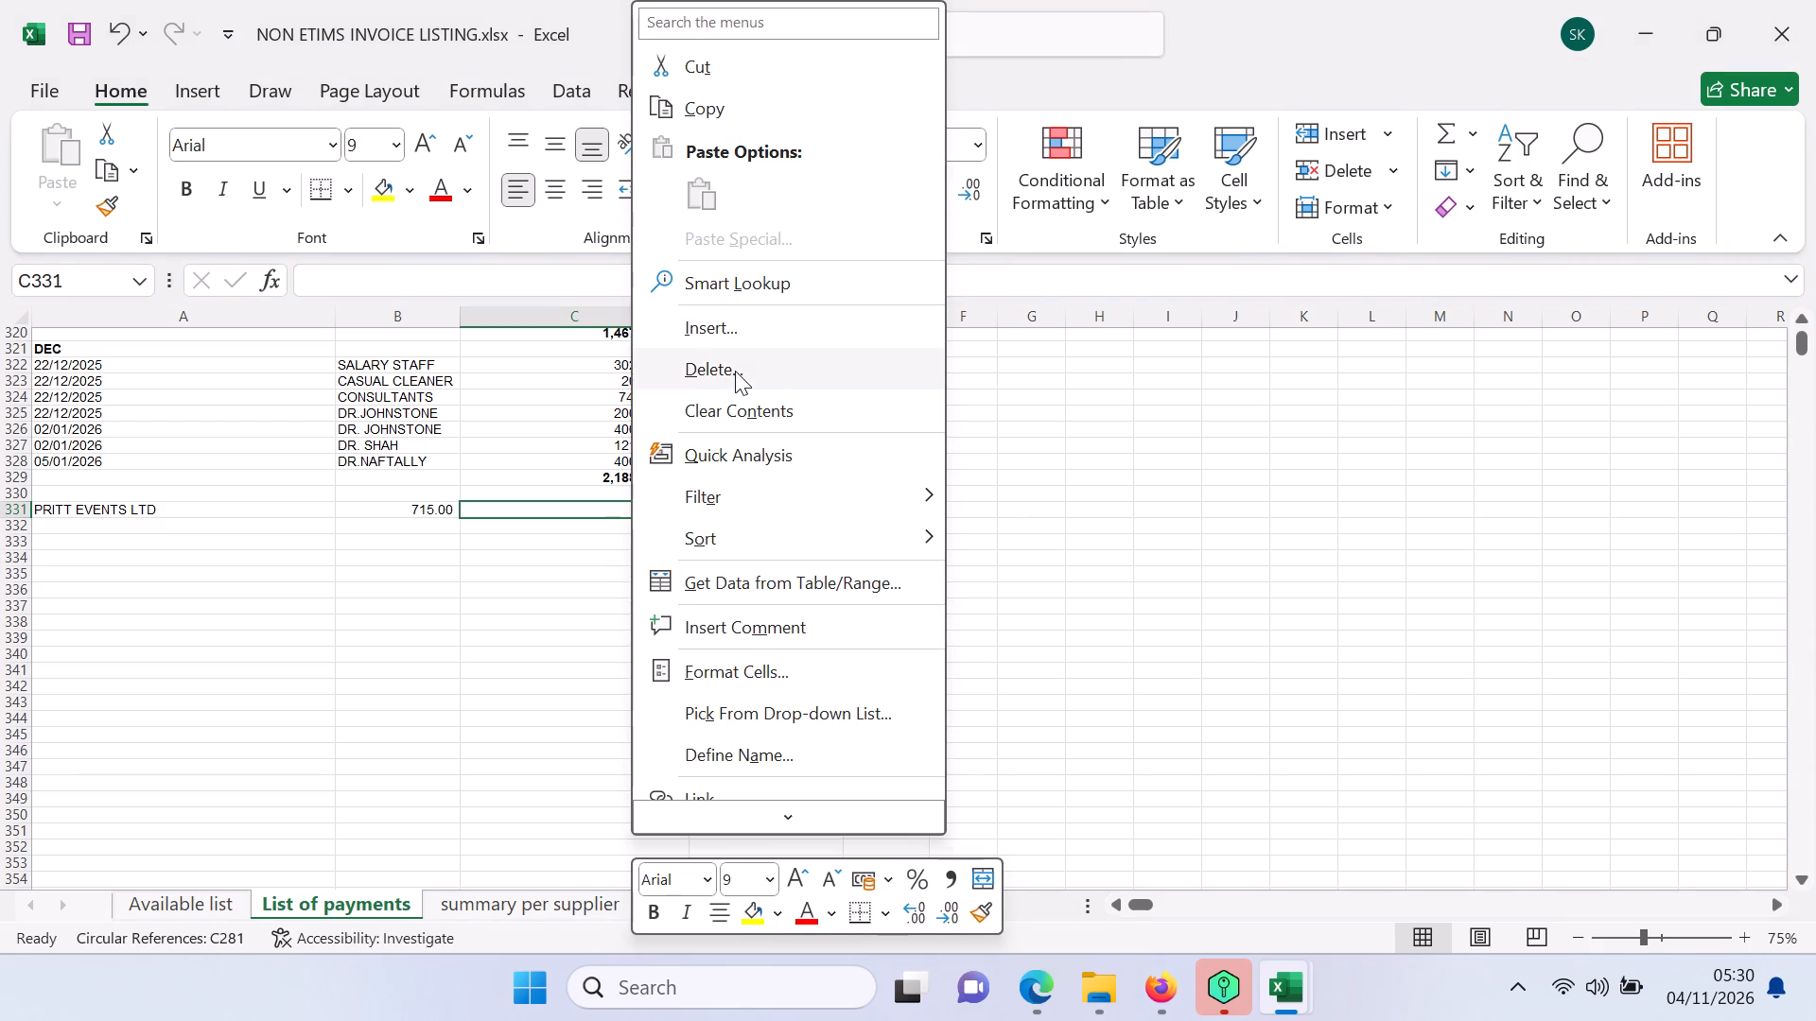
left_click(735, 371)
left_click(712, 511)
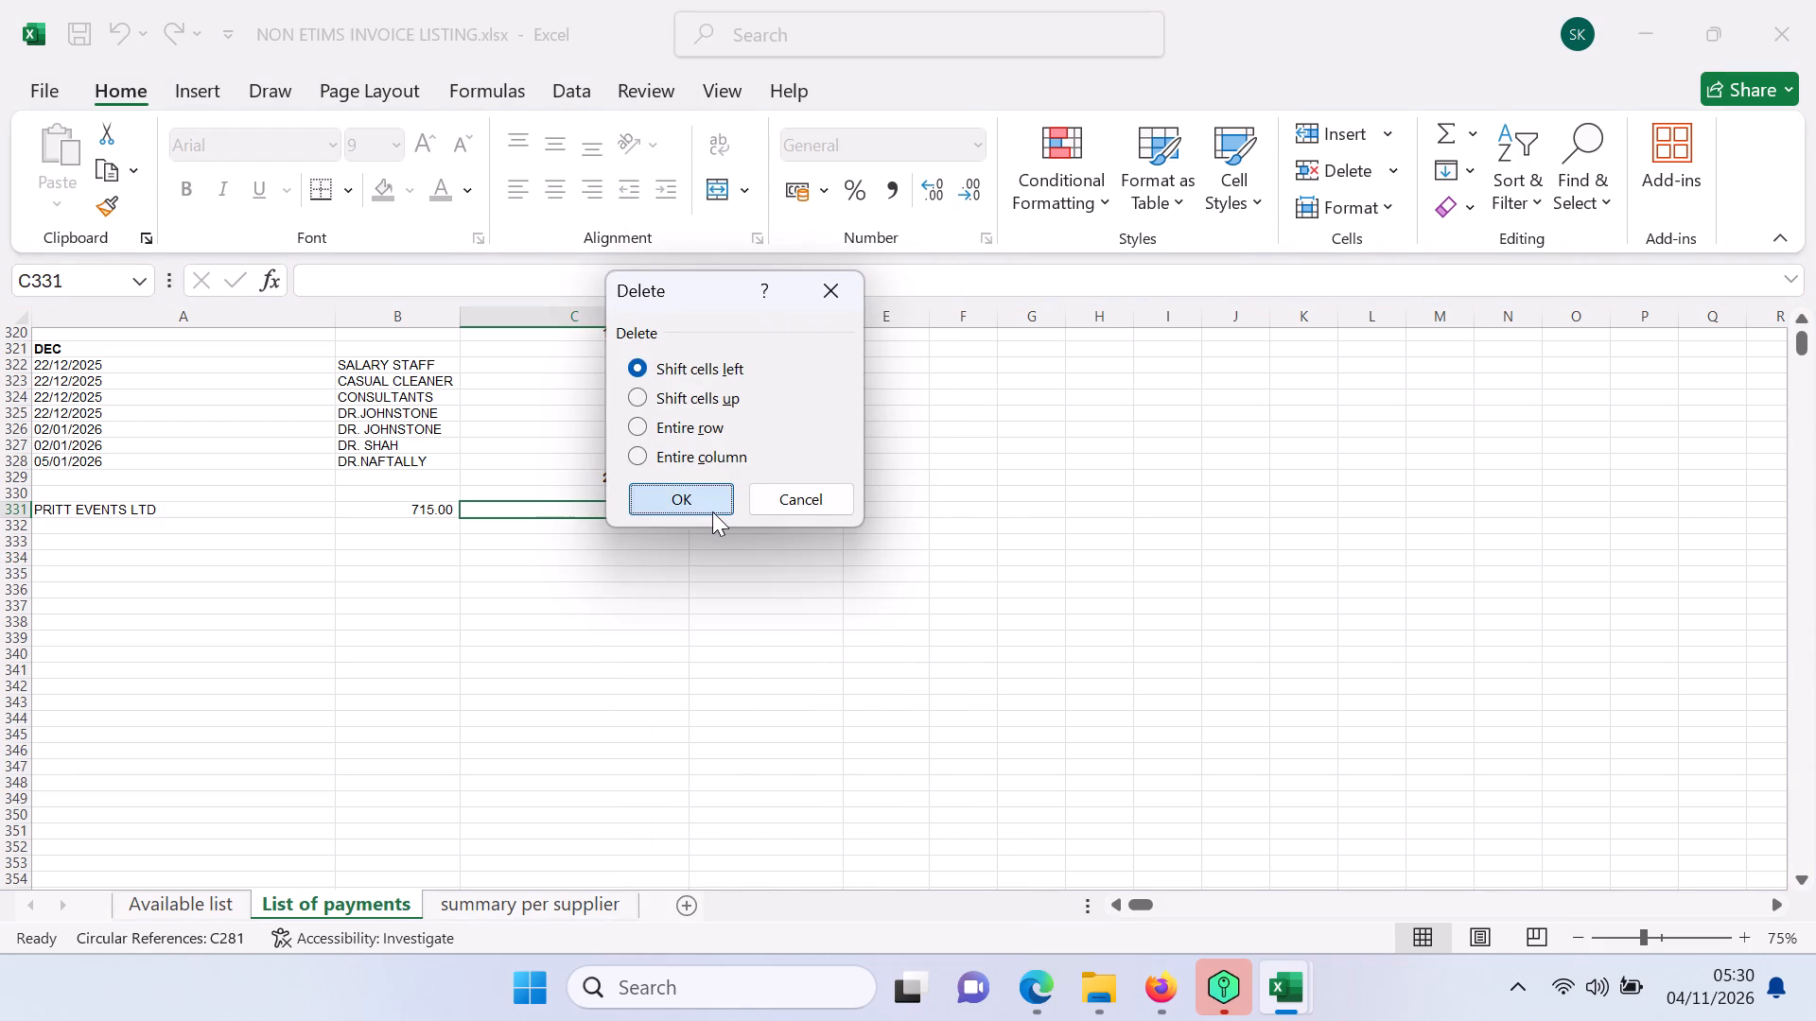
left_click(704, 609)
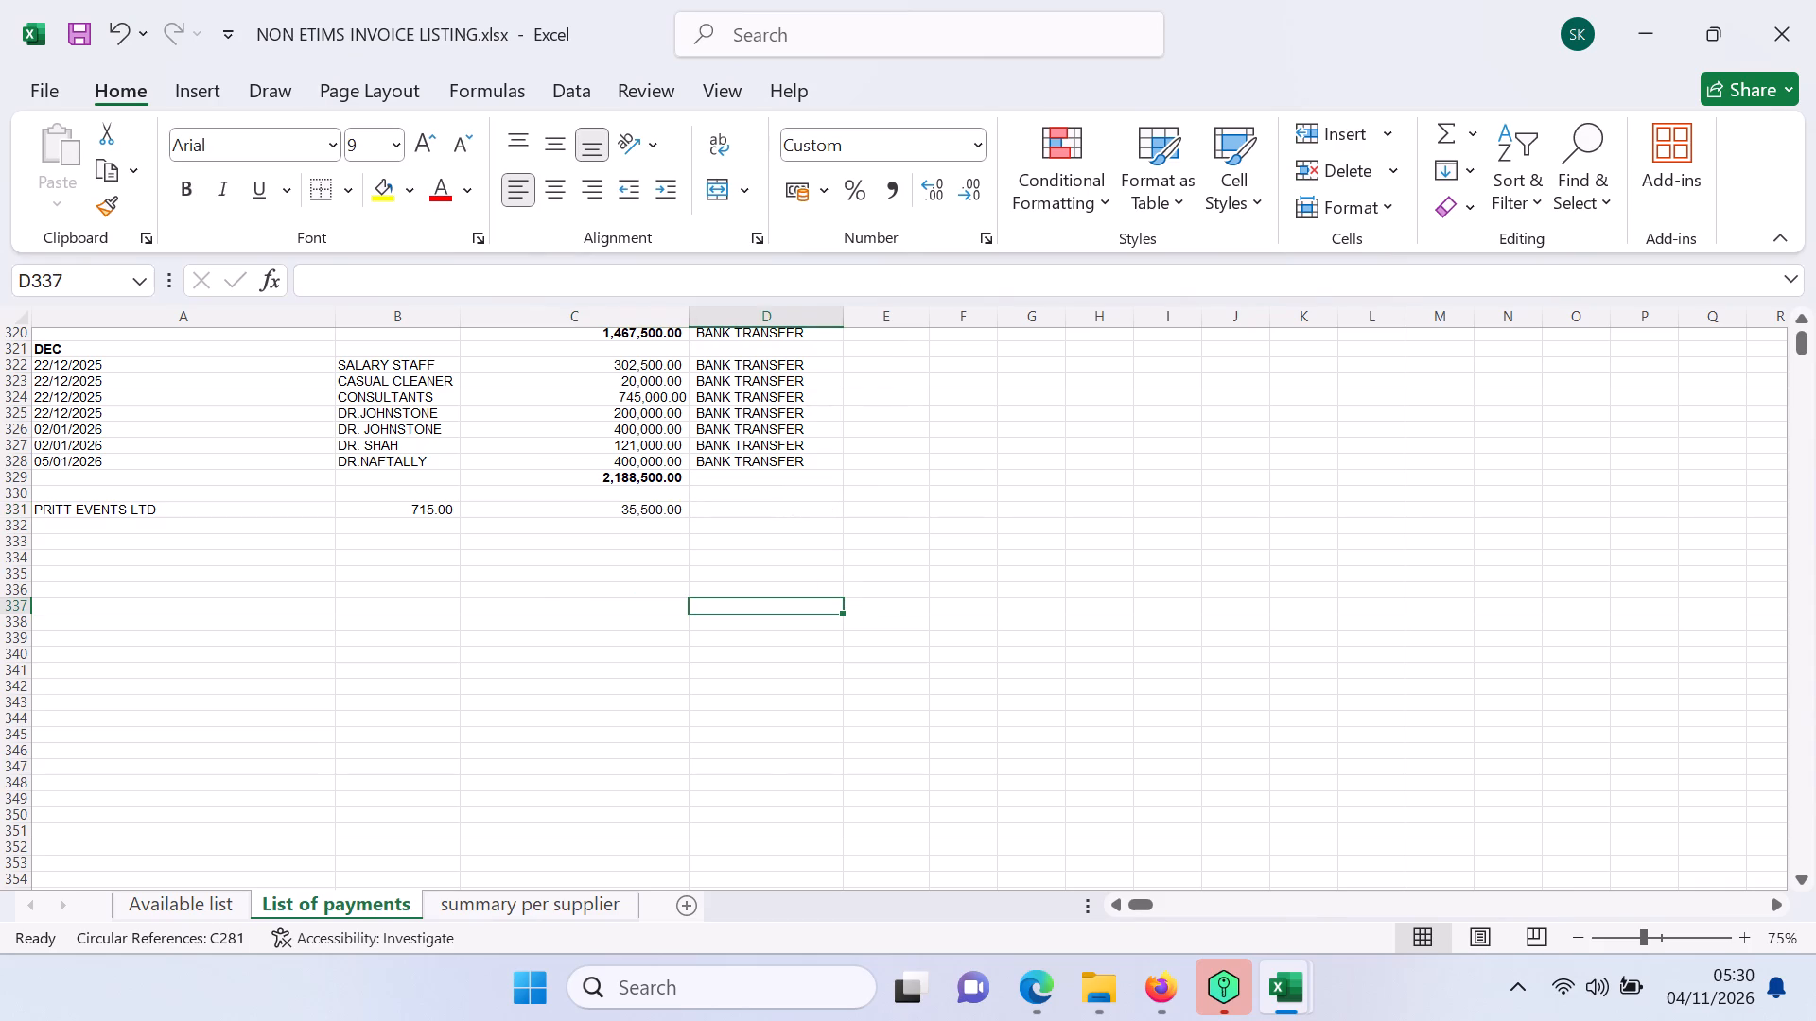
Set the payment reference in B331 of the PRITT EVENTS LTD row to CHEQUE 715.
left_click(421, 511)
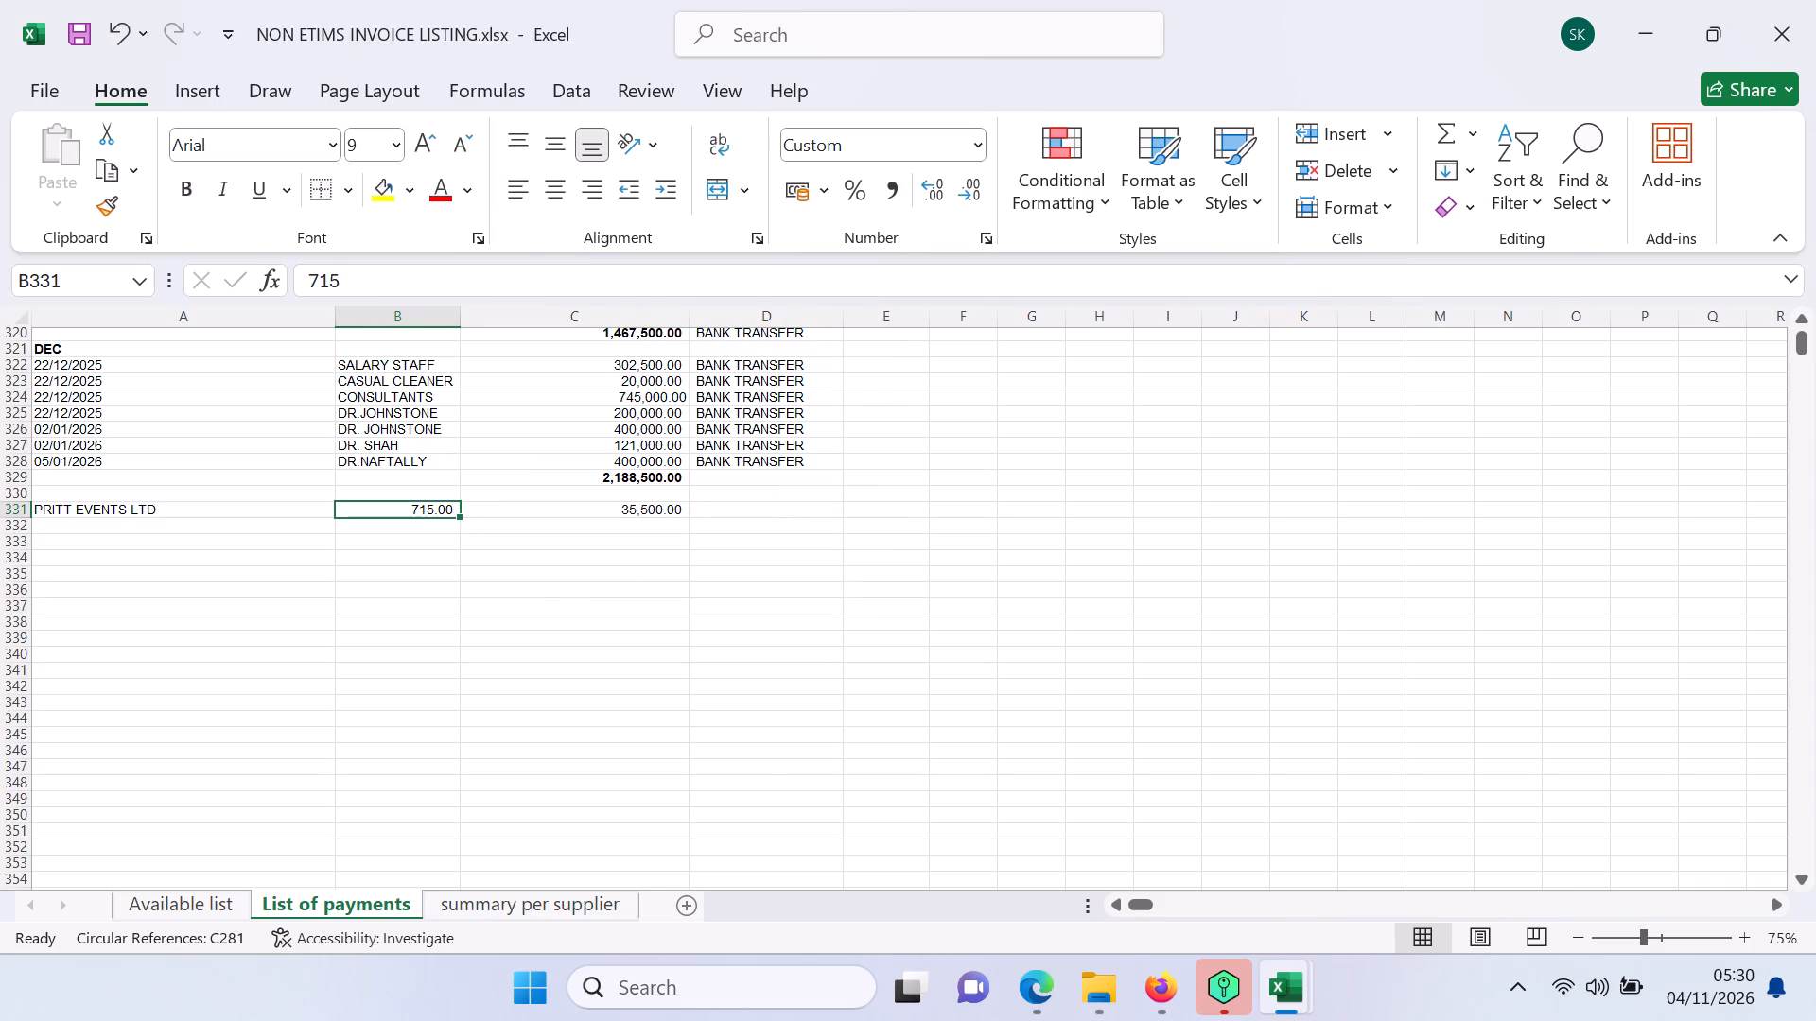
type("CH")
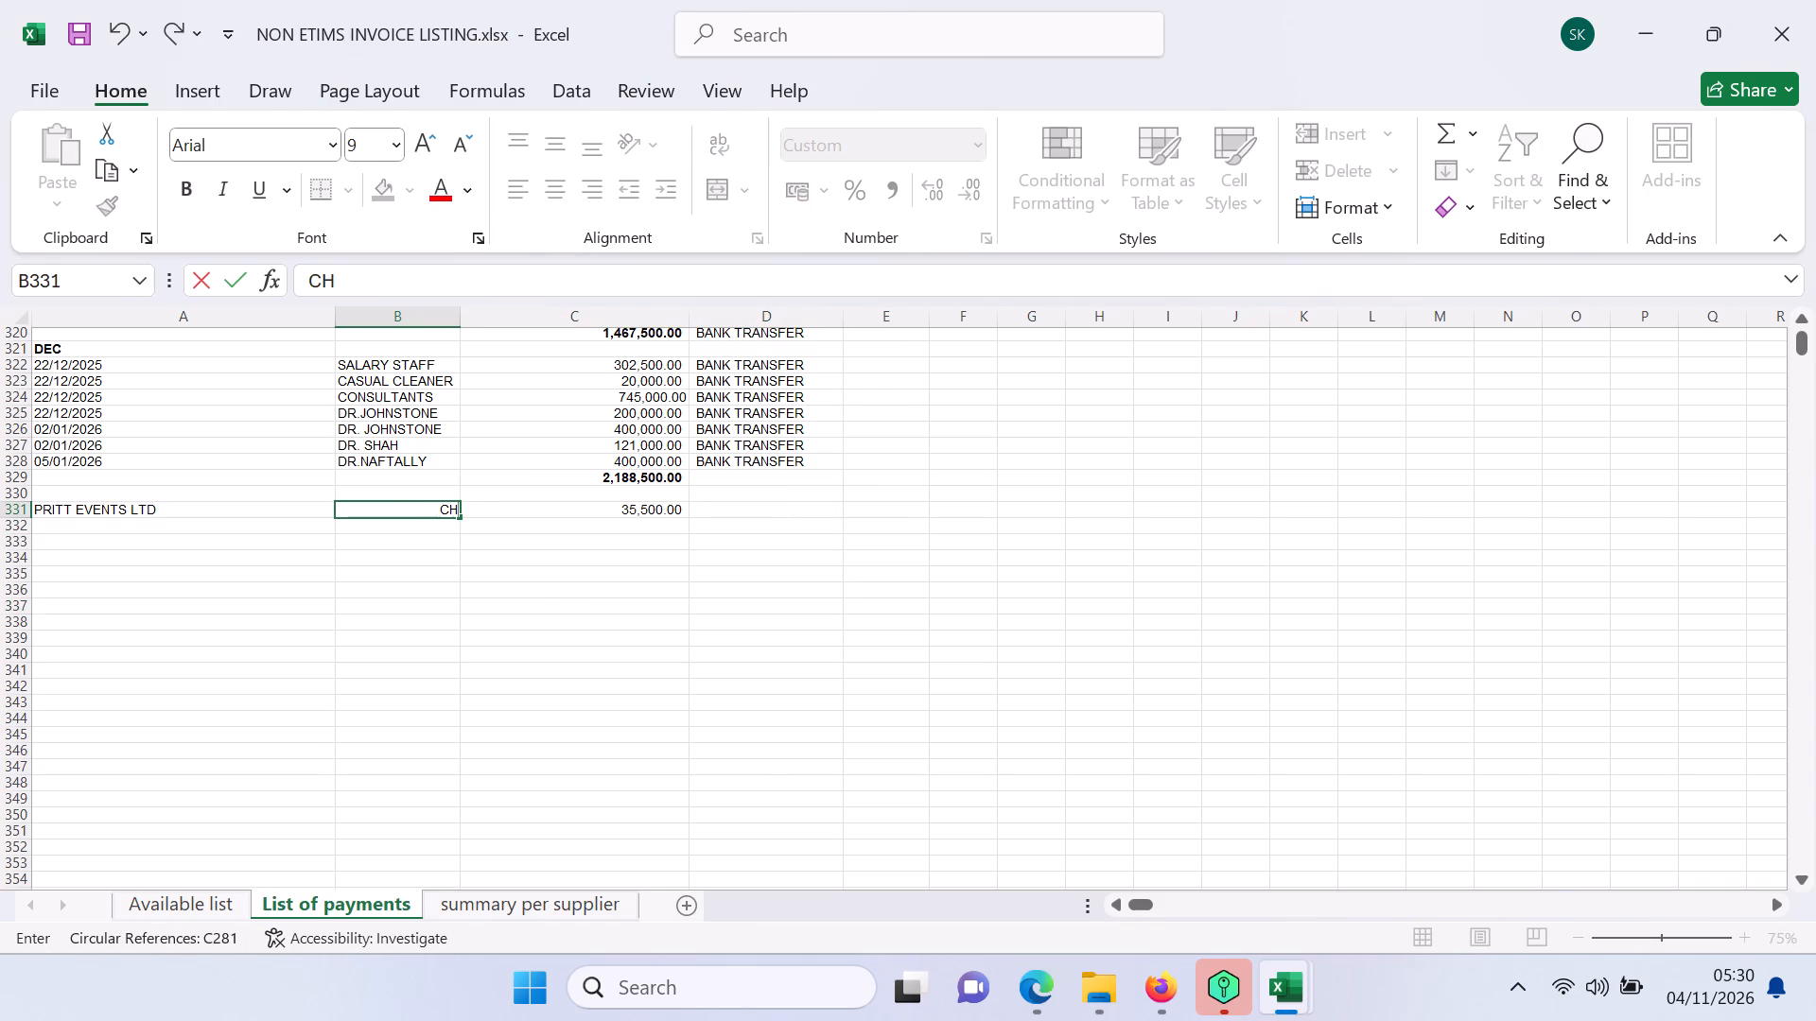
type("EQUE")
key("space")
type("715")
left_click(299, 597)
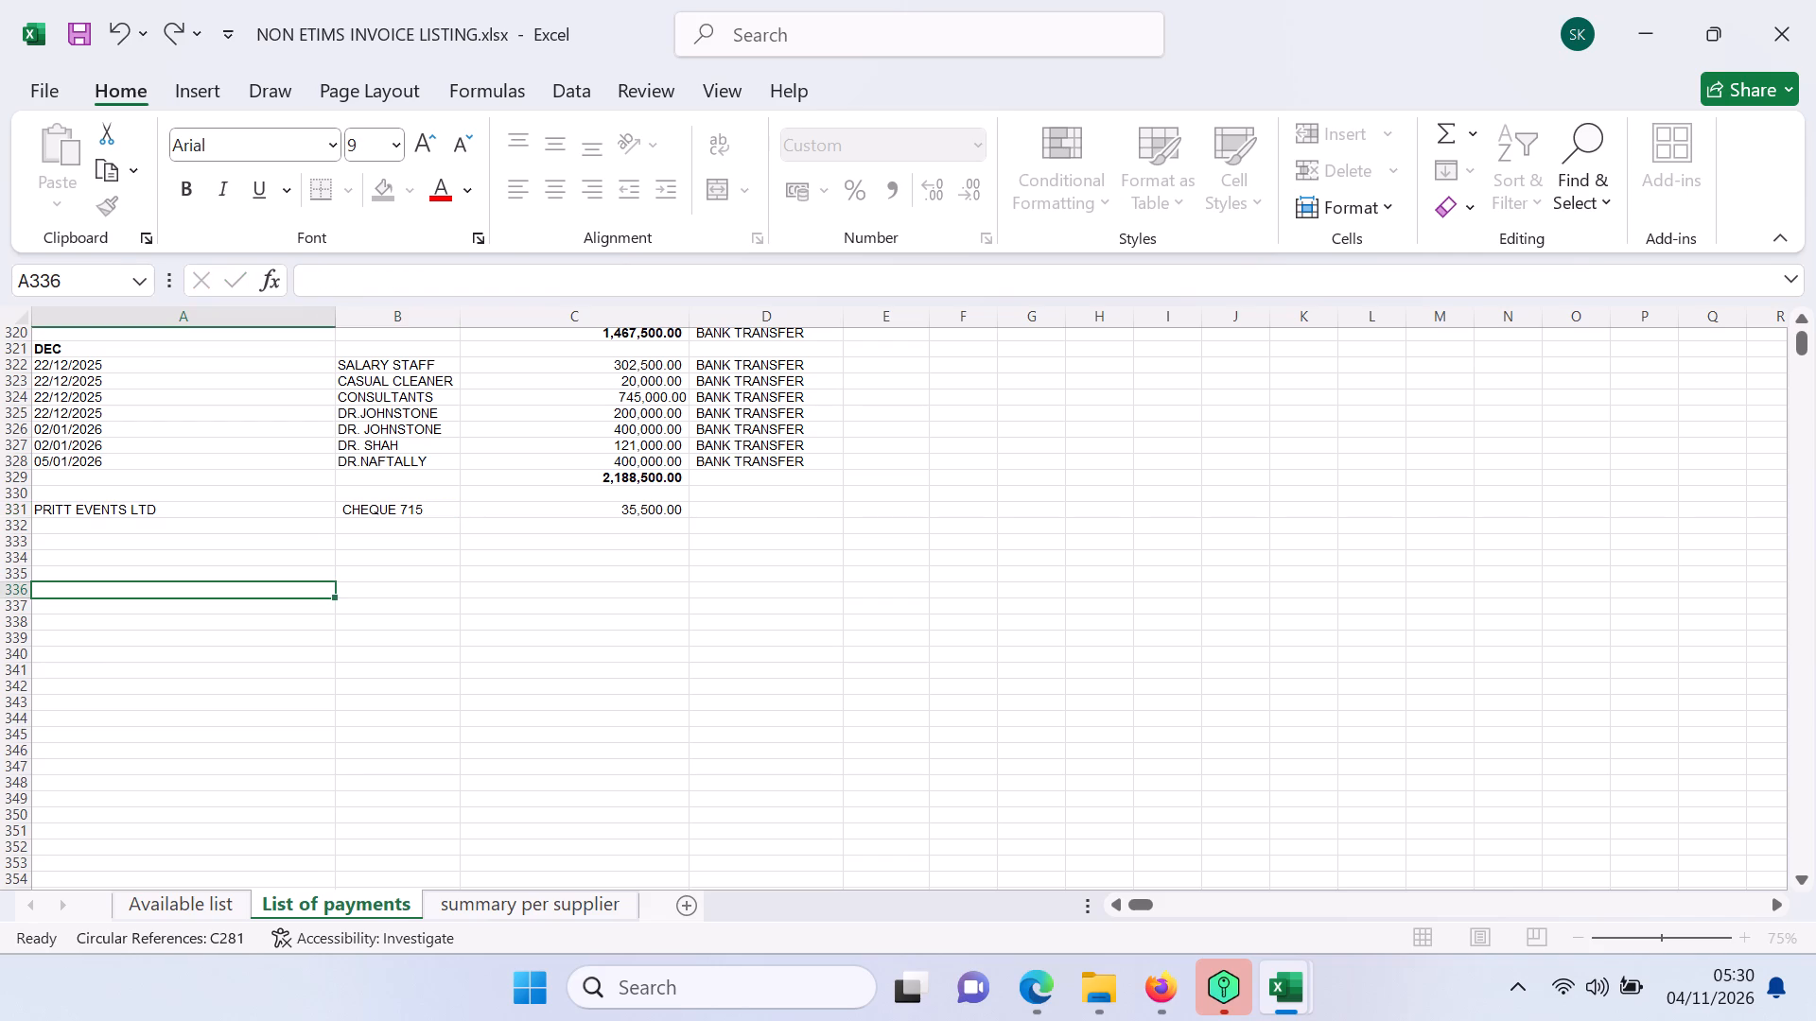
Enter Feb as the month in D331, beside the PRITT EVENTS LTD amount.
left_click(113, 528)
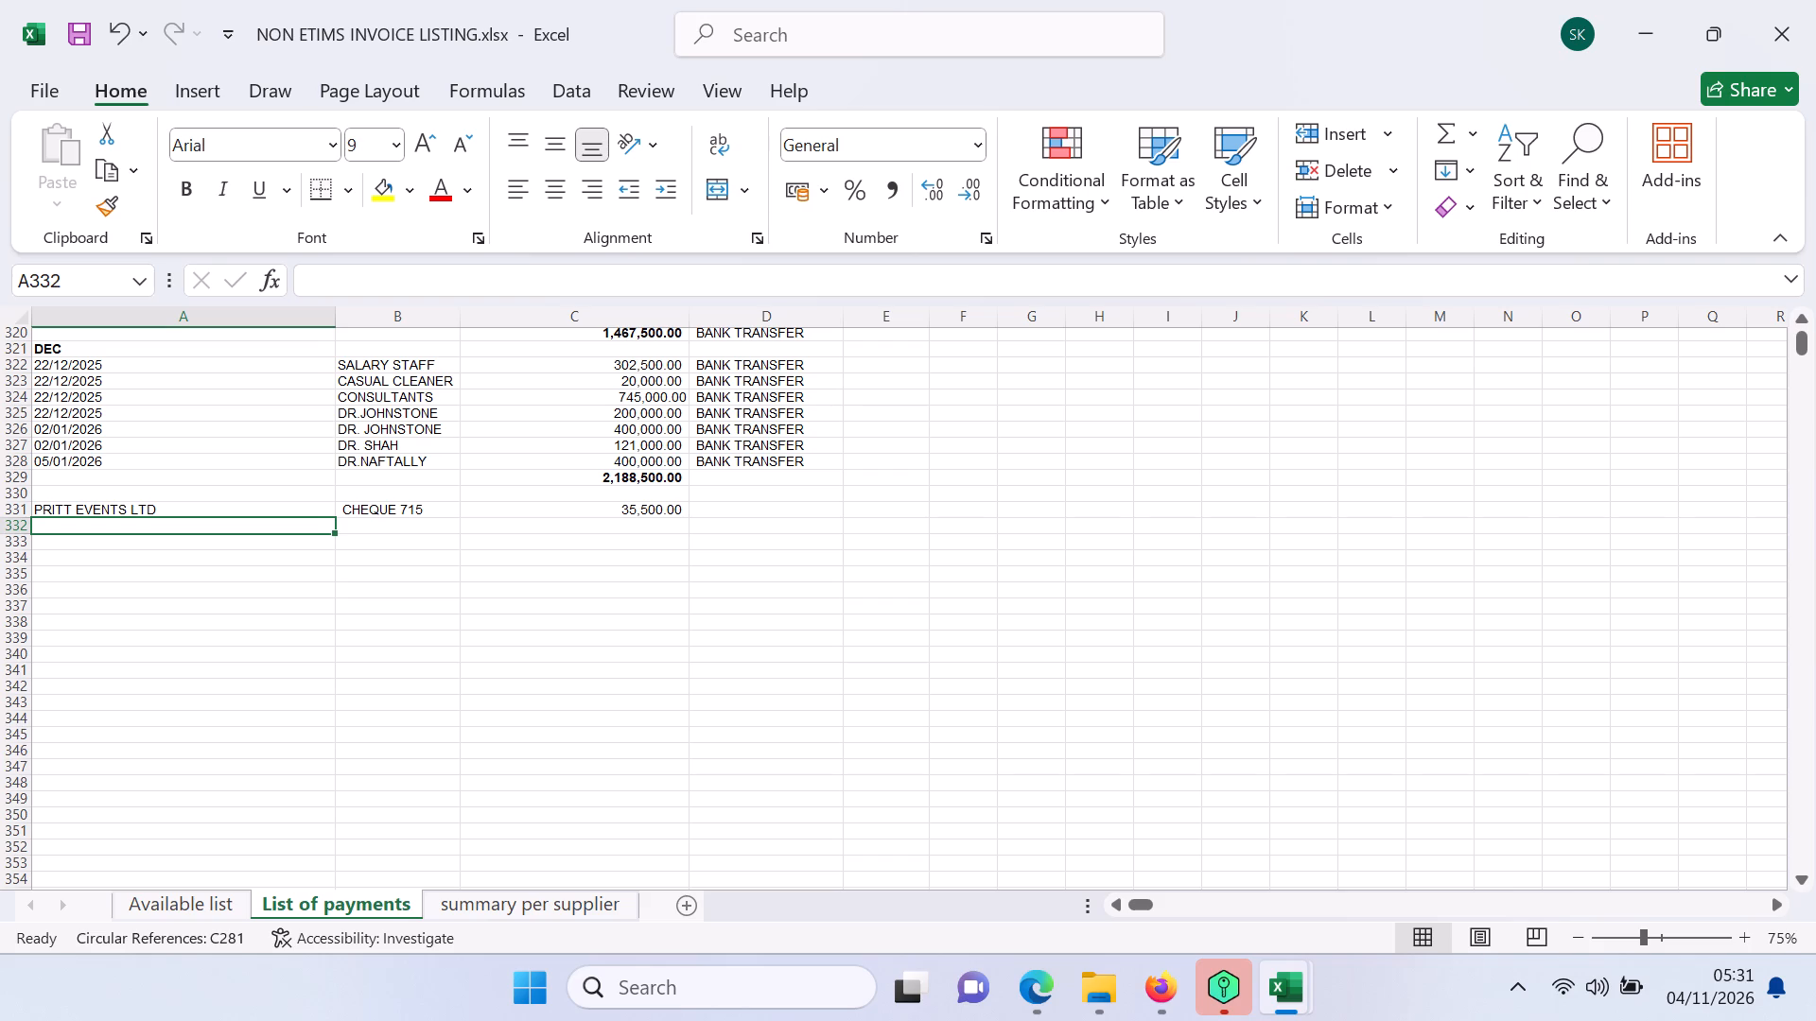
left_click(745, 507)
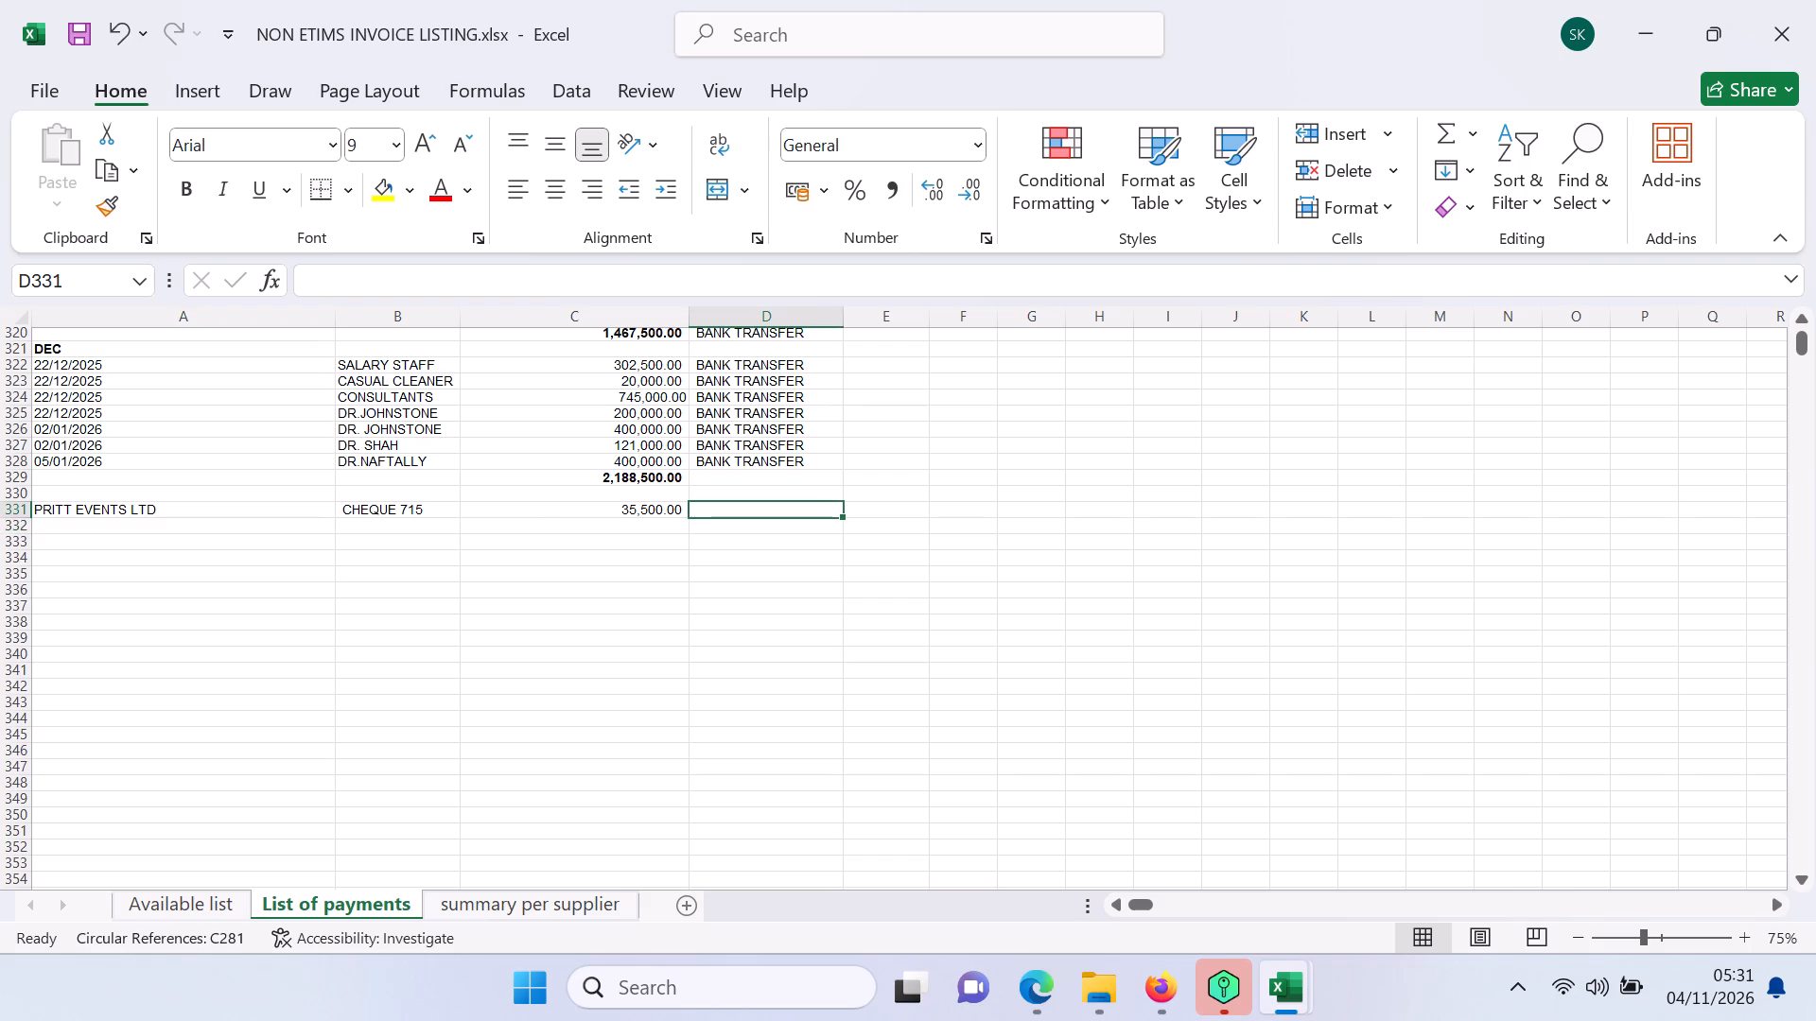
key("shift+f")
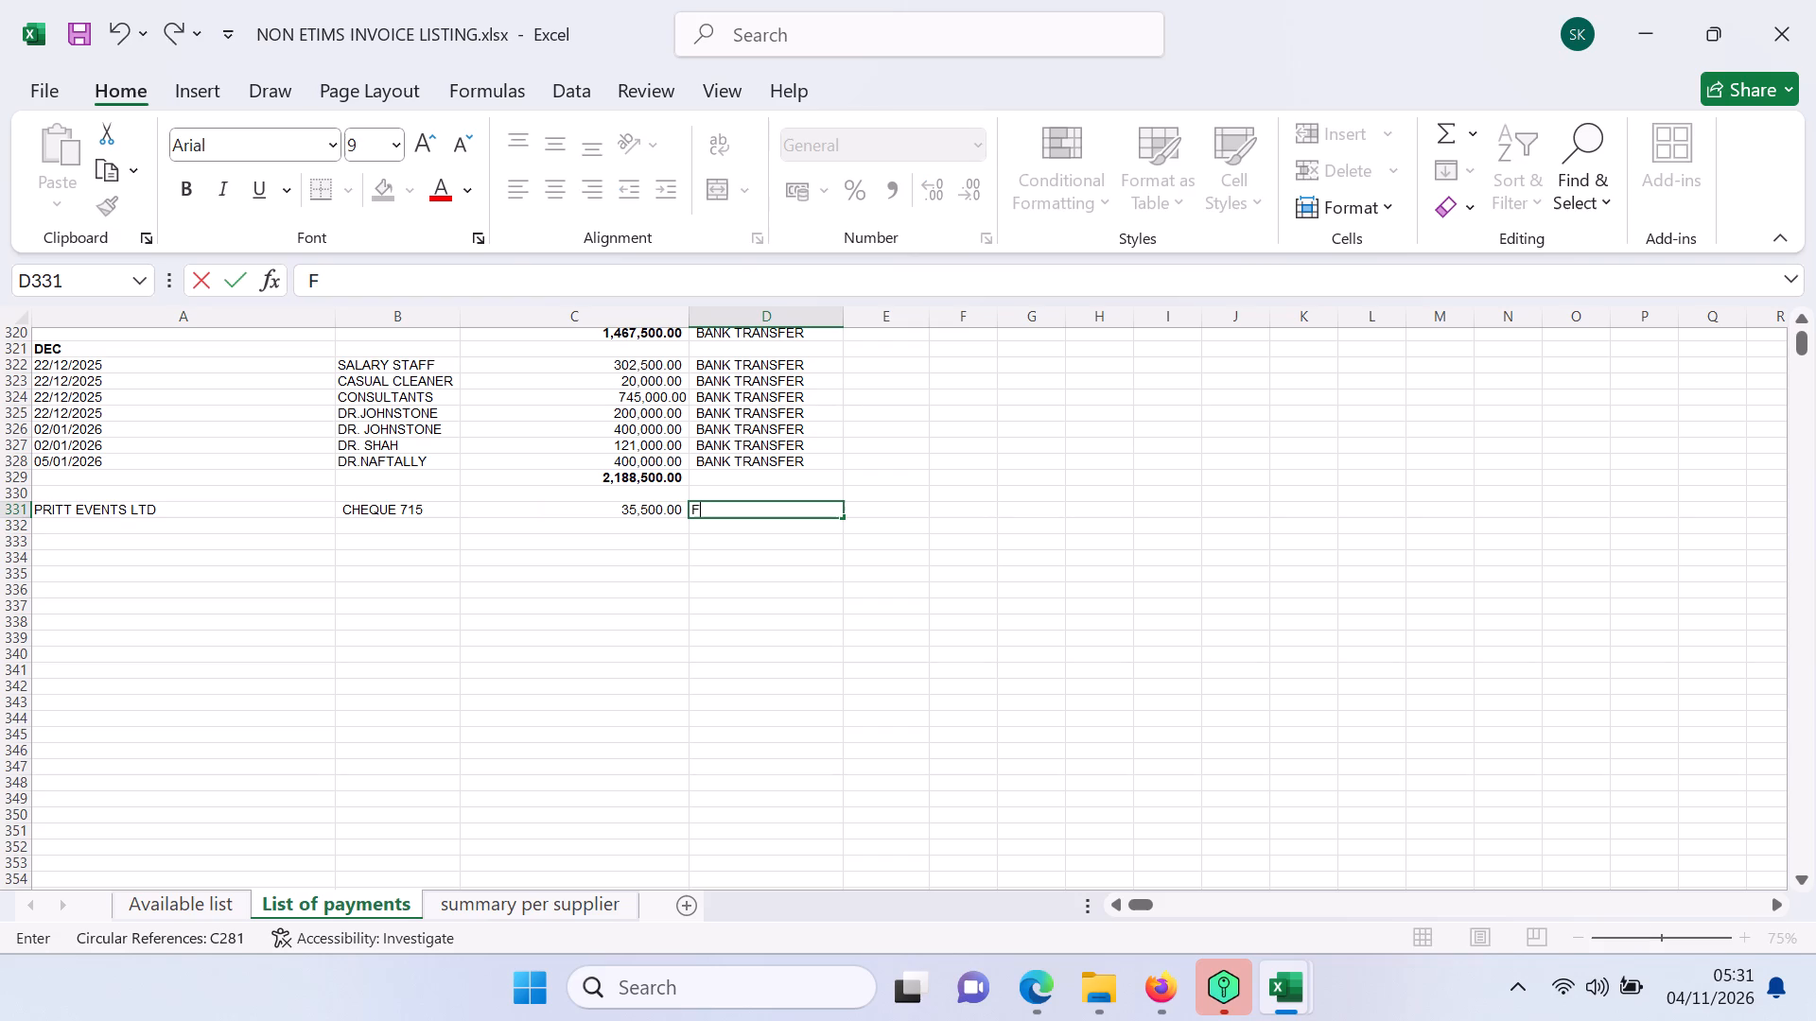
type("eb")
left_click(814, 589)
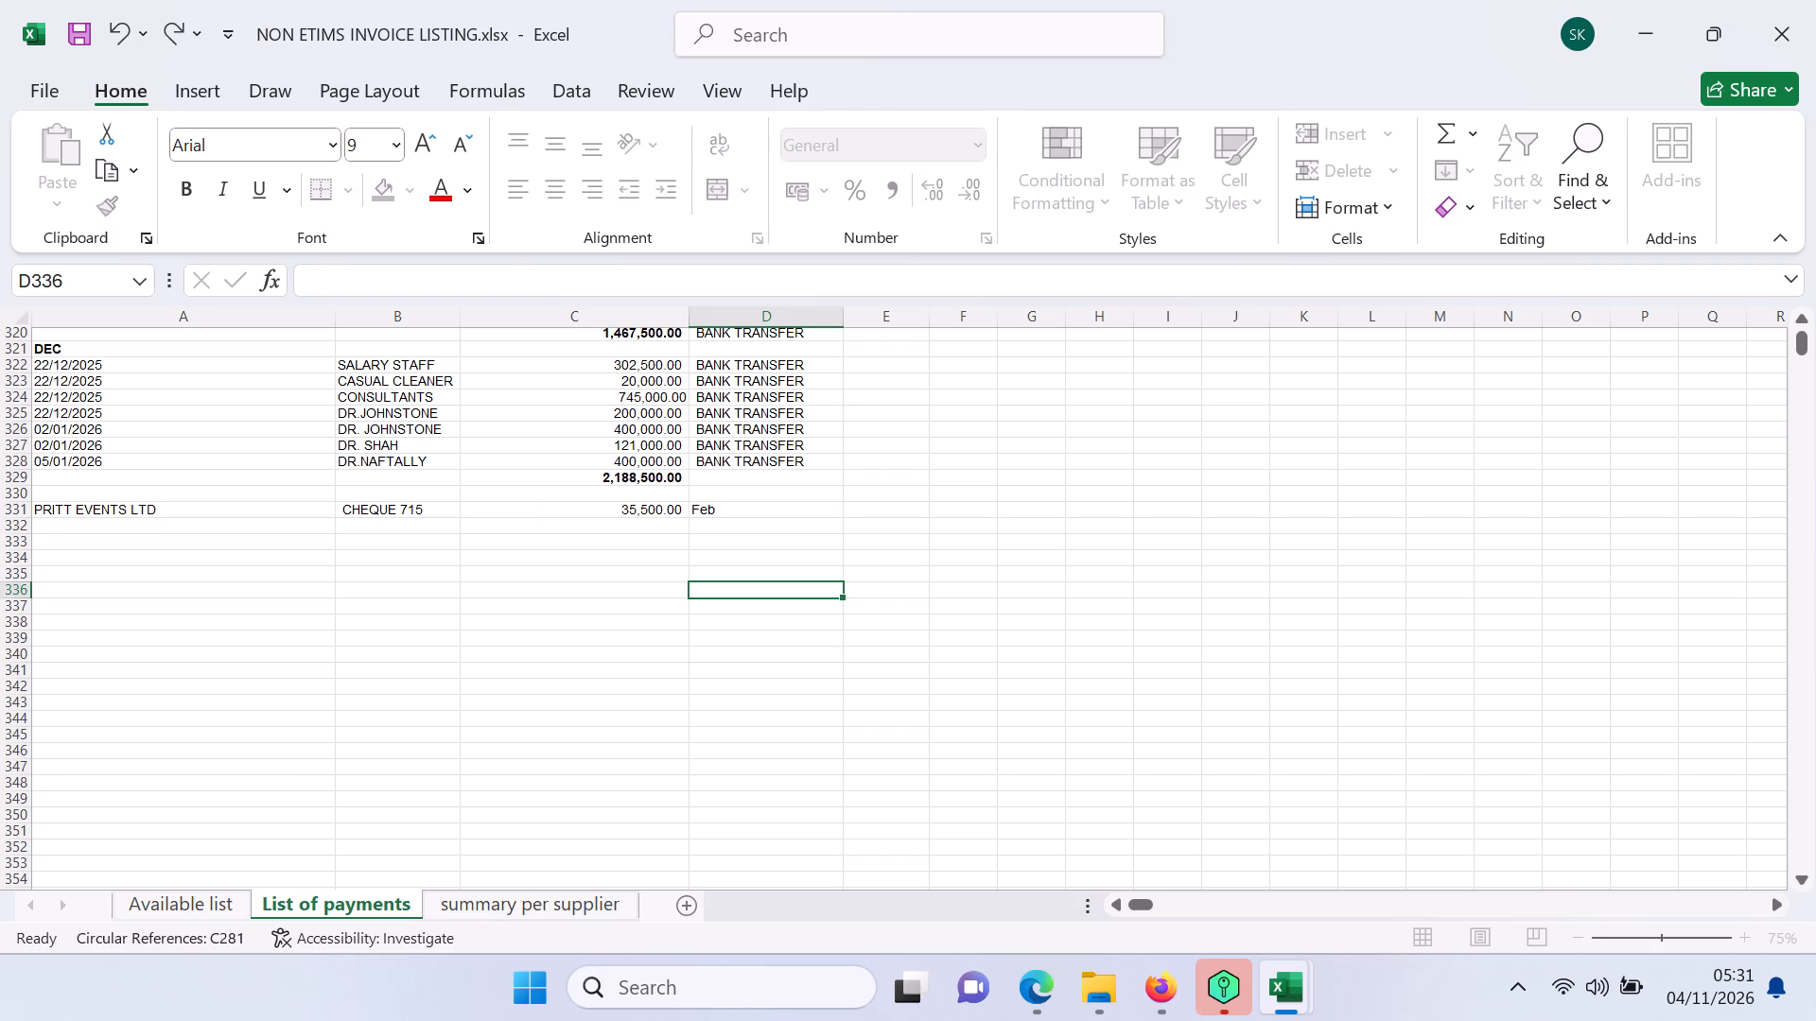
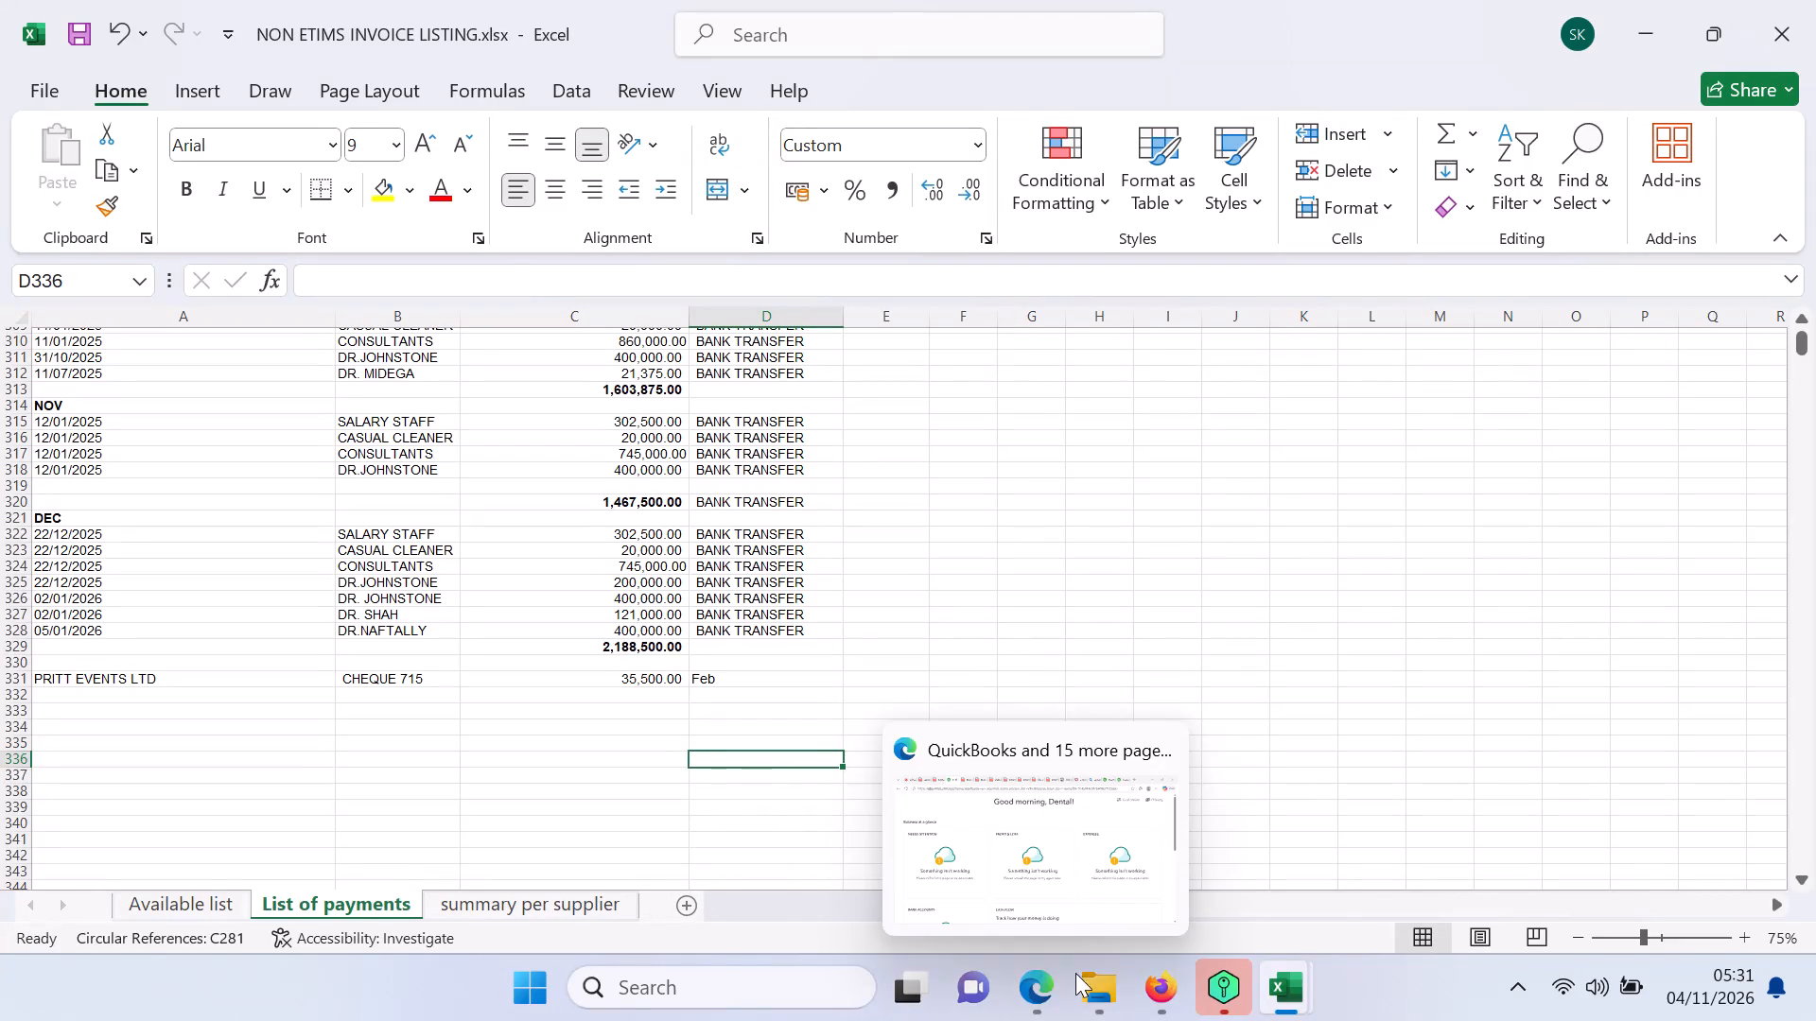
Switch to Microsoft Edge and close the QuickBooks homepage tab.
left_click(1044, 985)
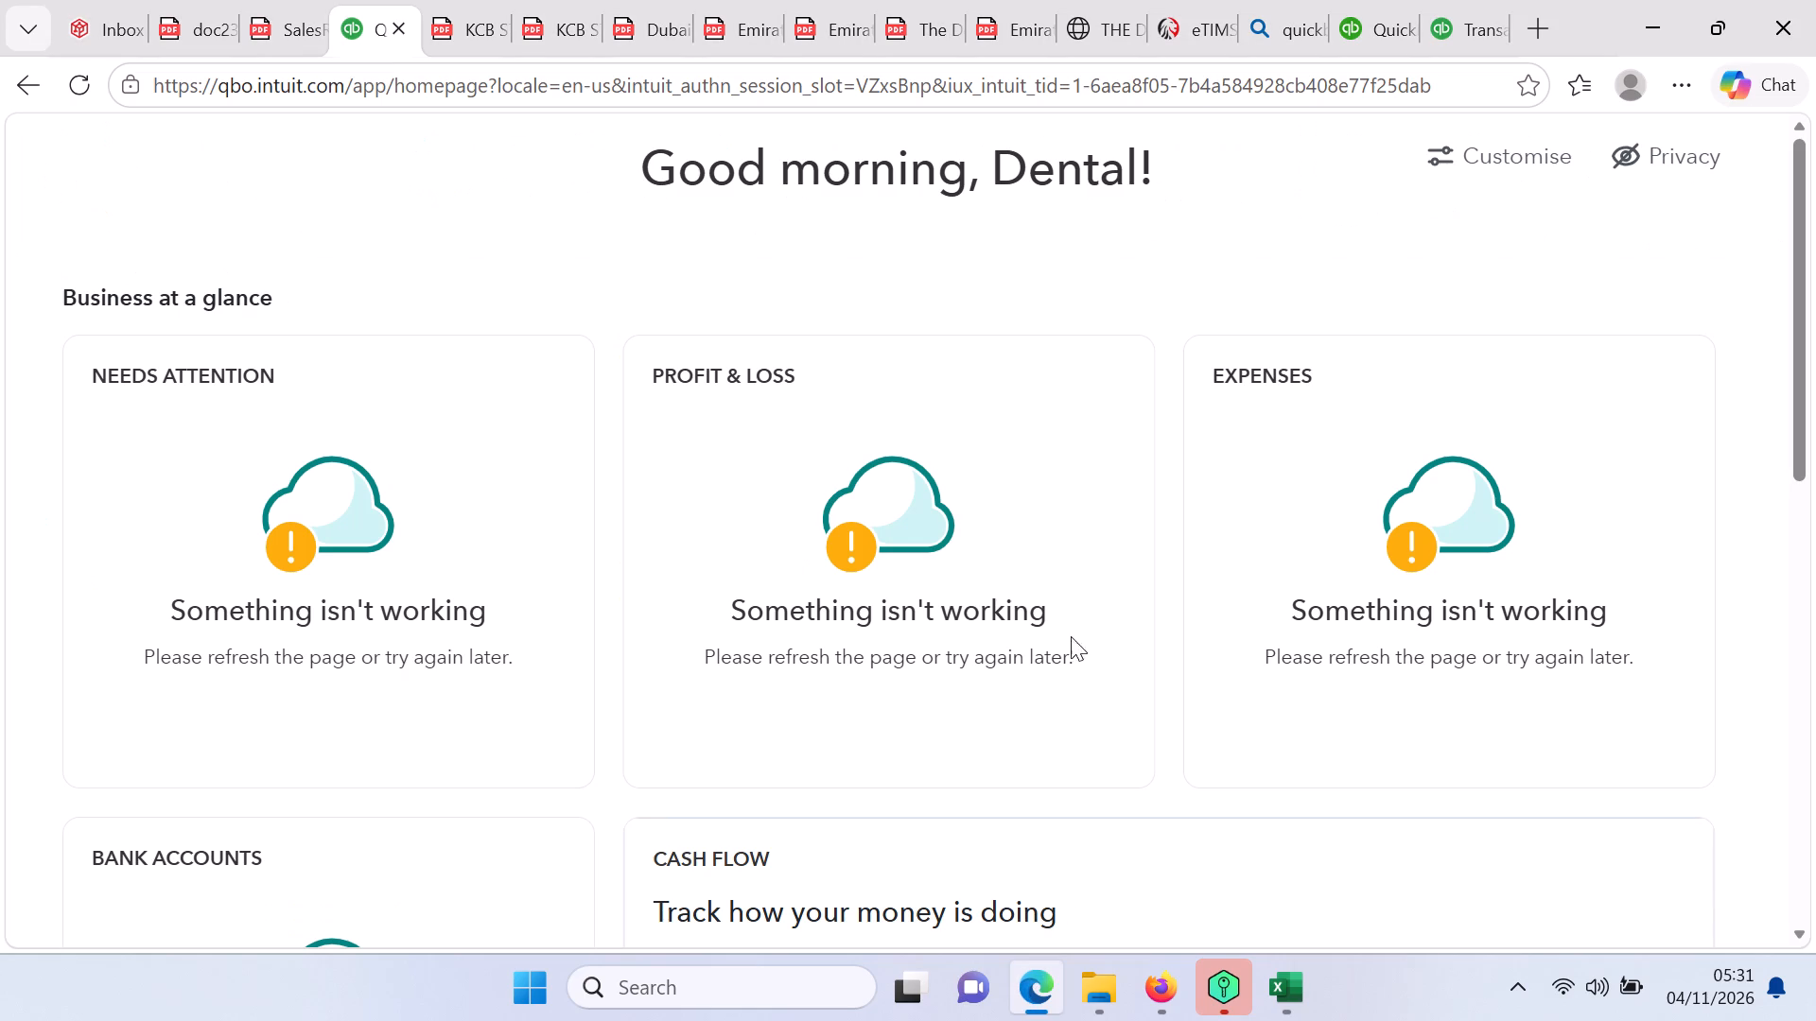
left_click(847, 553)
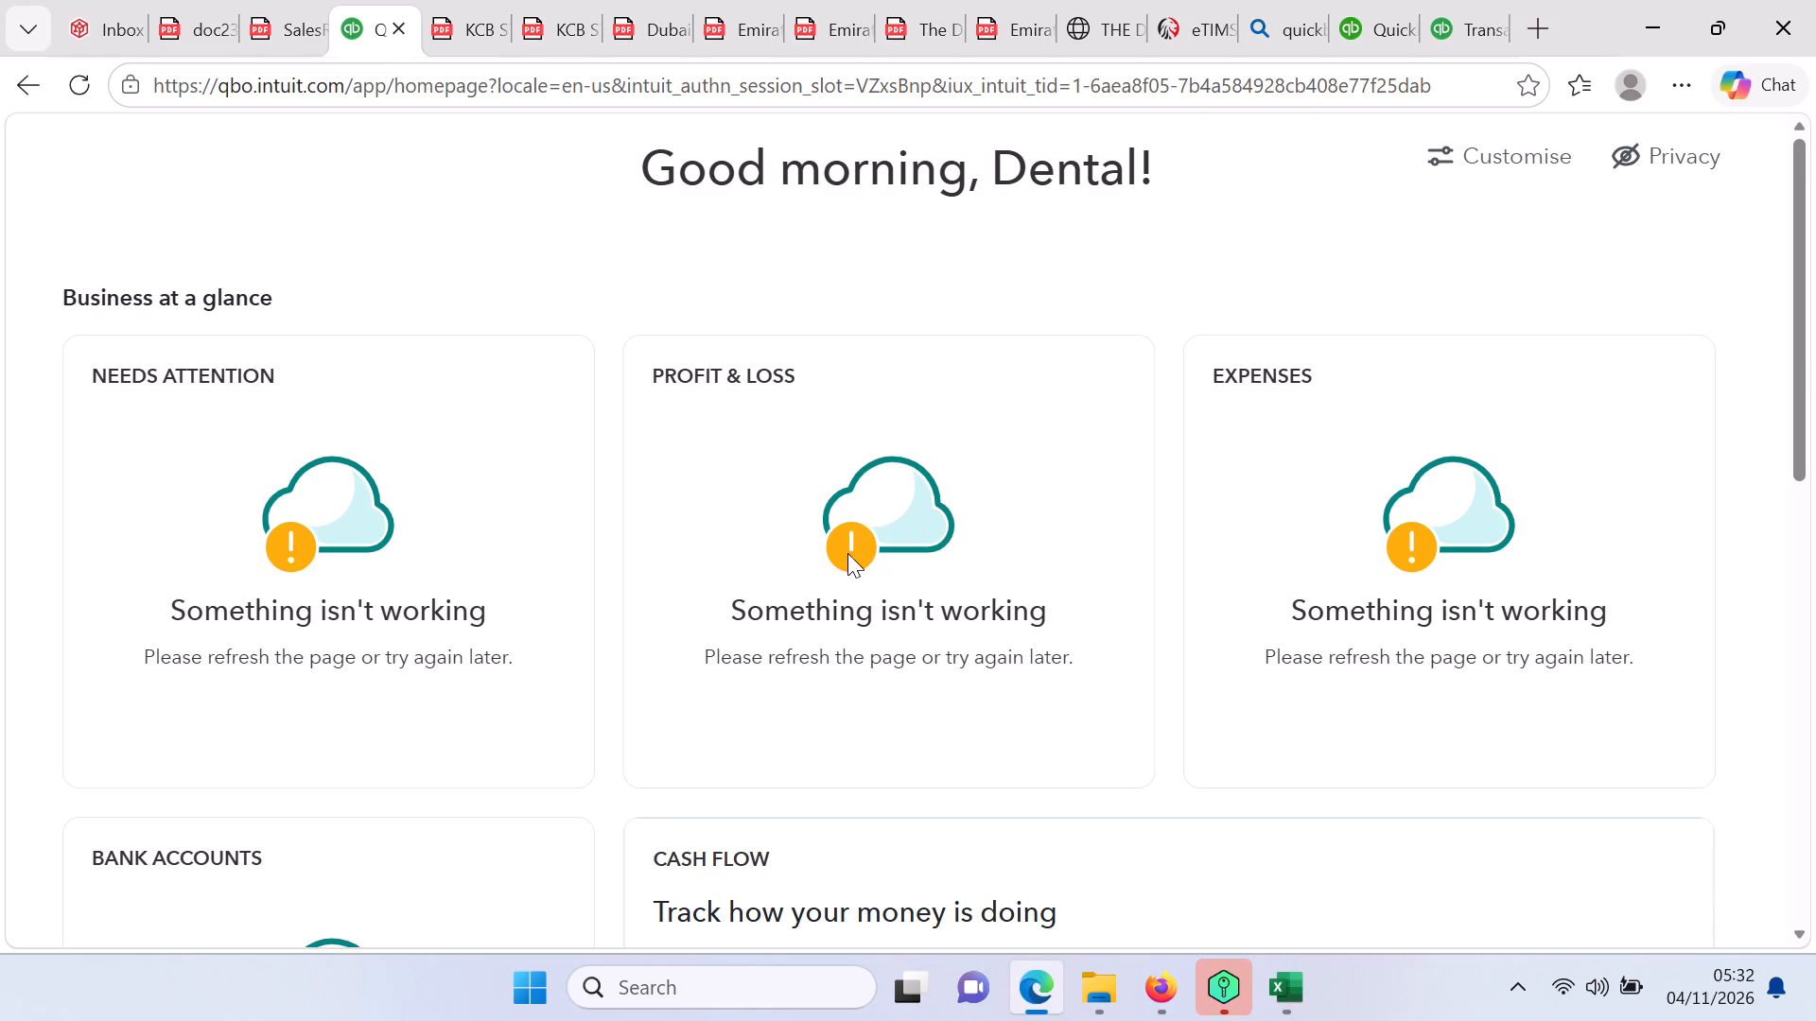
left_click(847, 553)
left_click(21, 85)
left_click(398, 28)
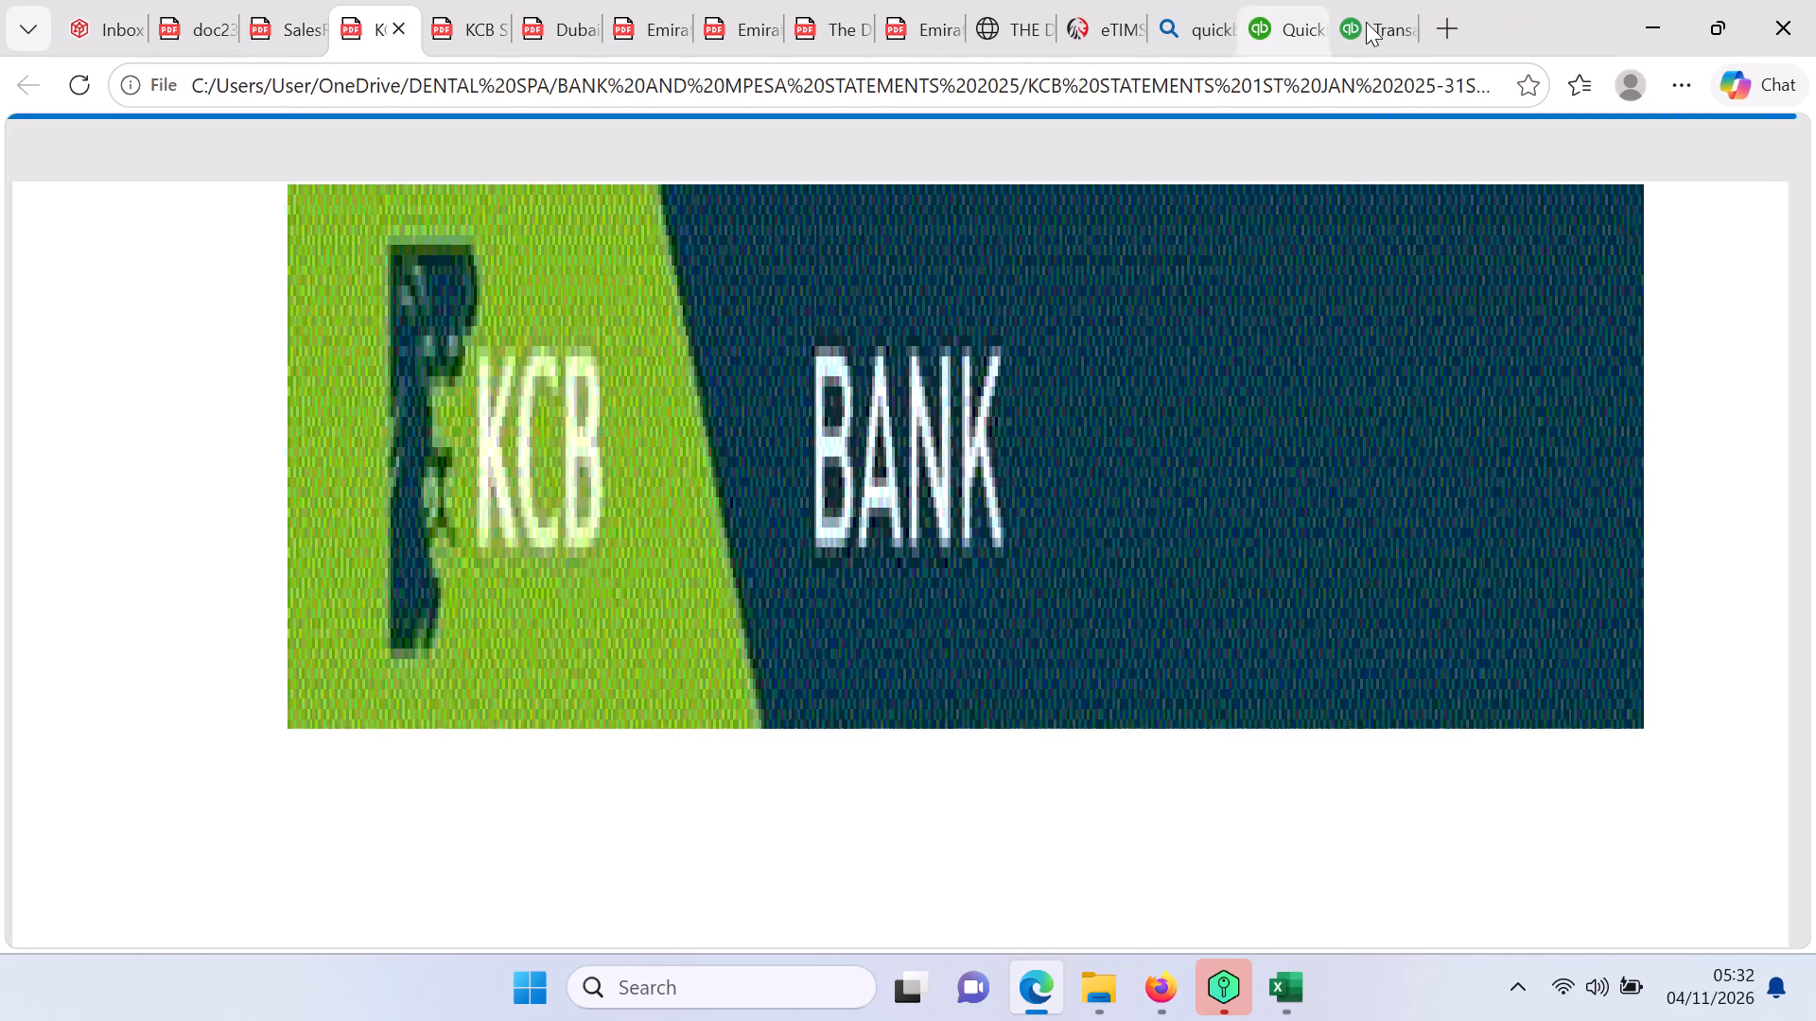
From Journal Entry #1282 in QuickBooks, return to the profit and loss report and open the Staff welfare amount's transactions.
left_click(1366, 36)
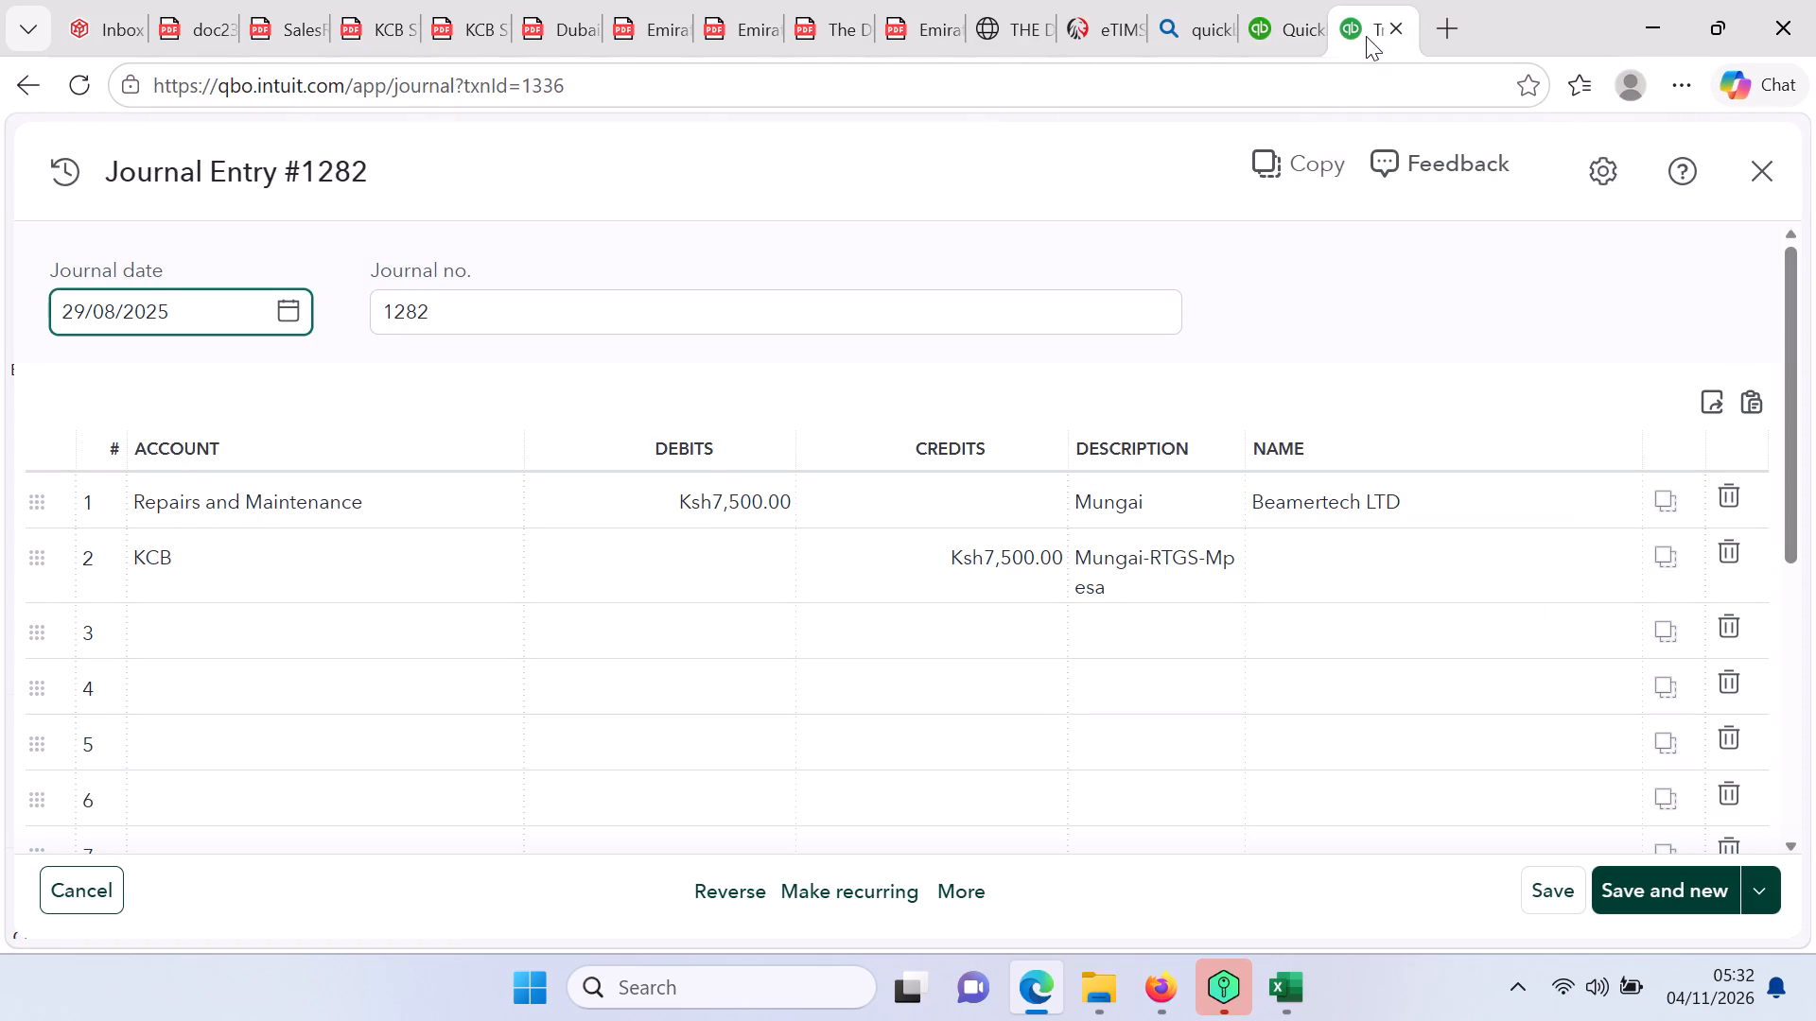
left_click(16, 74)
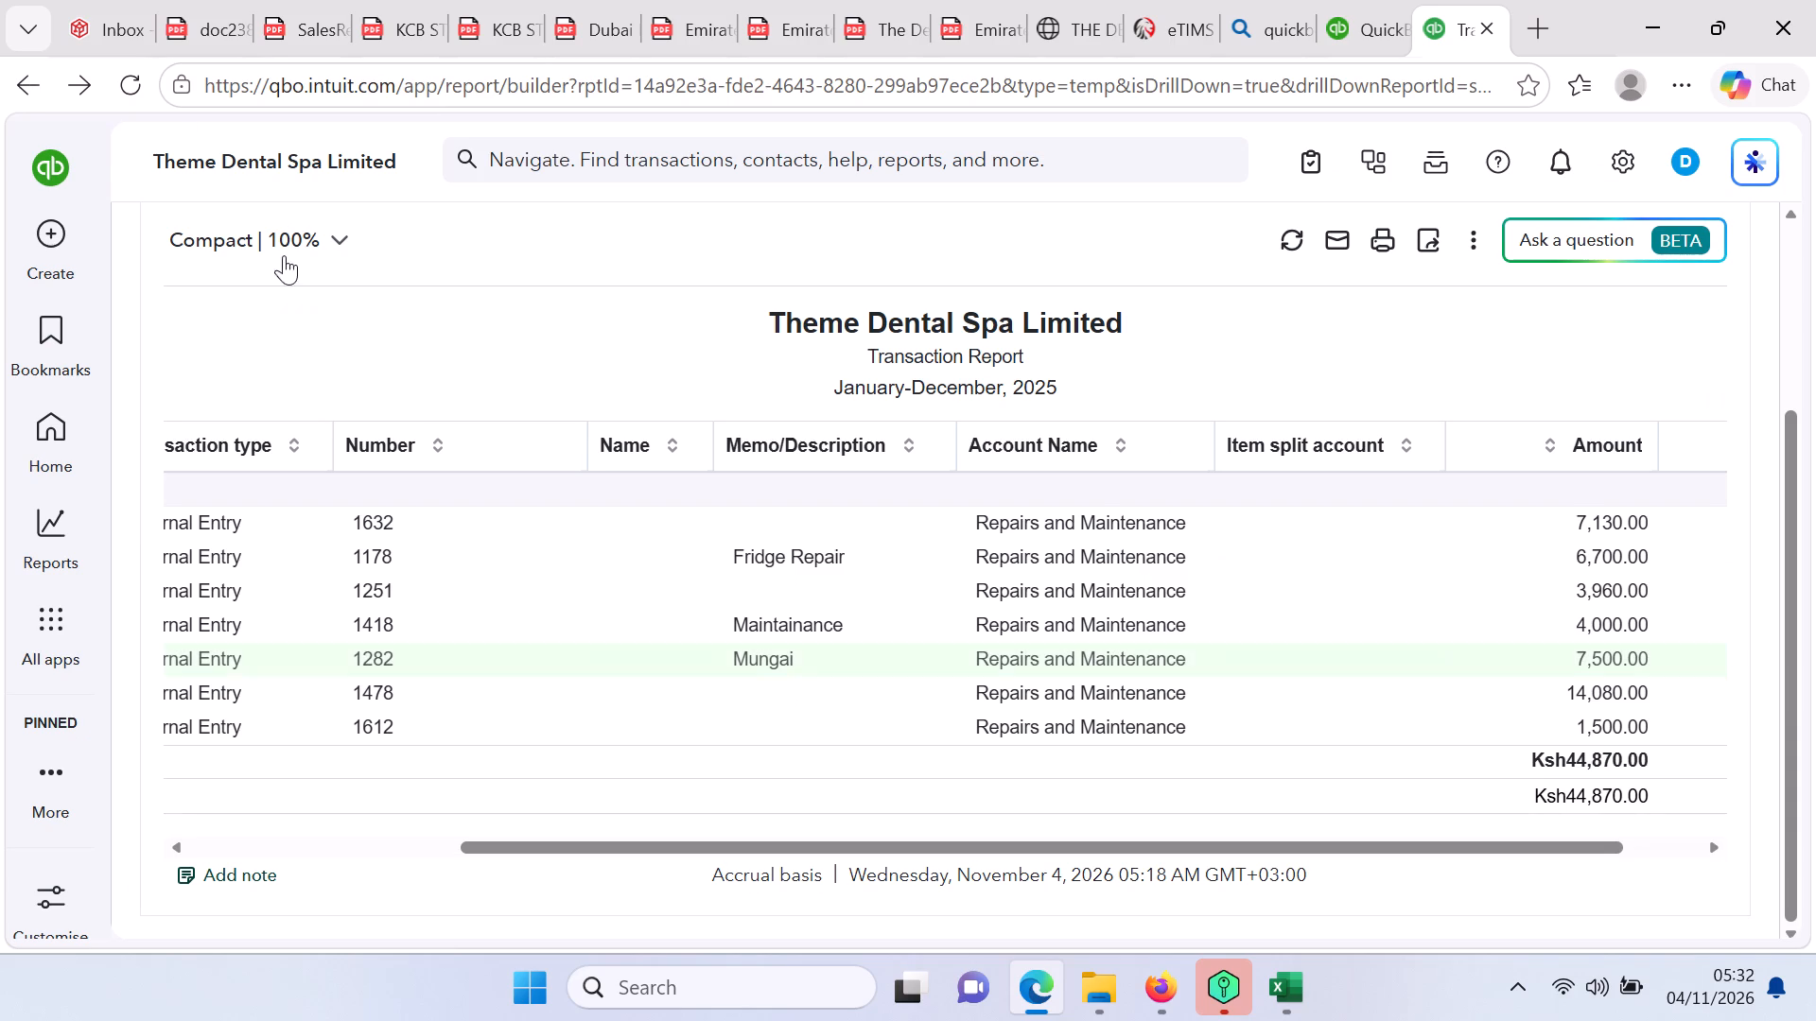
left_click(26, 85)
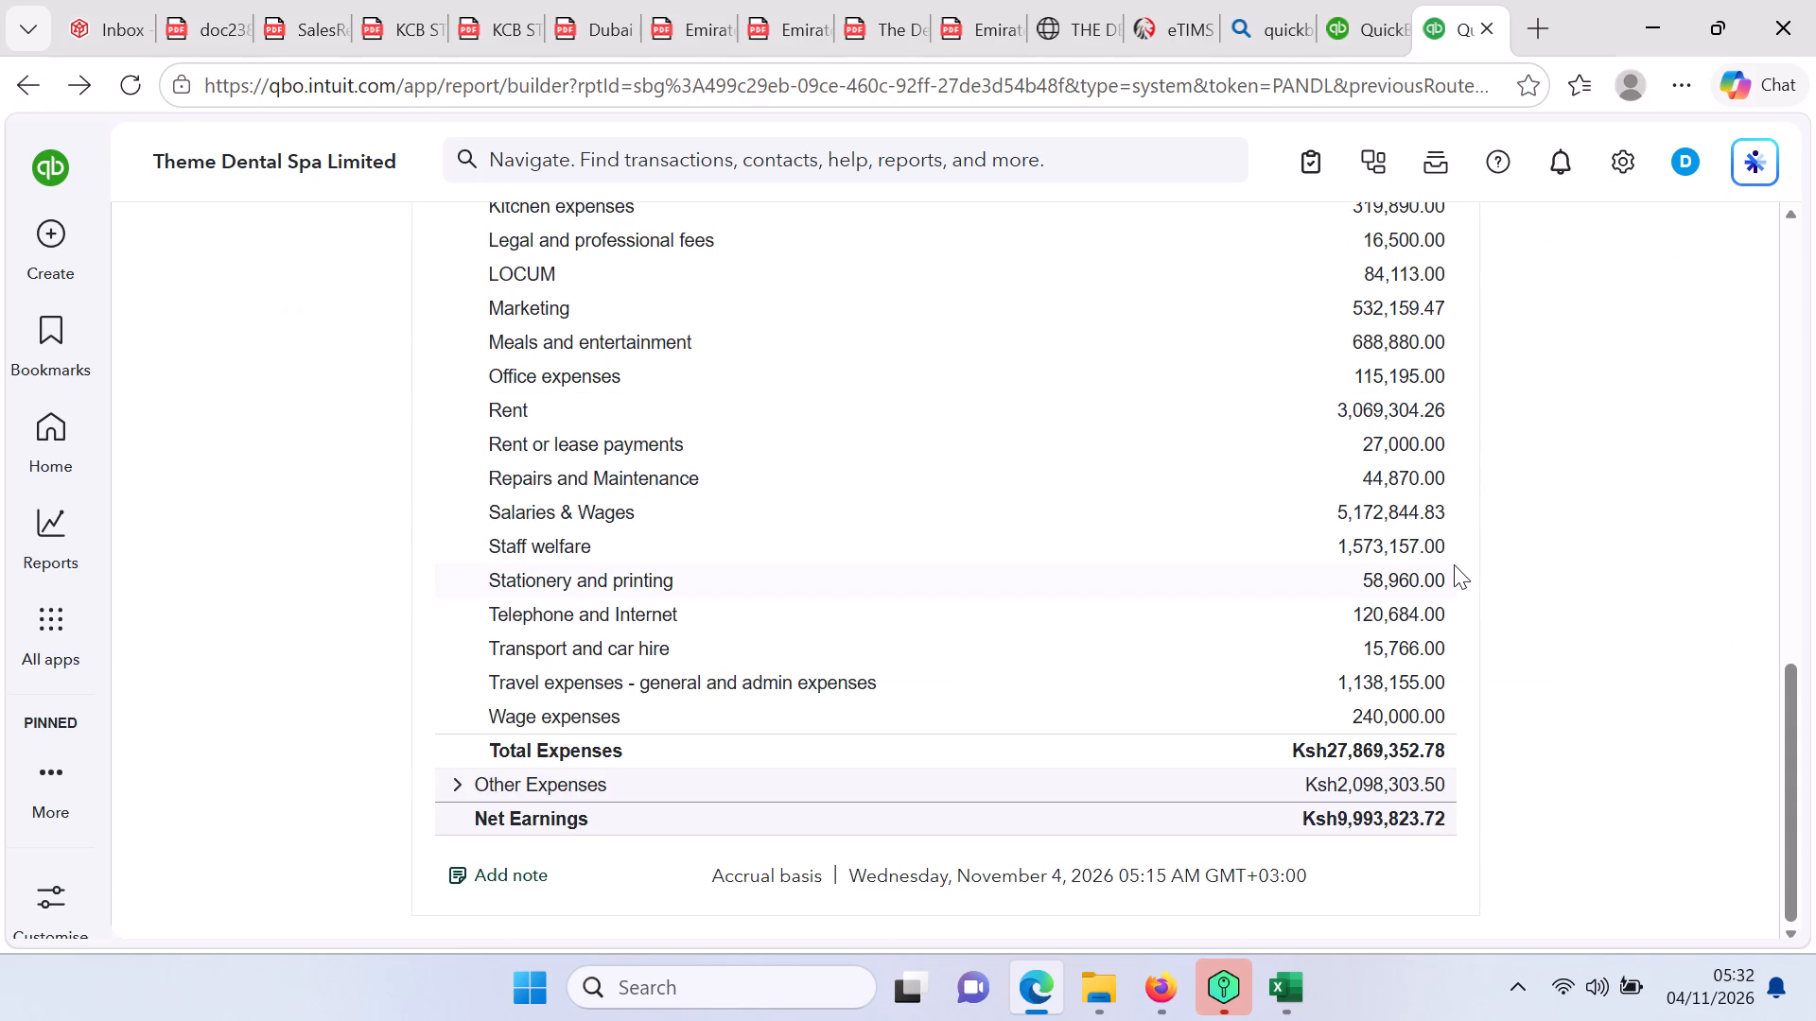
left_click(1388, 536)
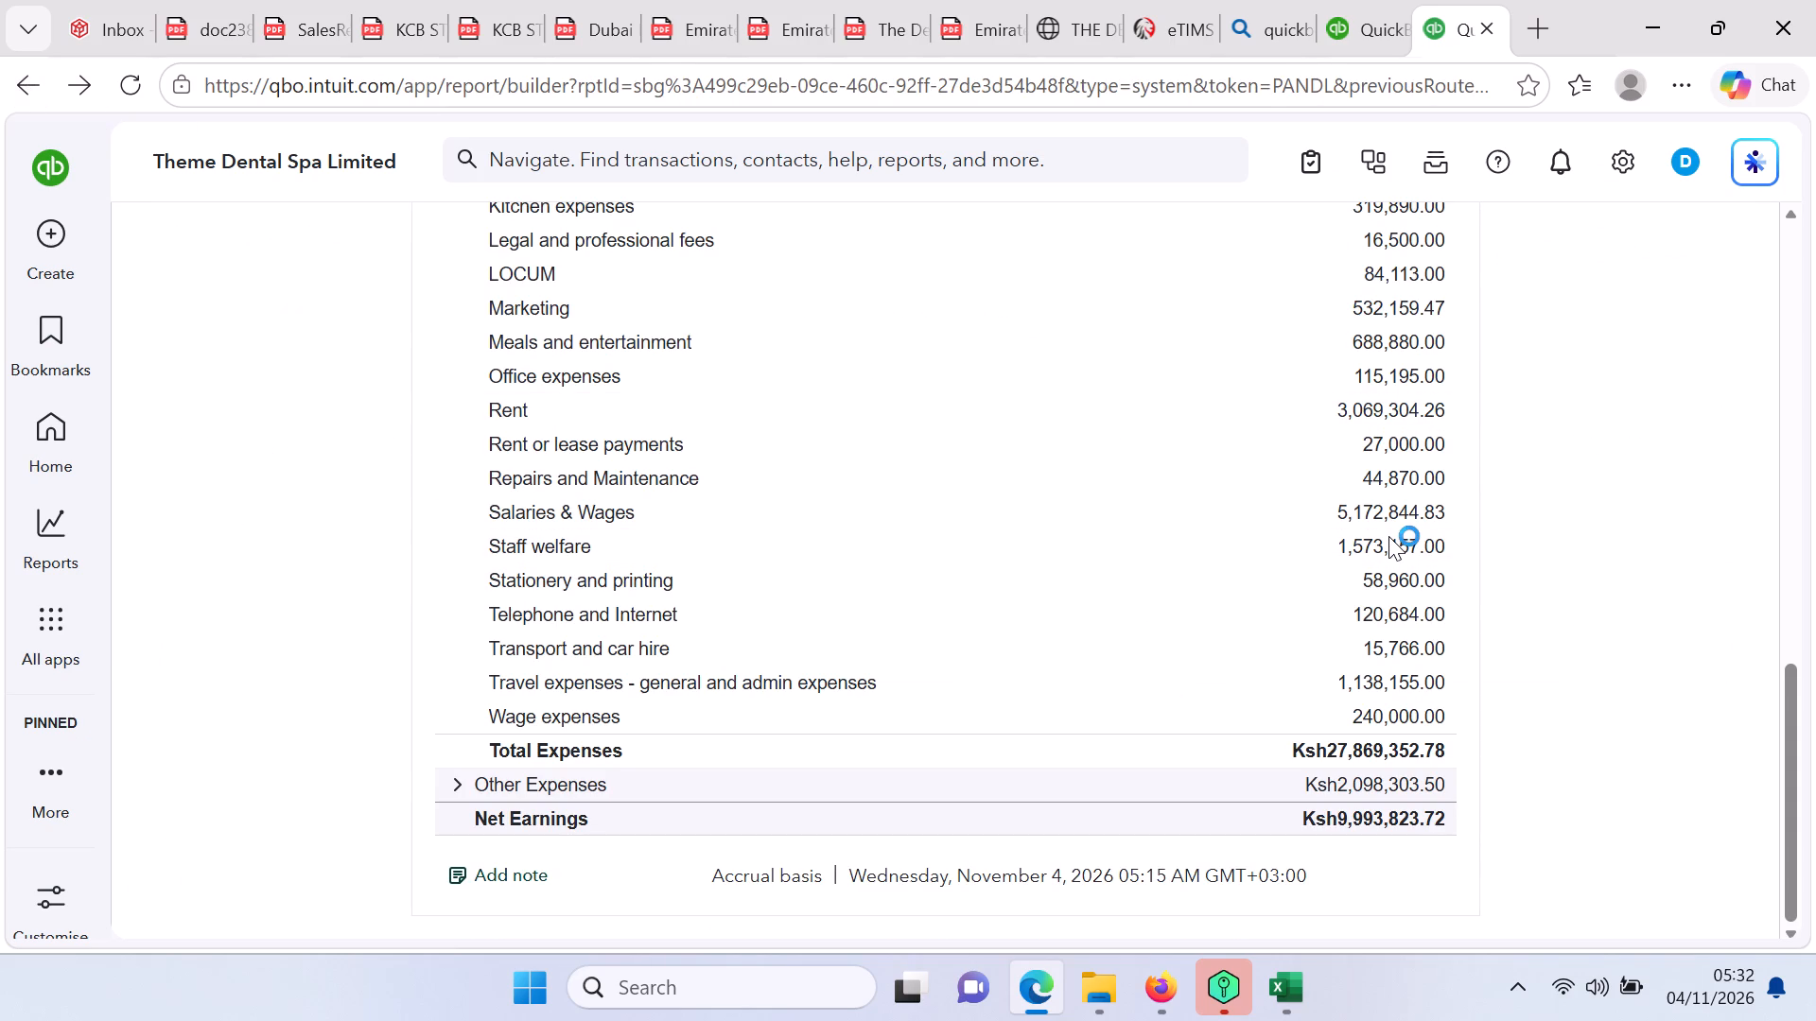
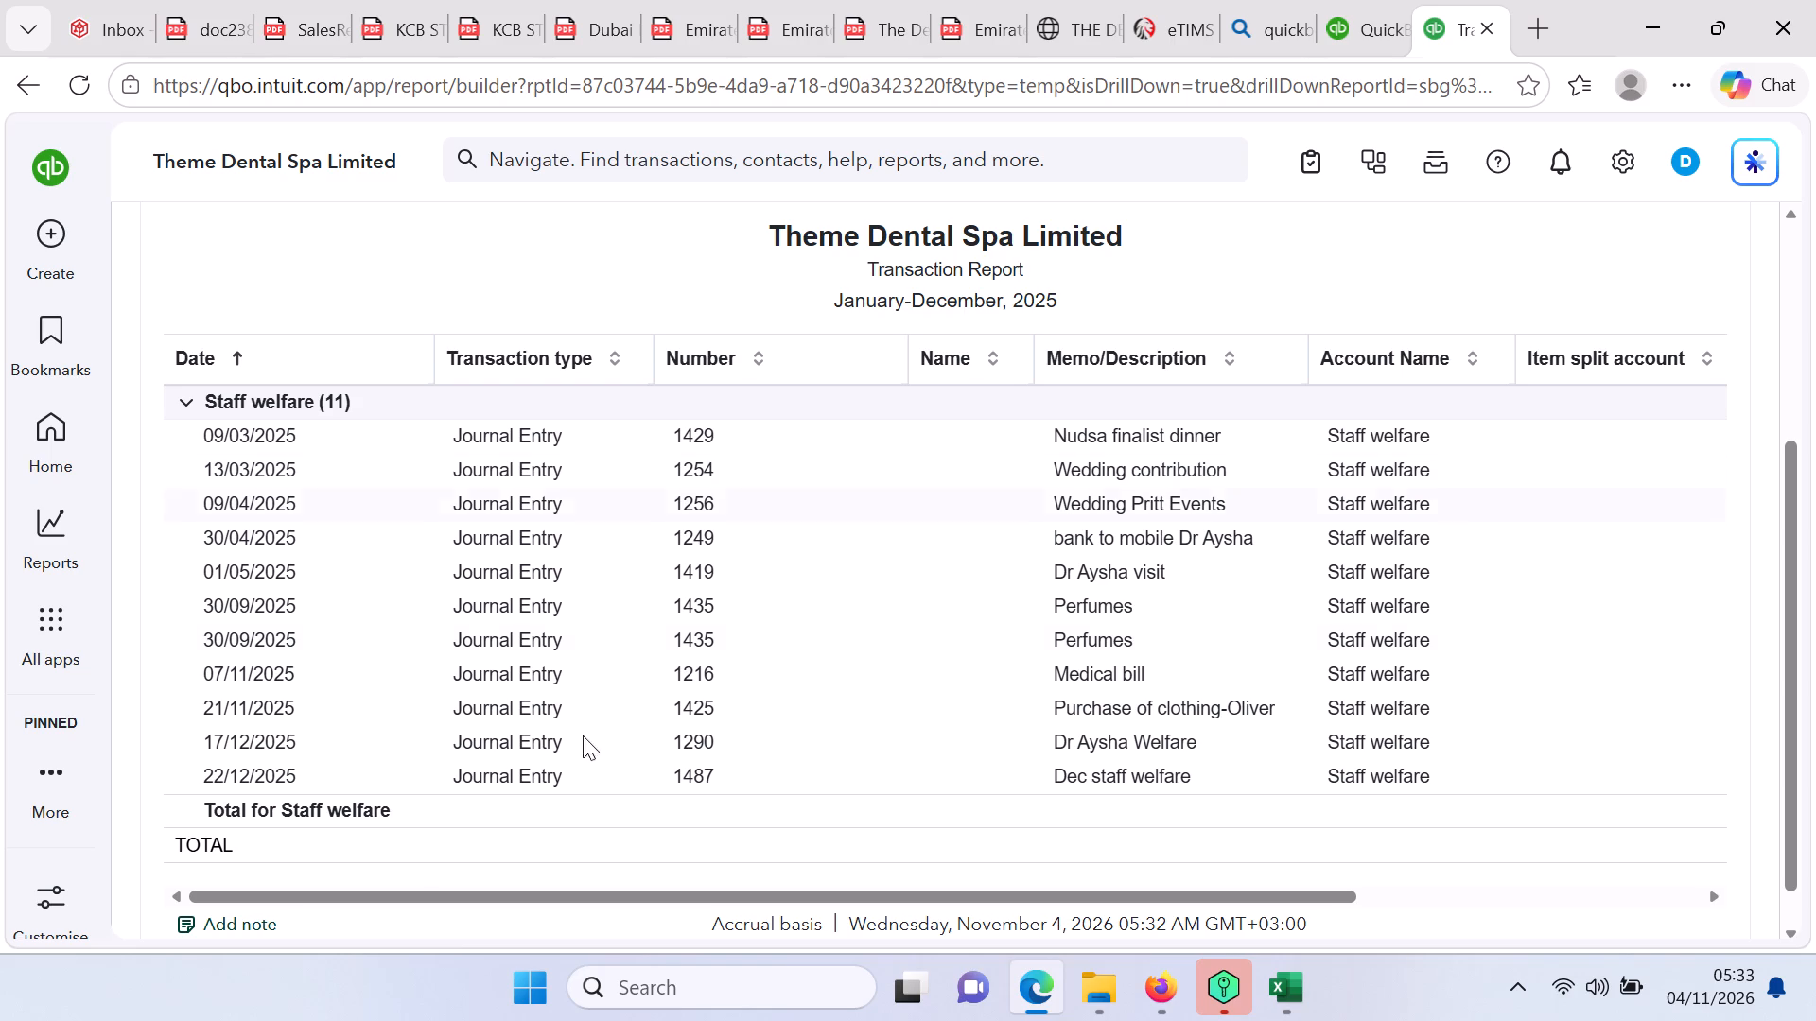
Find and open the workbook Theme Dental Spa Limited_Transaction Report meals and entertainment.xlsx.
left_click(670, 1001)
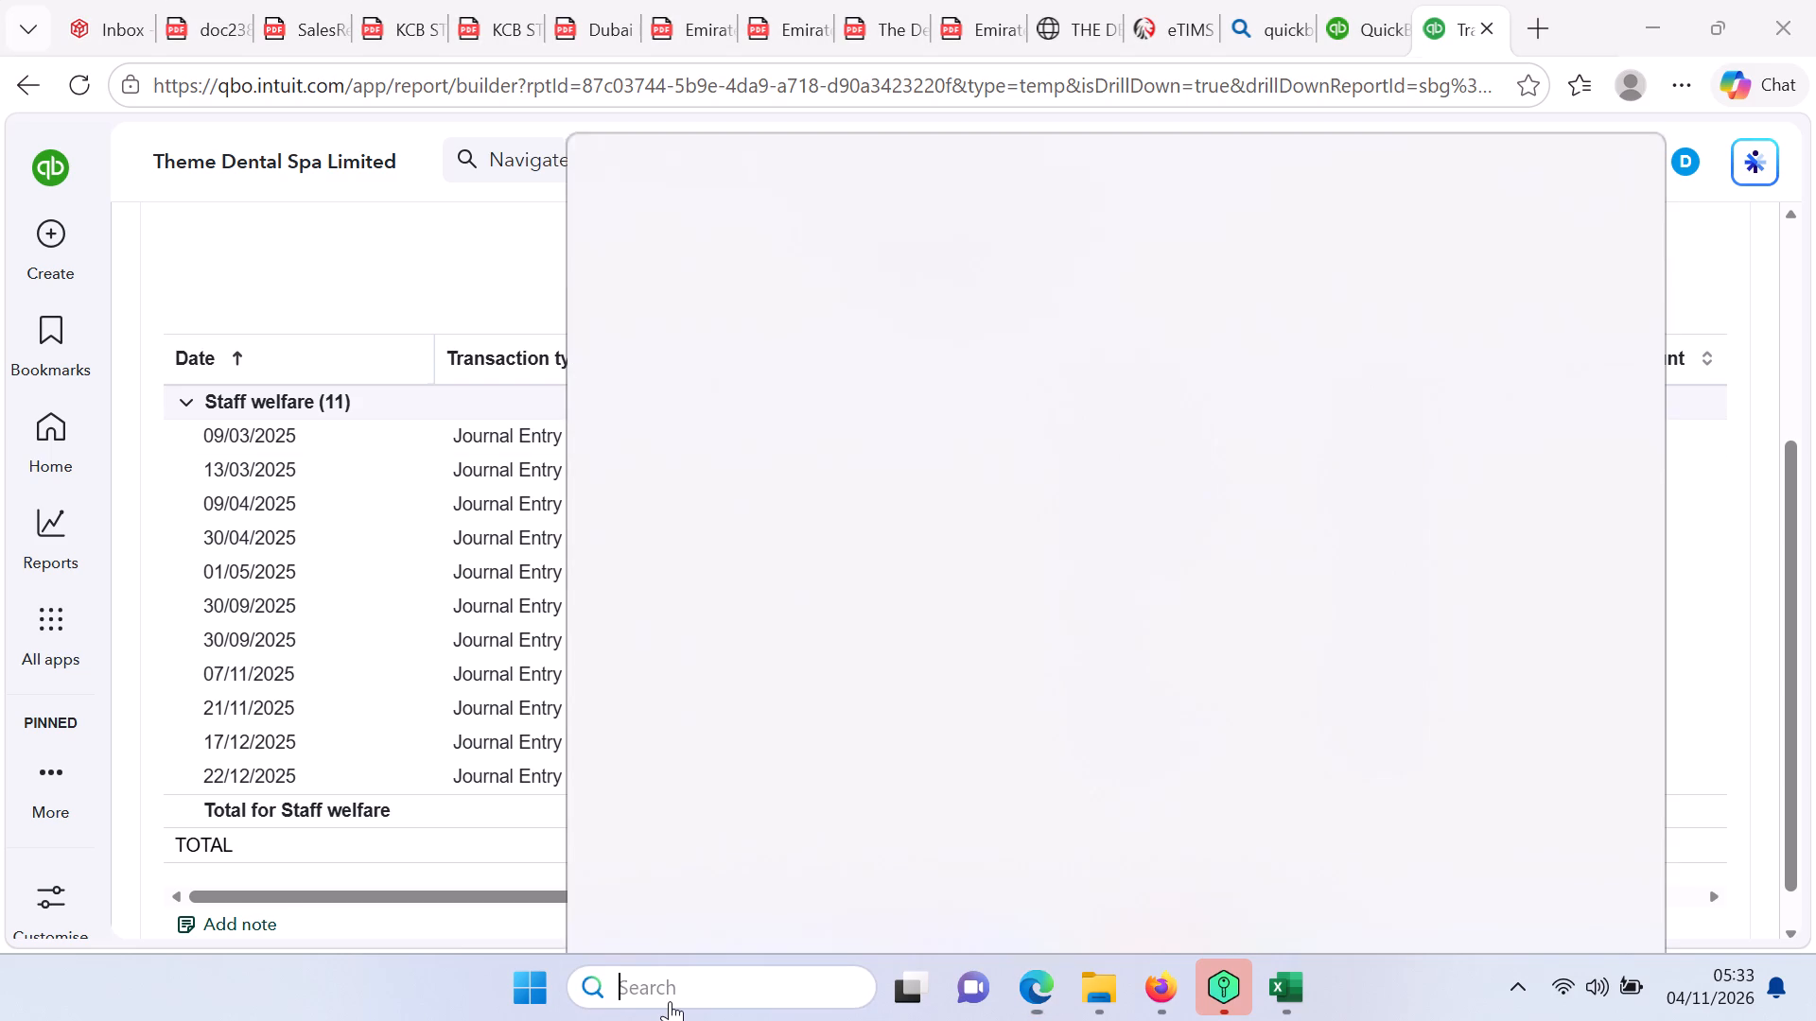
type("mea")
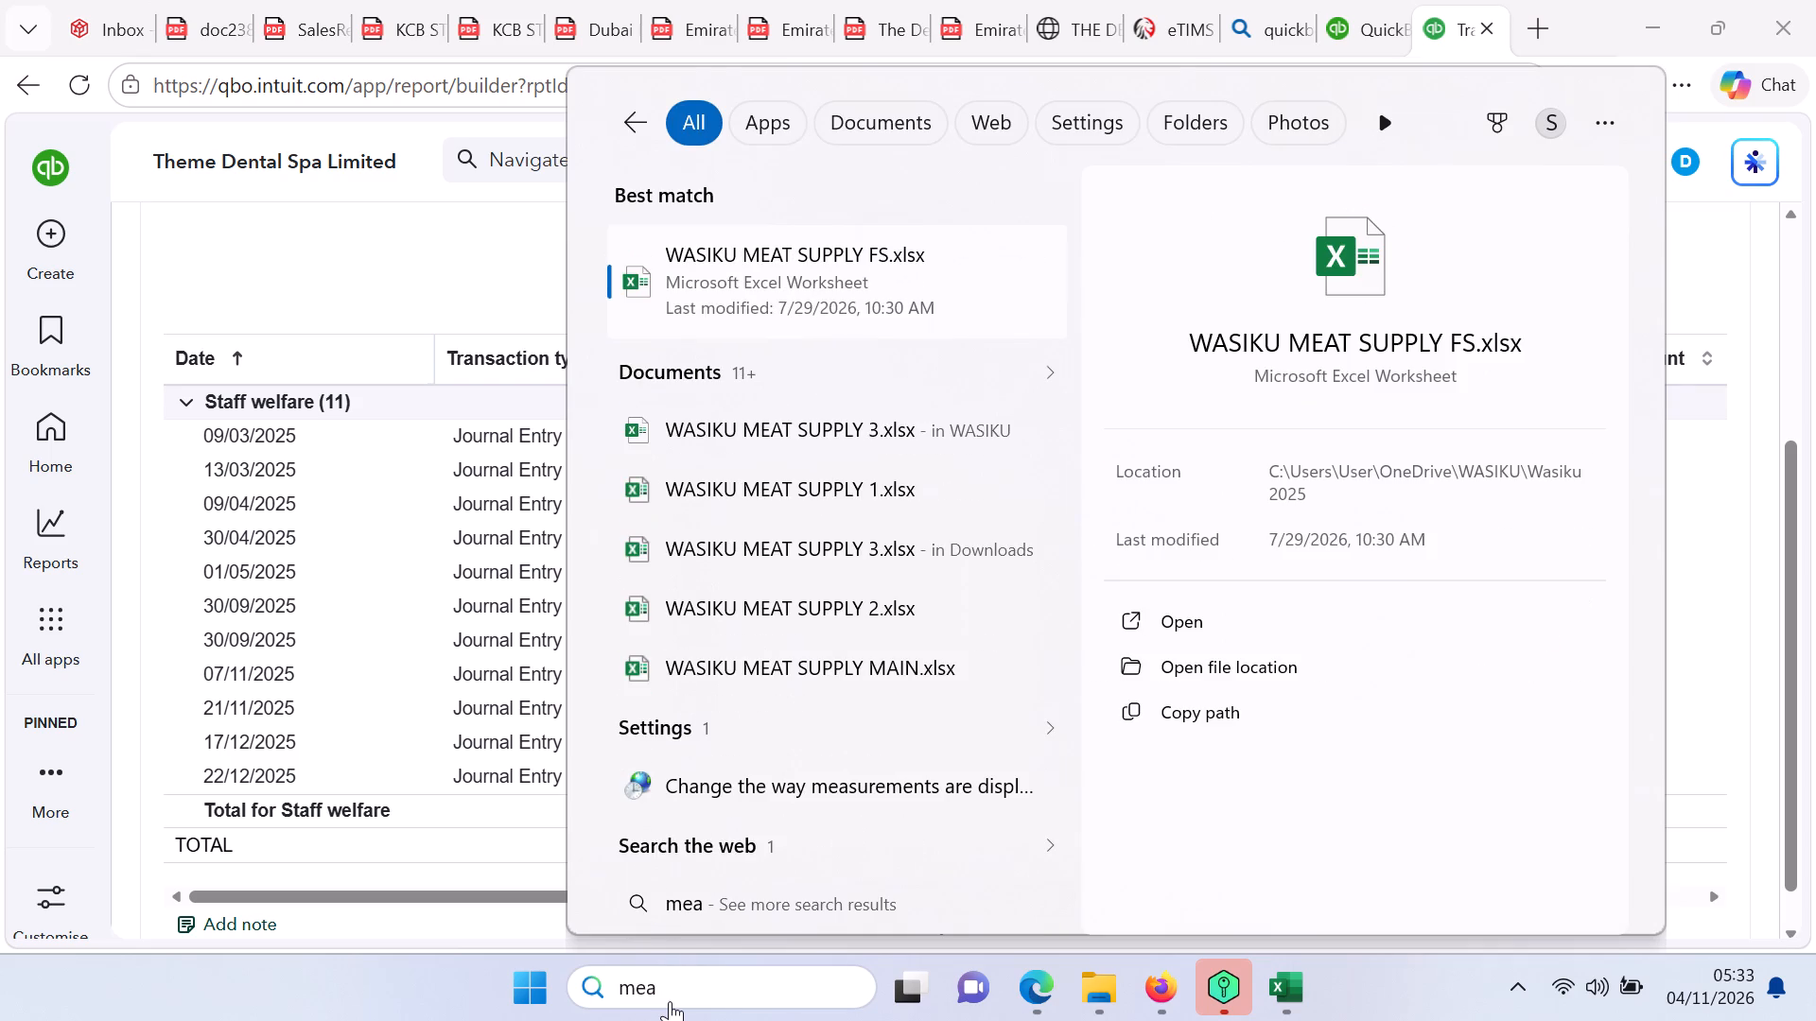
key("l")
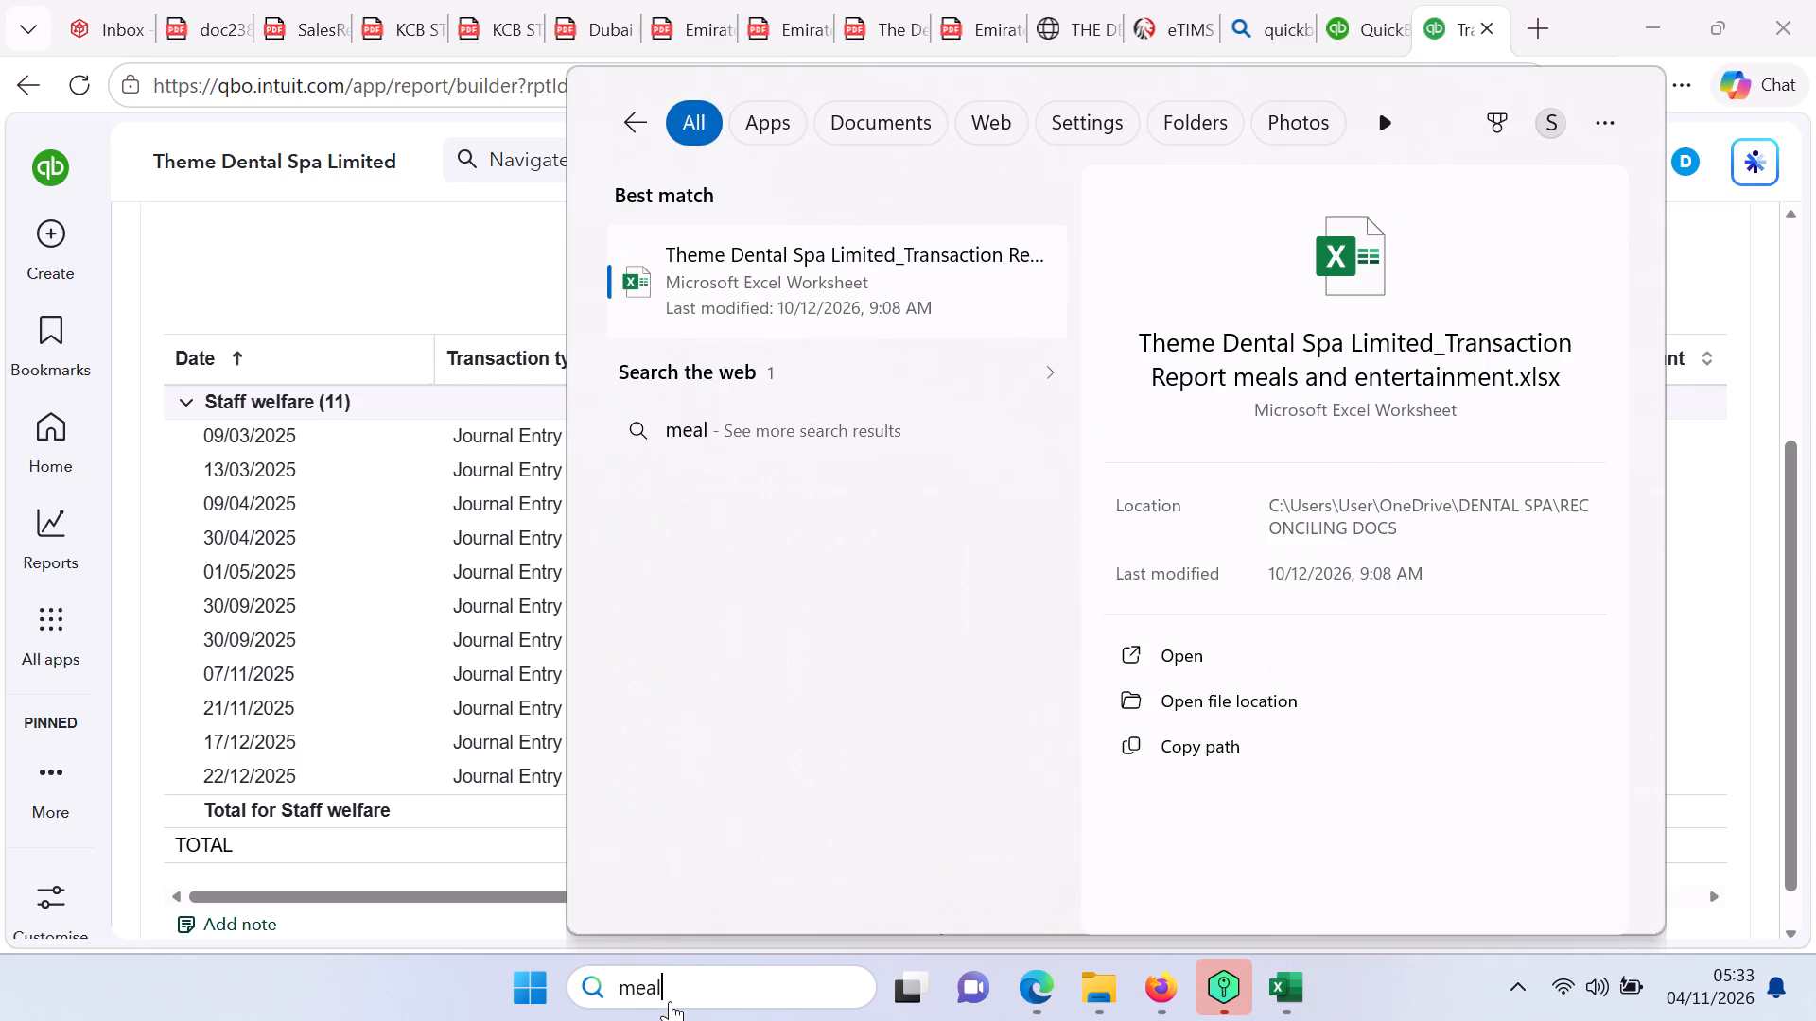
double_click(788, 236)
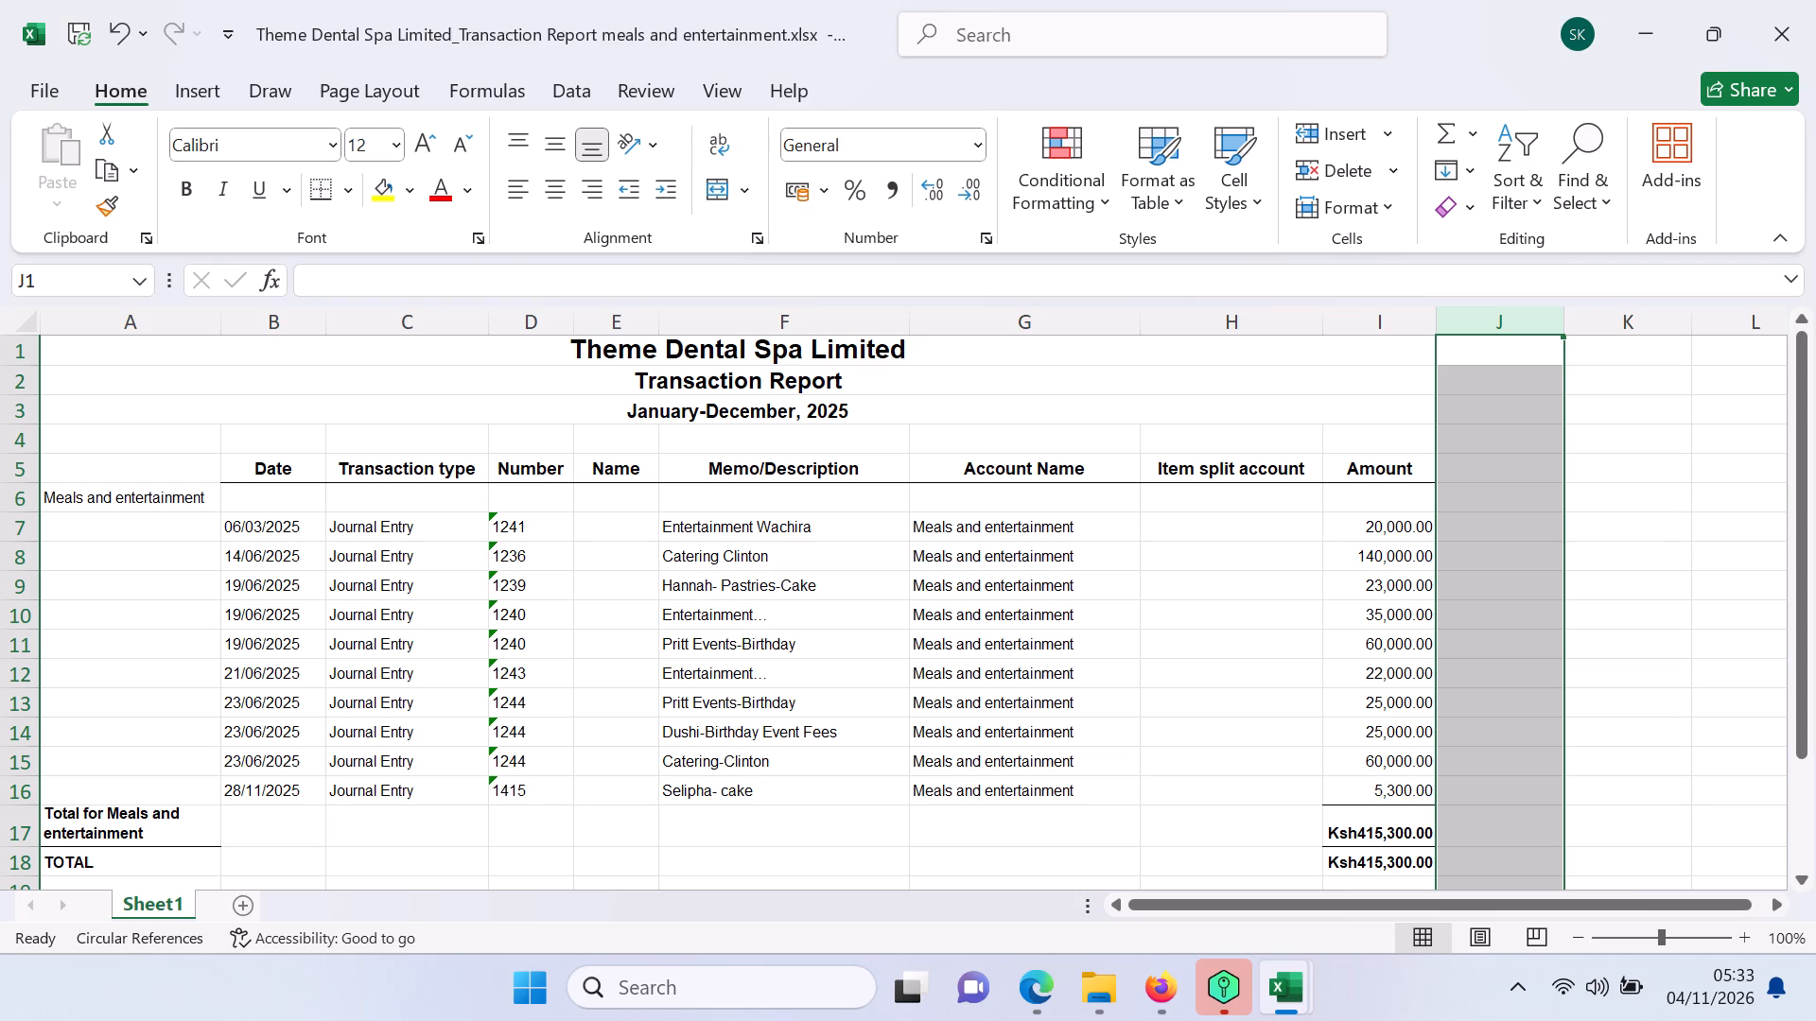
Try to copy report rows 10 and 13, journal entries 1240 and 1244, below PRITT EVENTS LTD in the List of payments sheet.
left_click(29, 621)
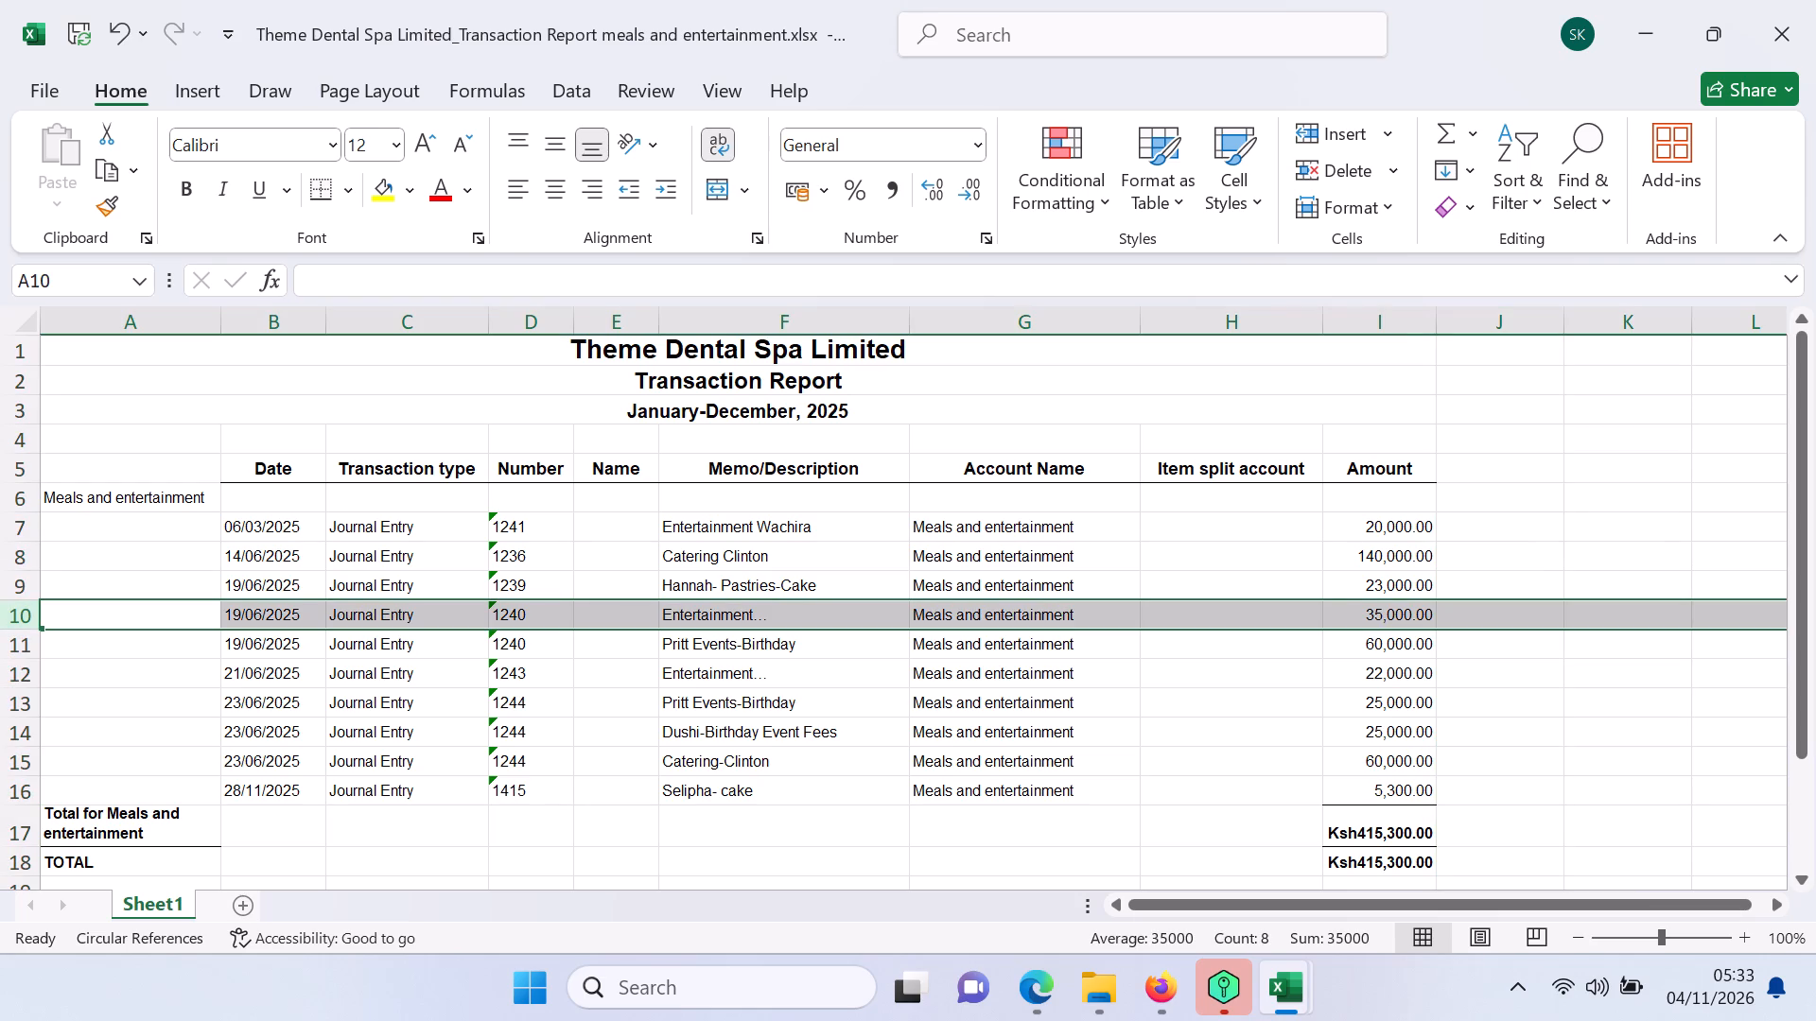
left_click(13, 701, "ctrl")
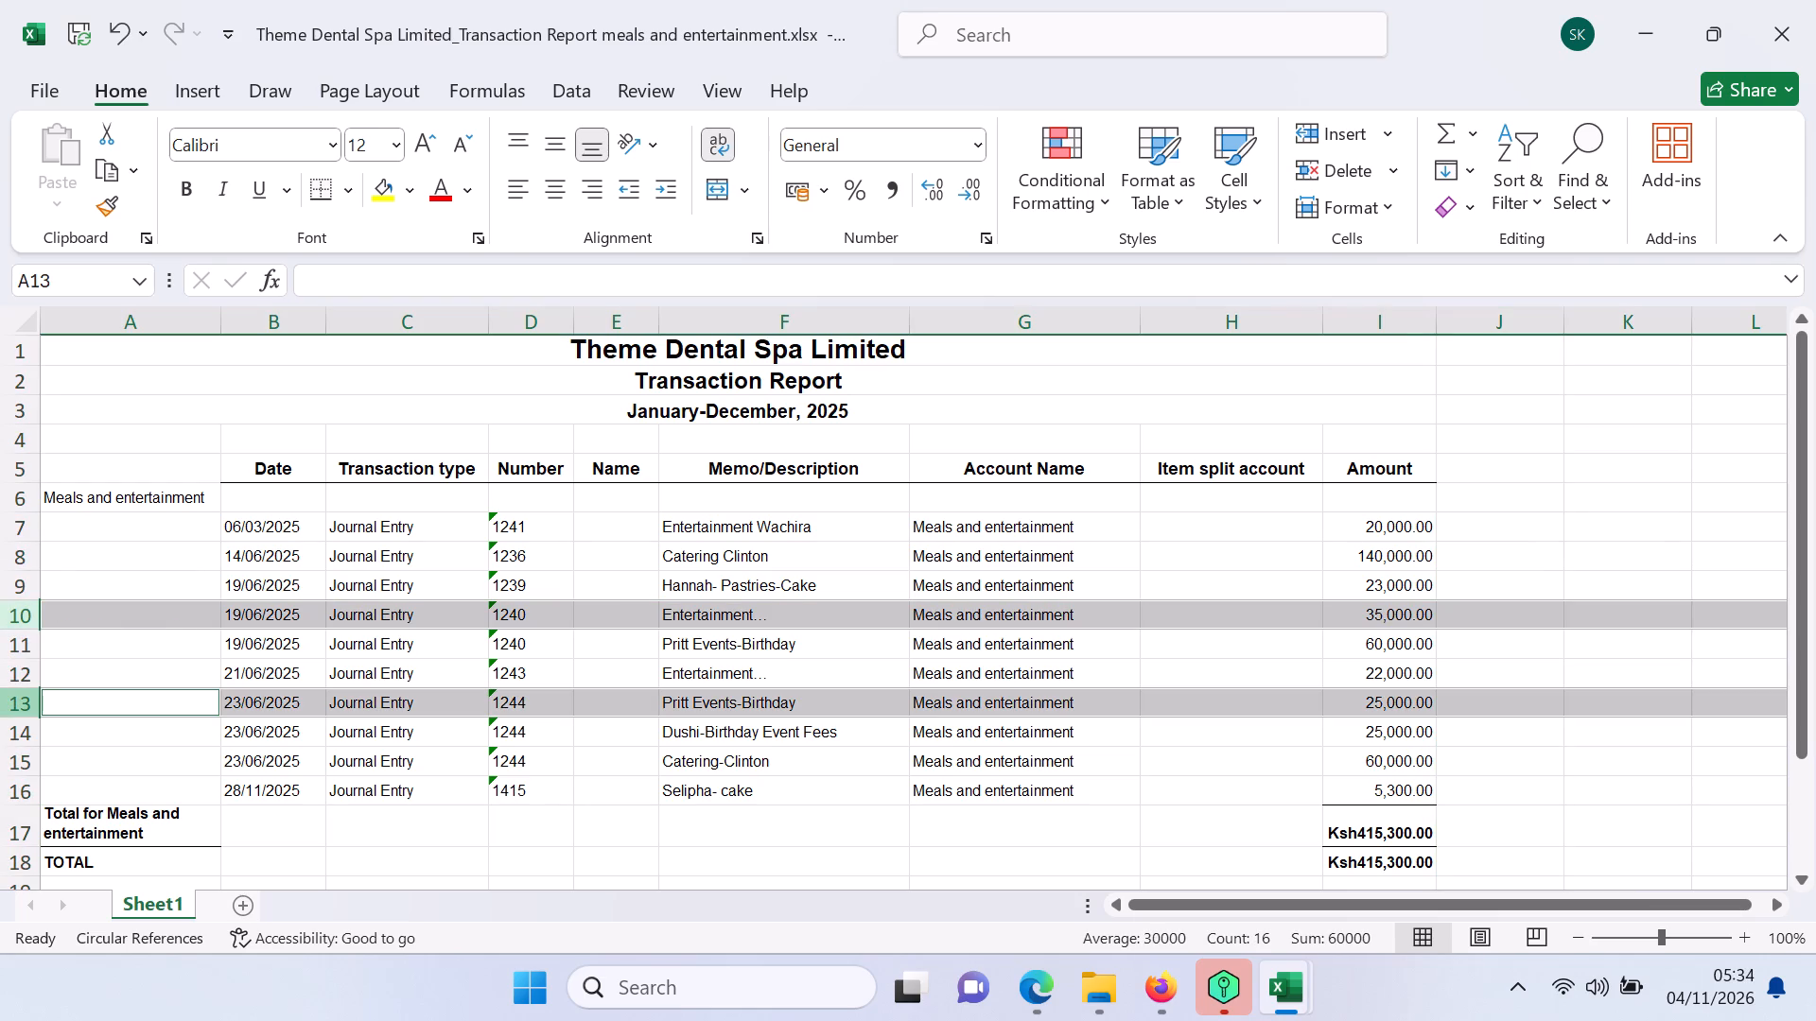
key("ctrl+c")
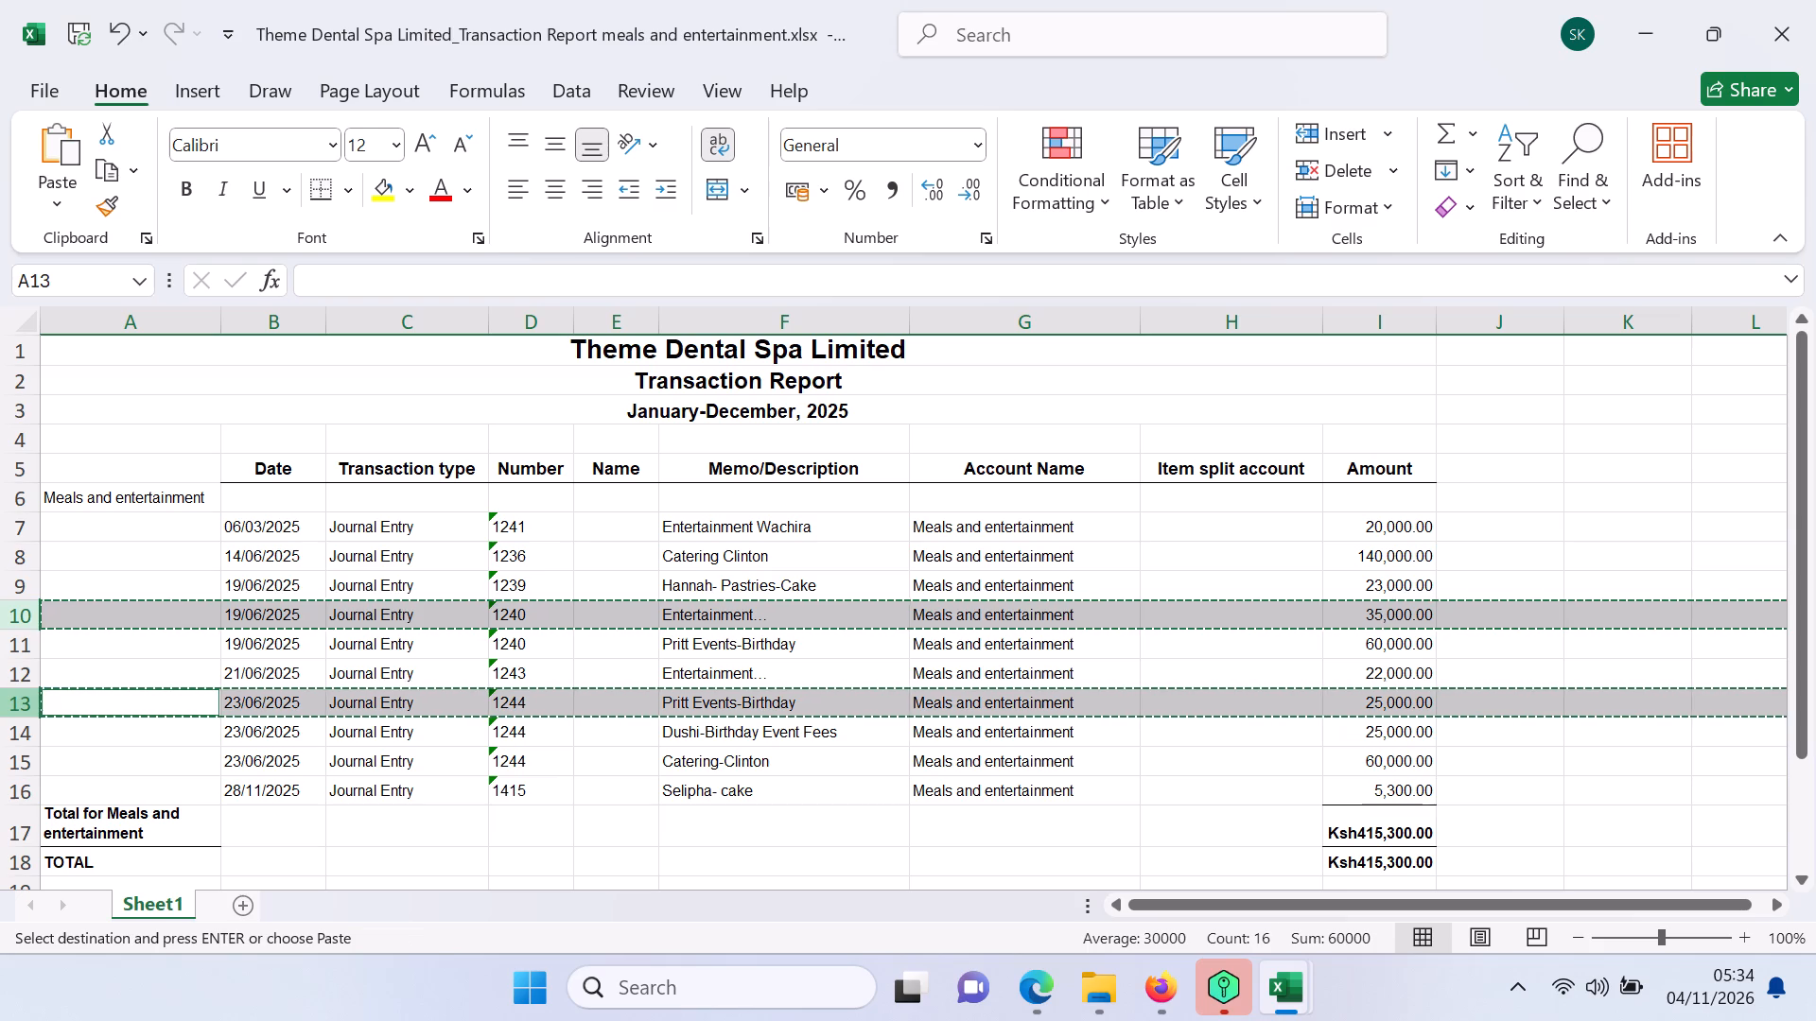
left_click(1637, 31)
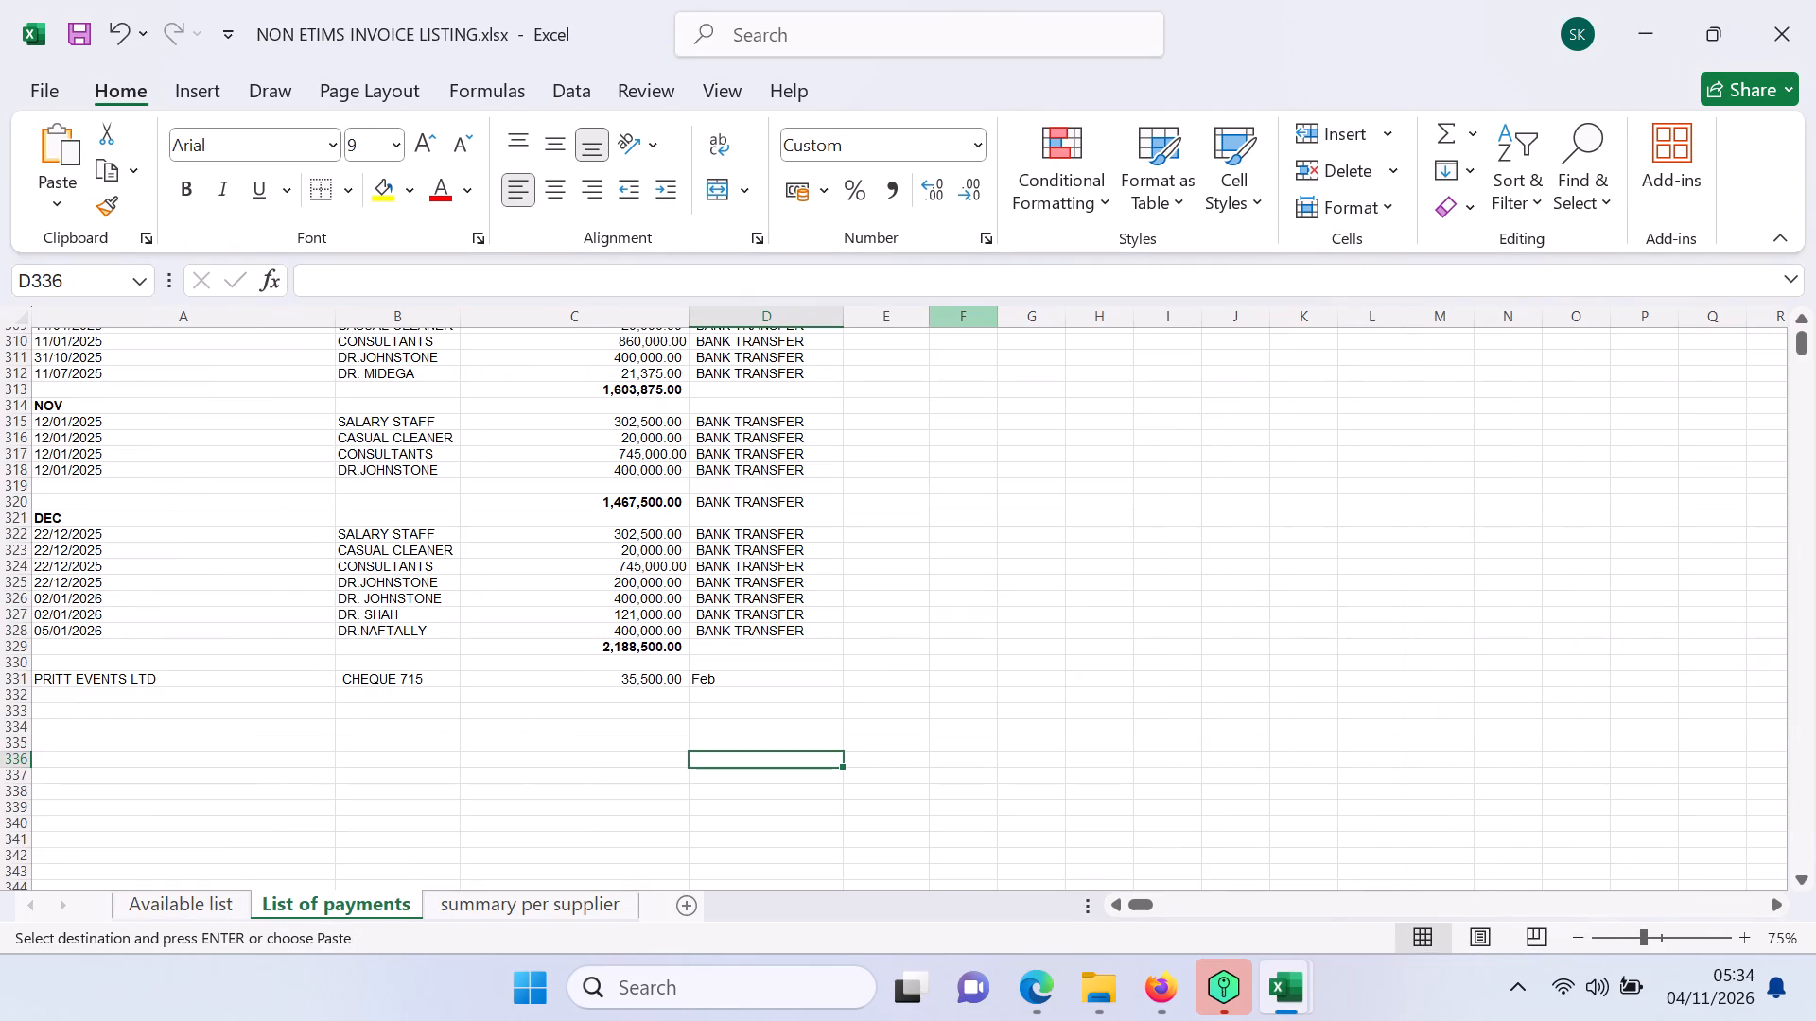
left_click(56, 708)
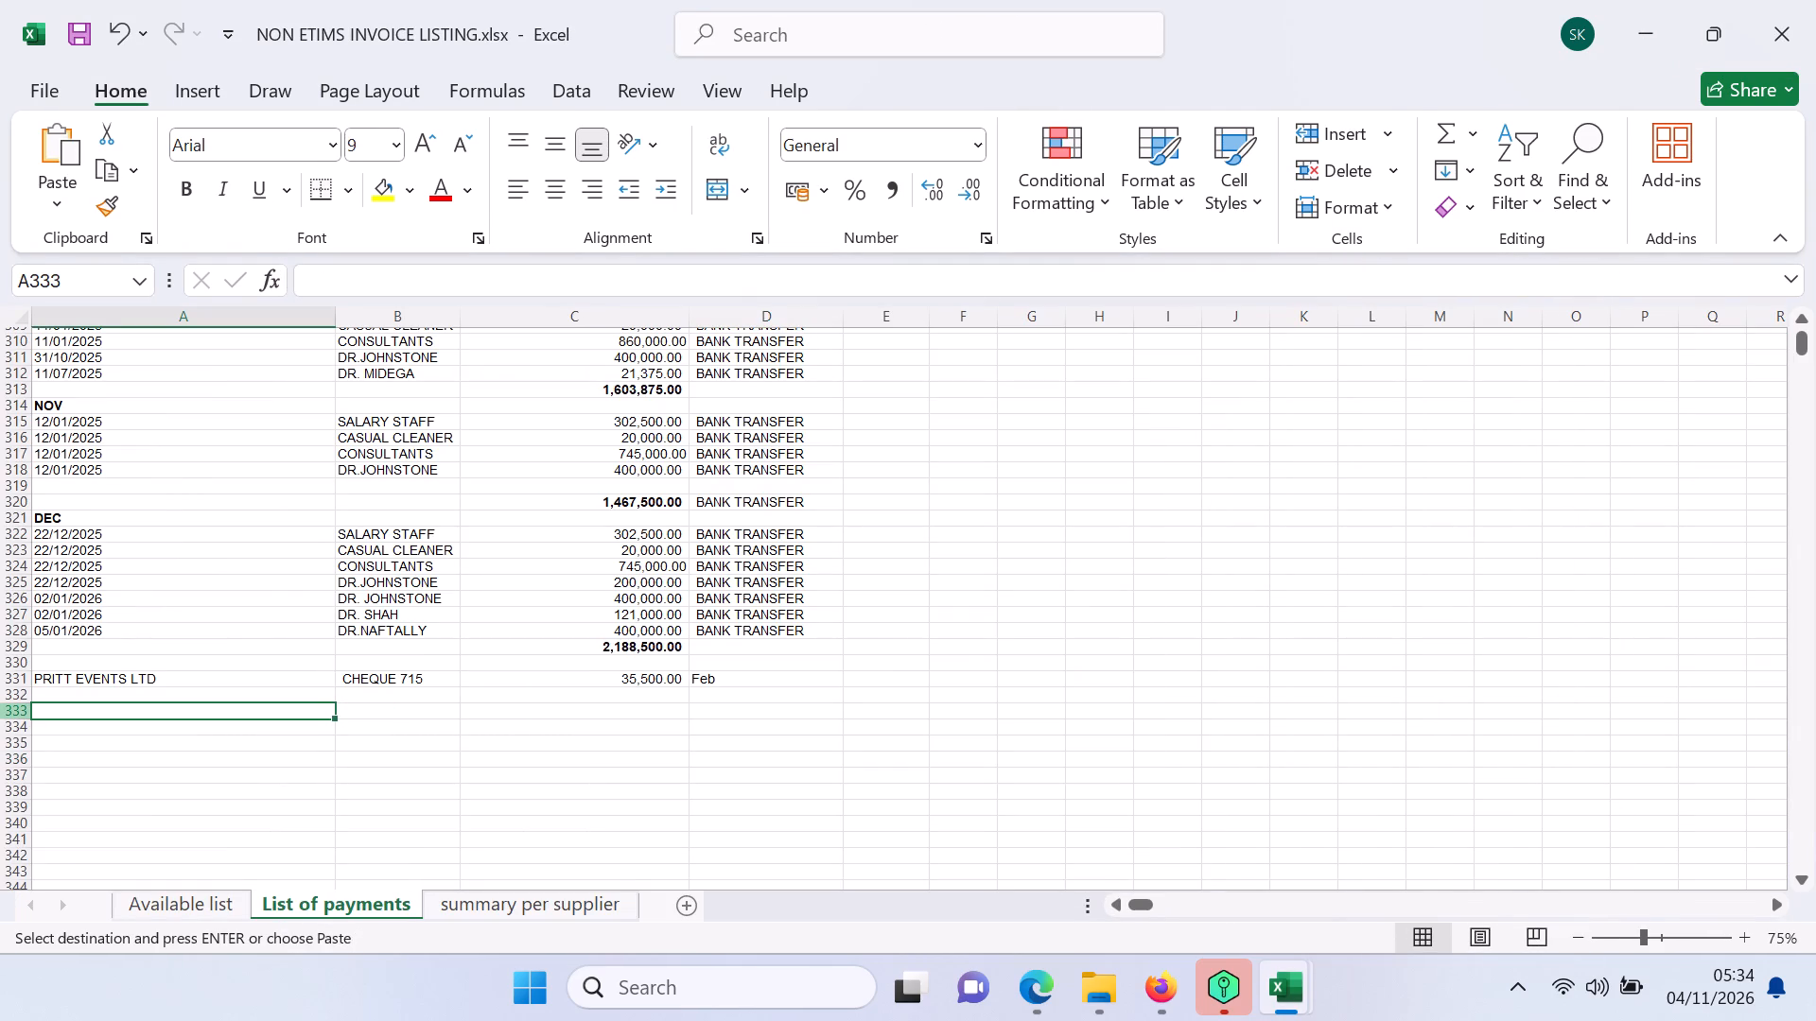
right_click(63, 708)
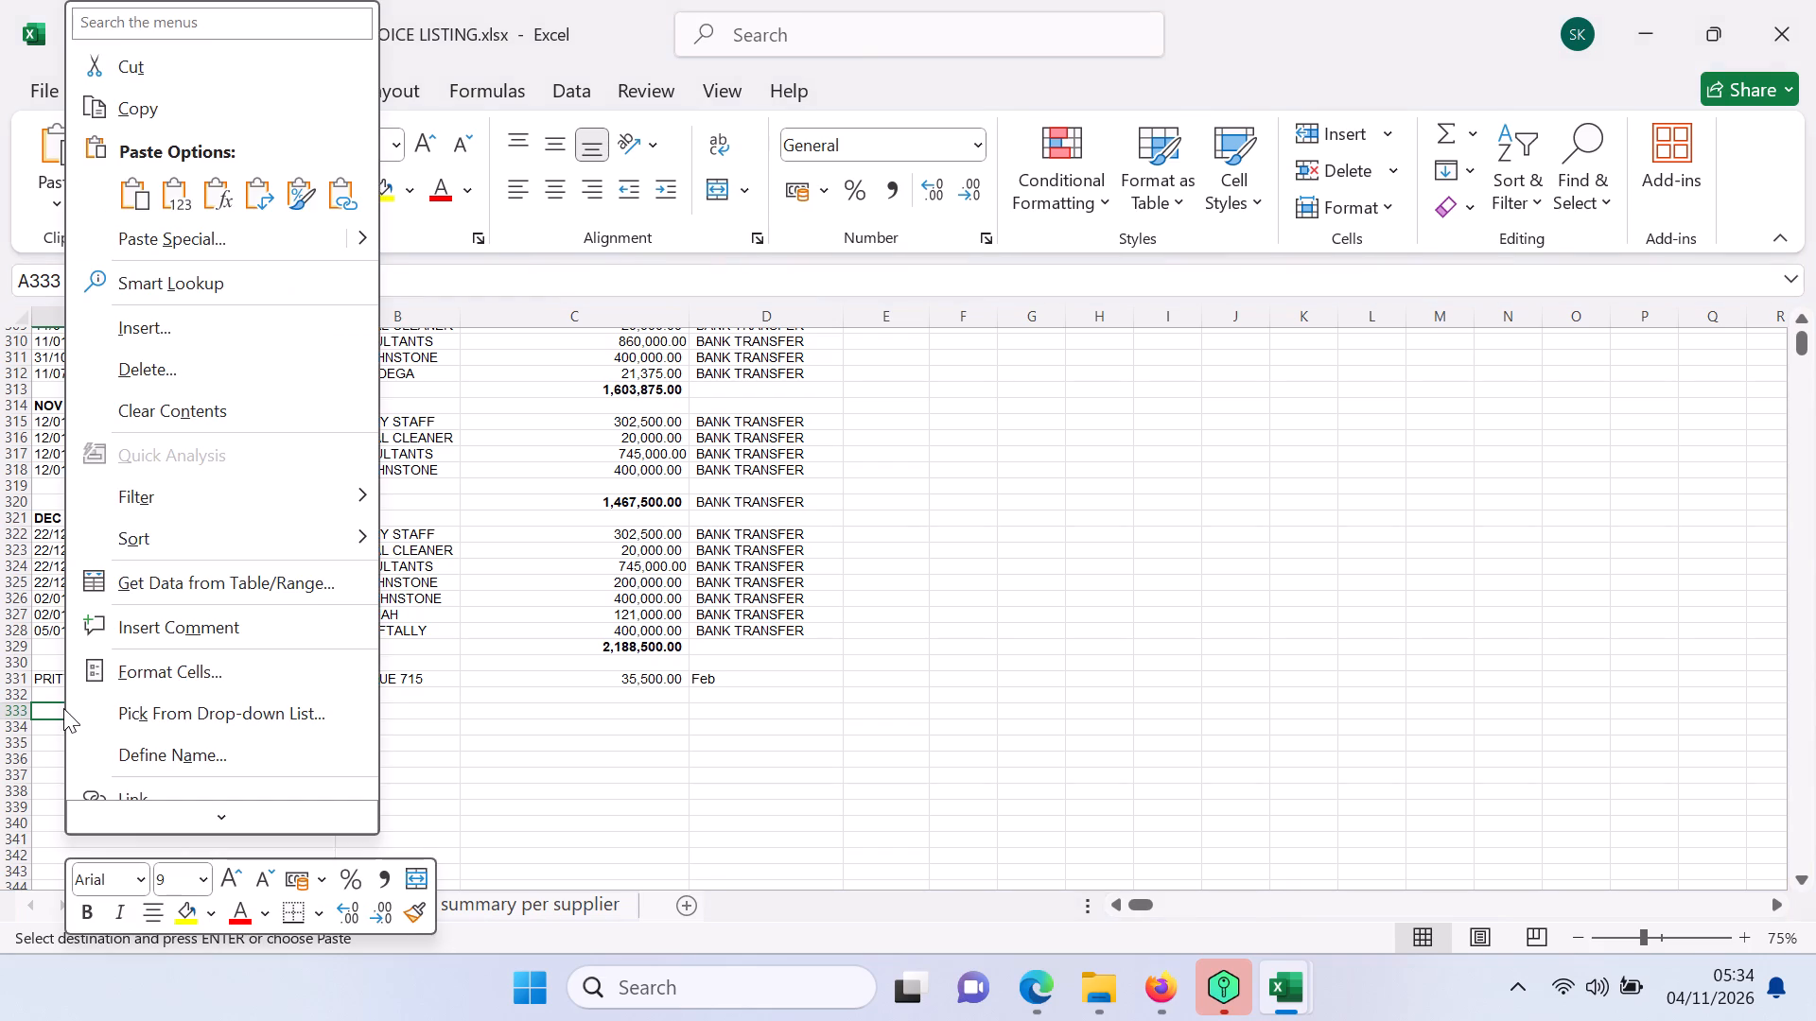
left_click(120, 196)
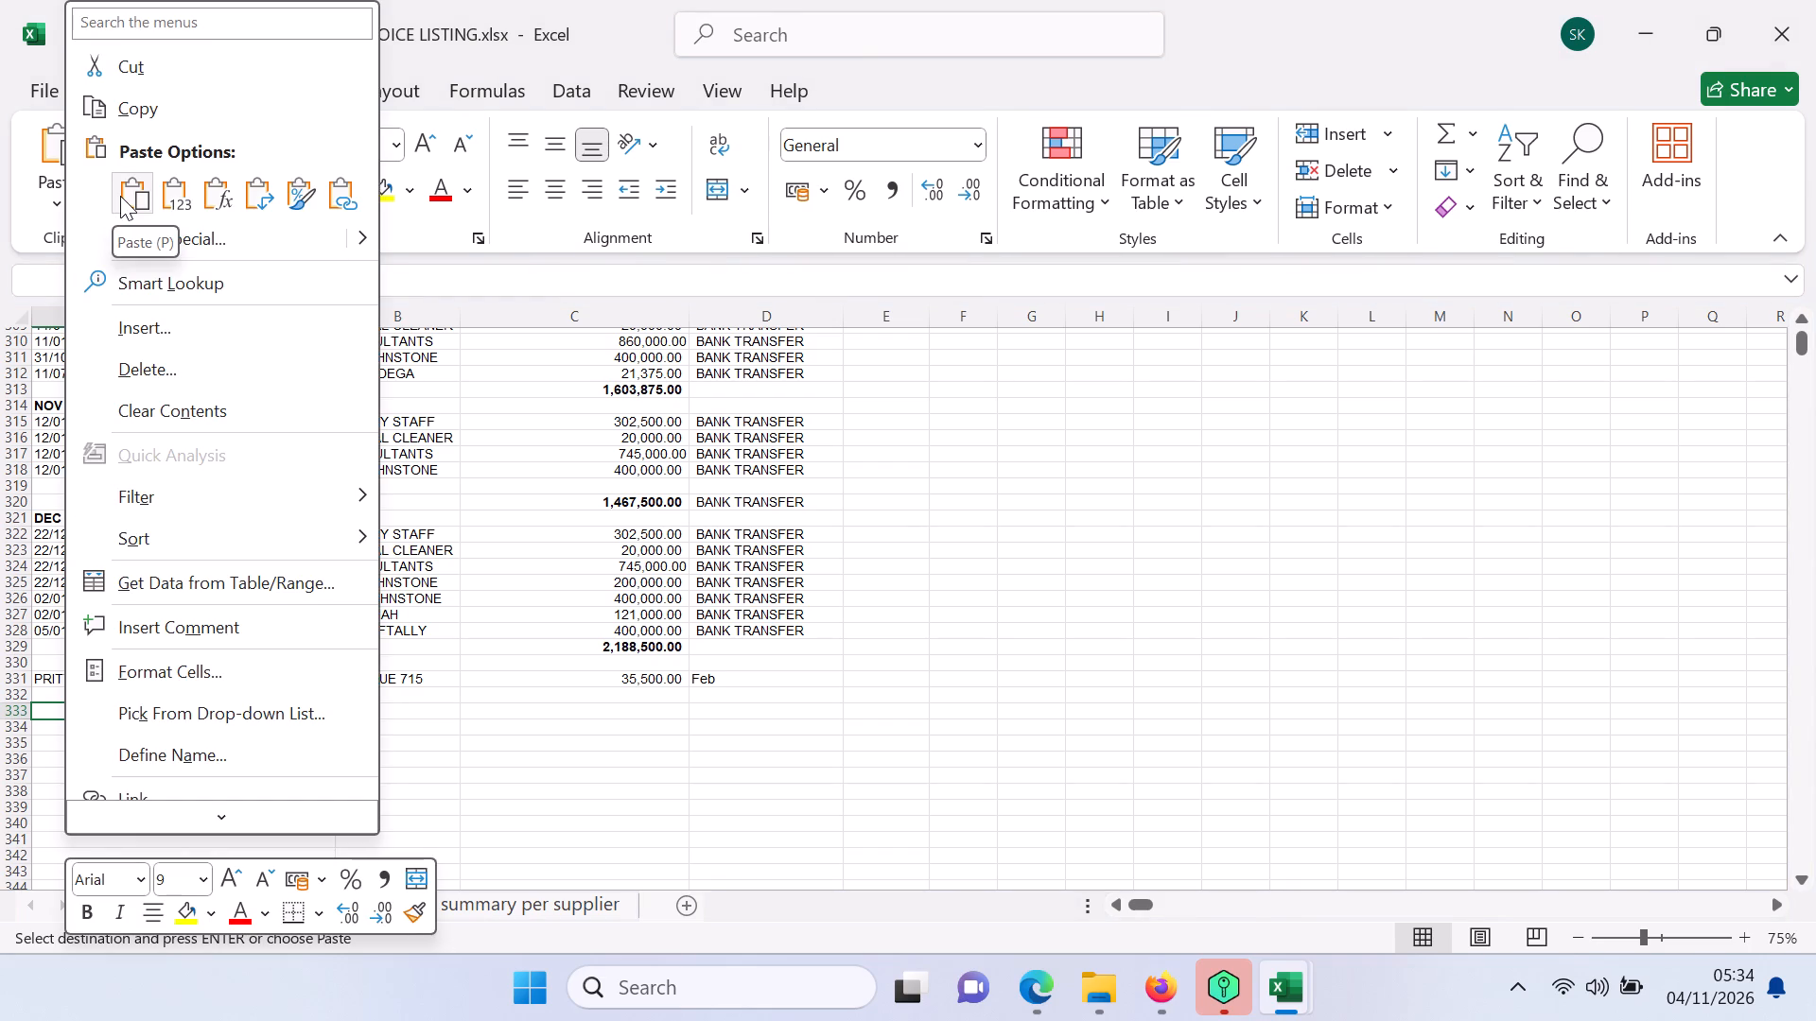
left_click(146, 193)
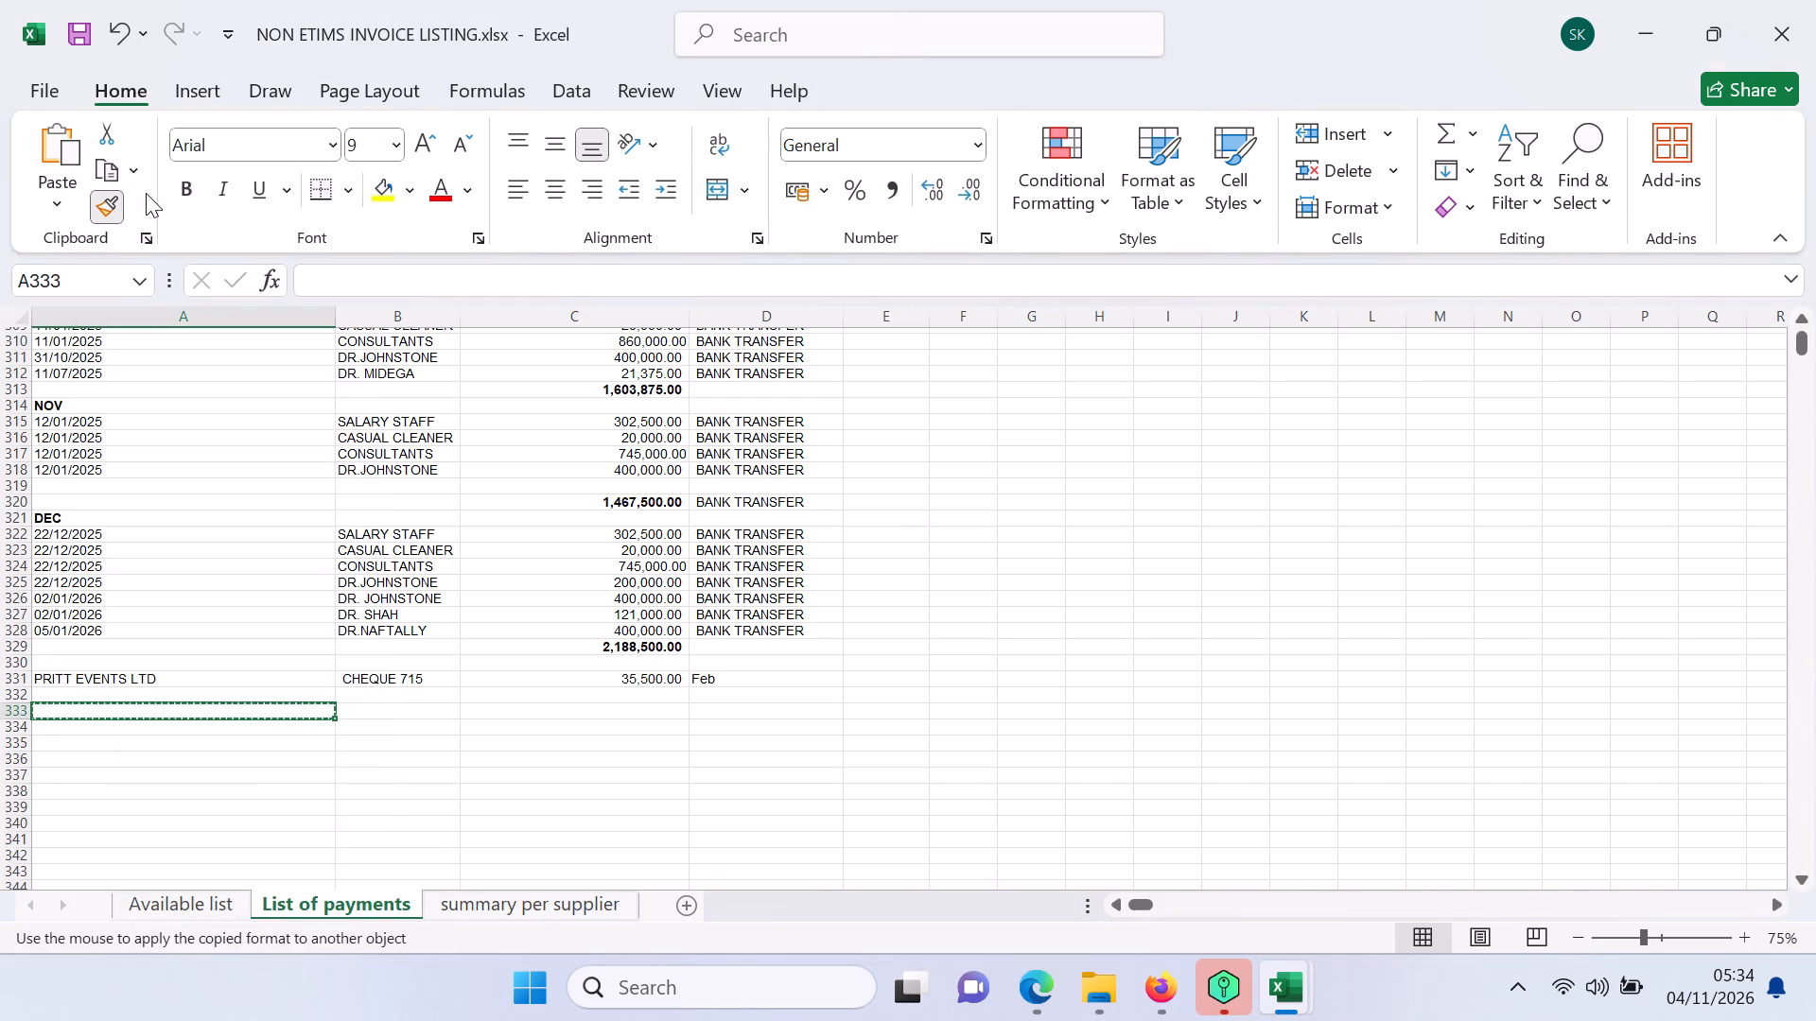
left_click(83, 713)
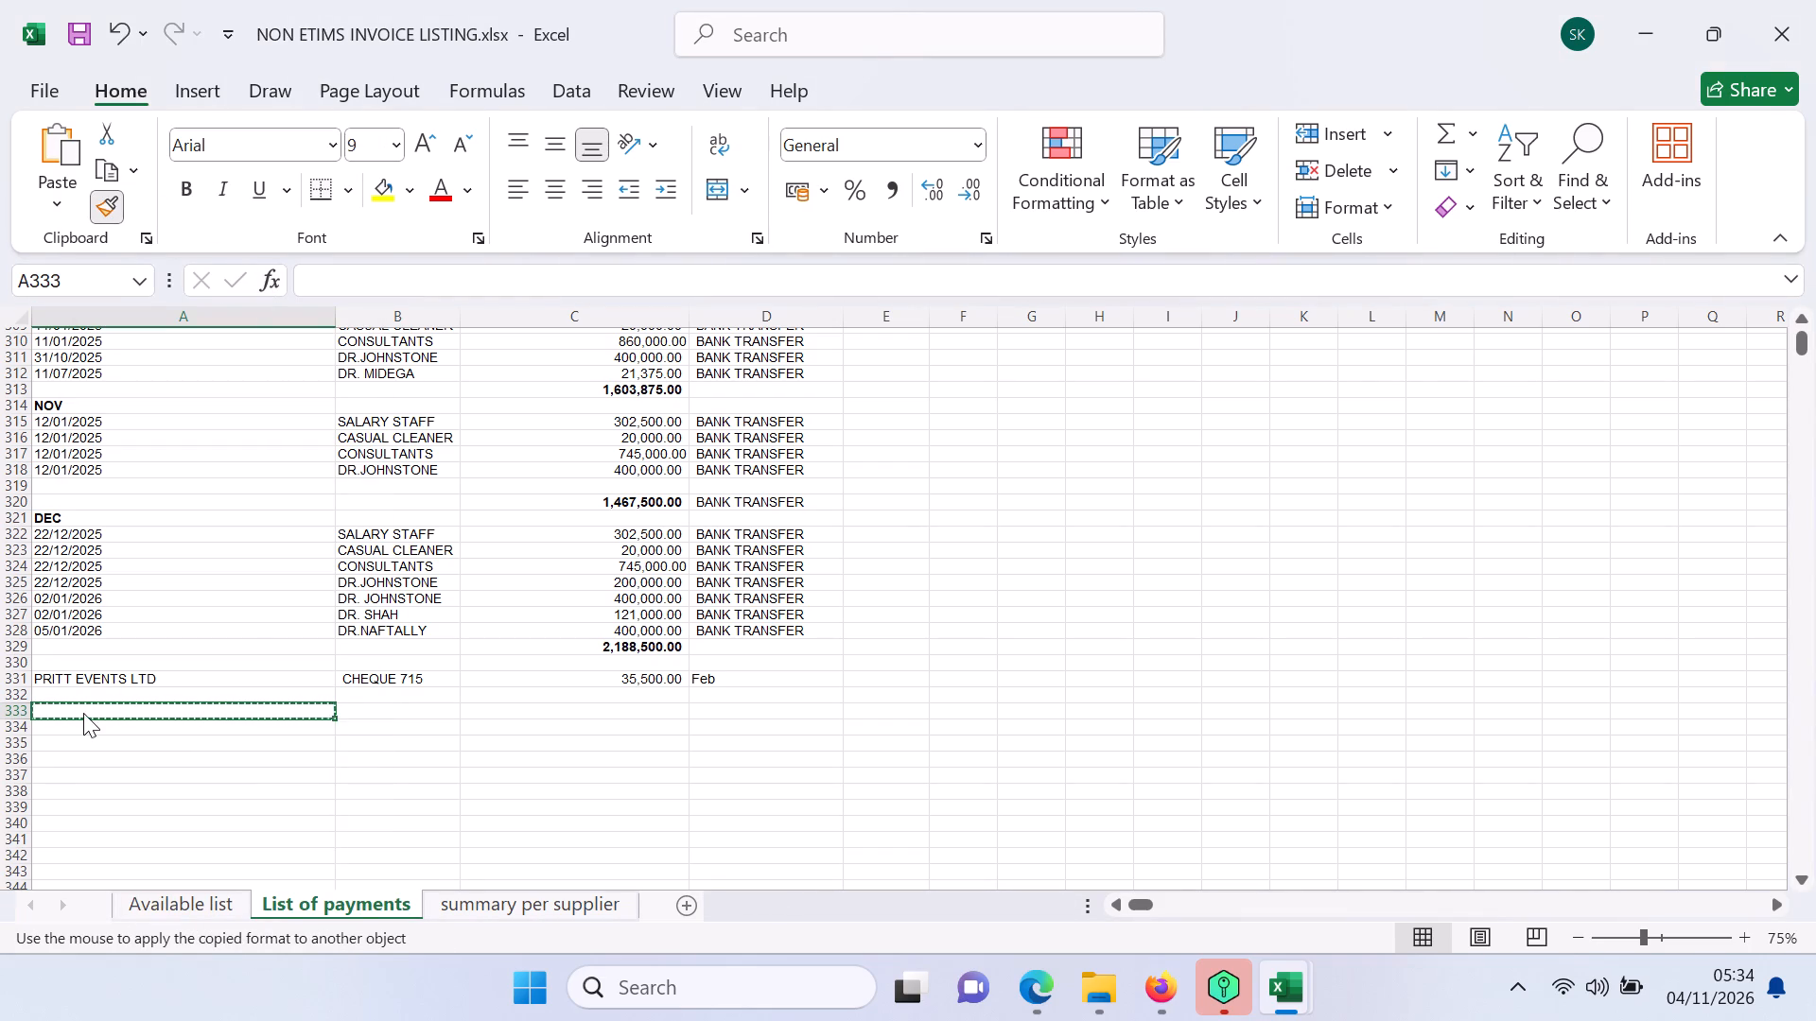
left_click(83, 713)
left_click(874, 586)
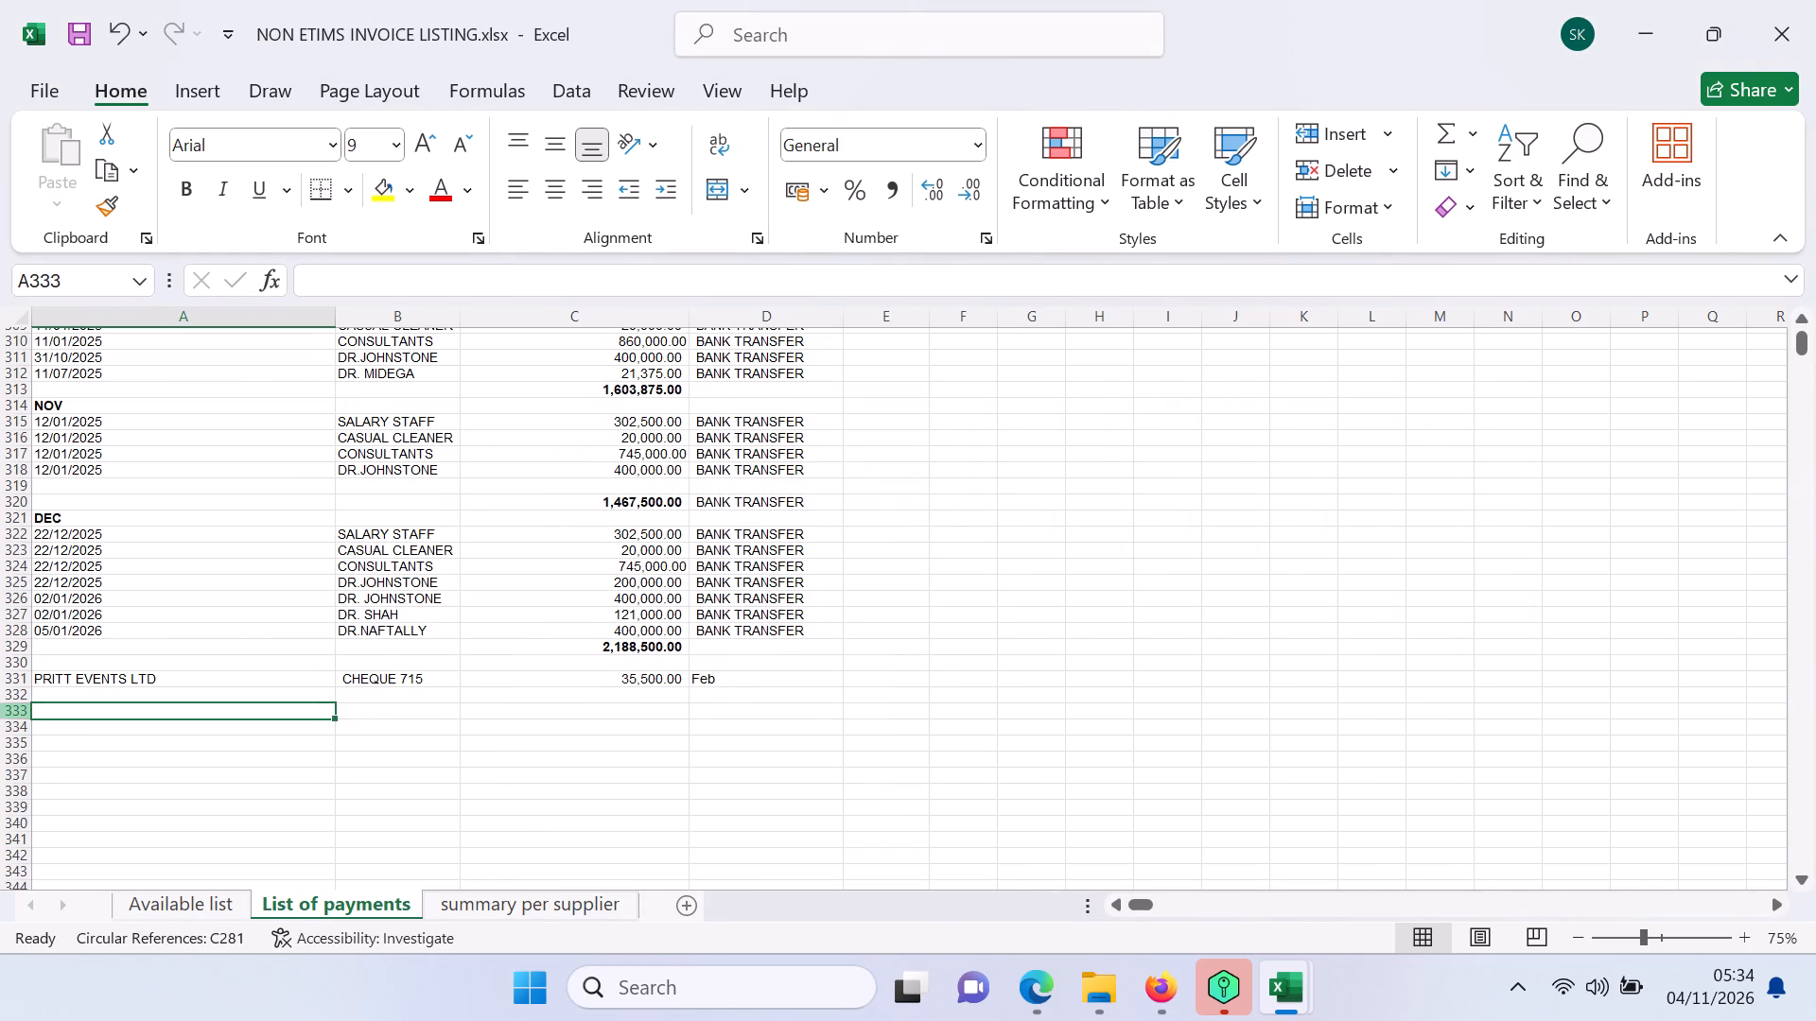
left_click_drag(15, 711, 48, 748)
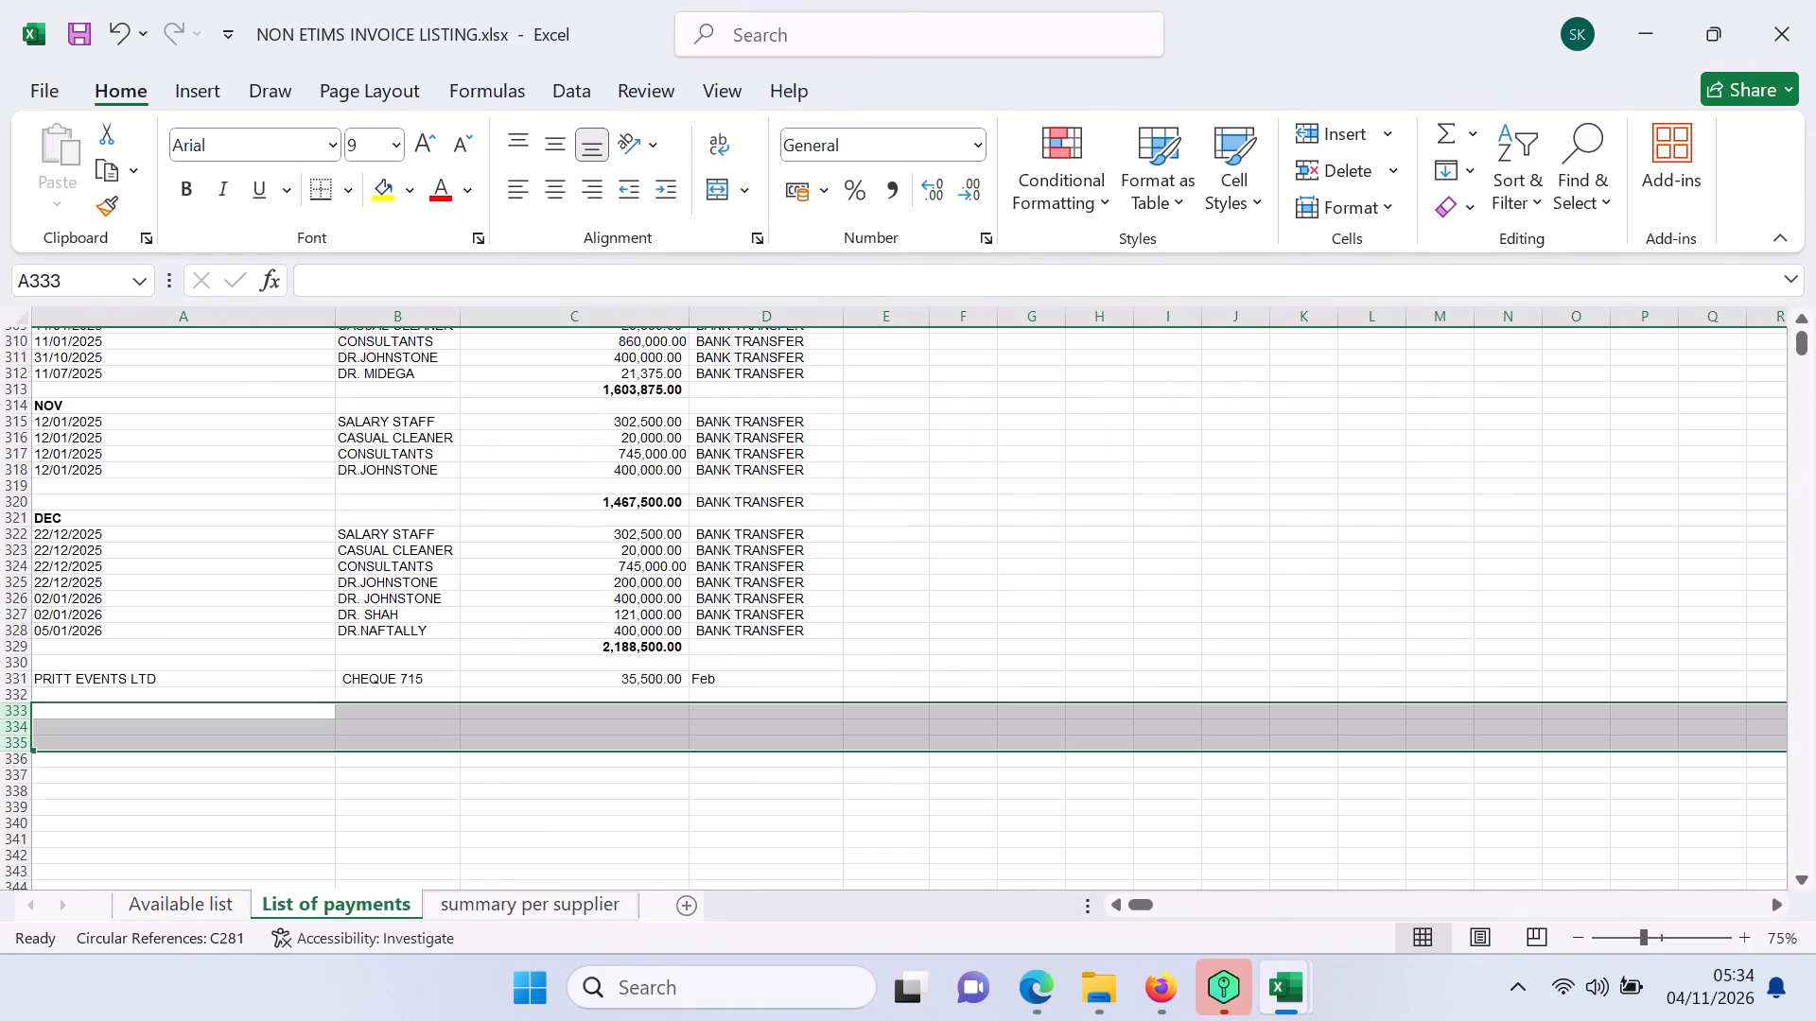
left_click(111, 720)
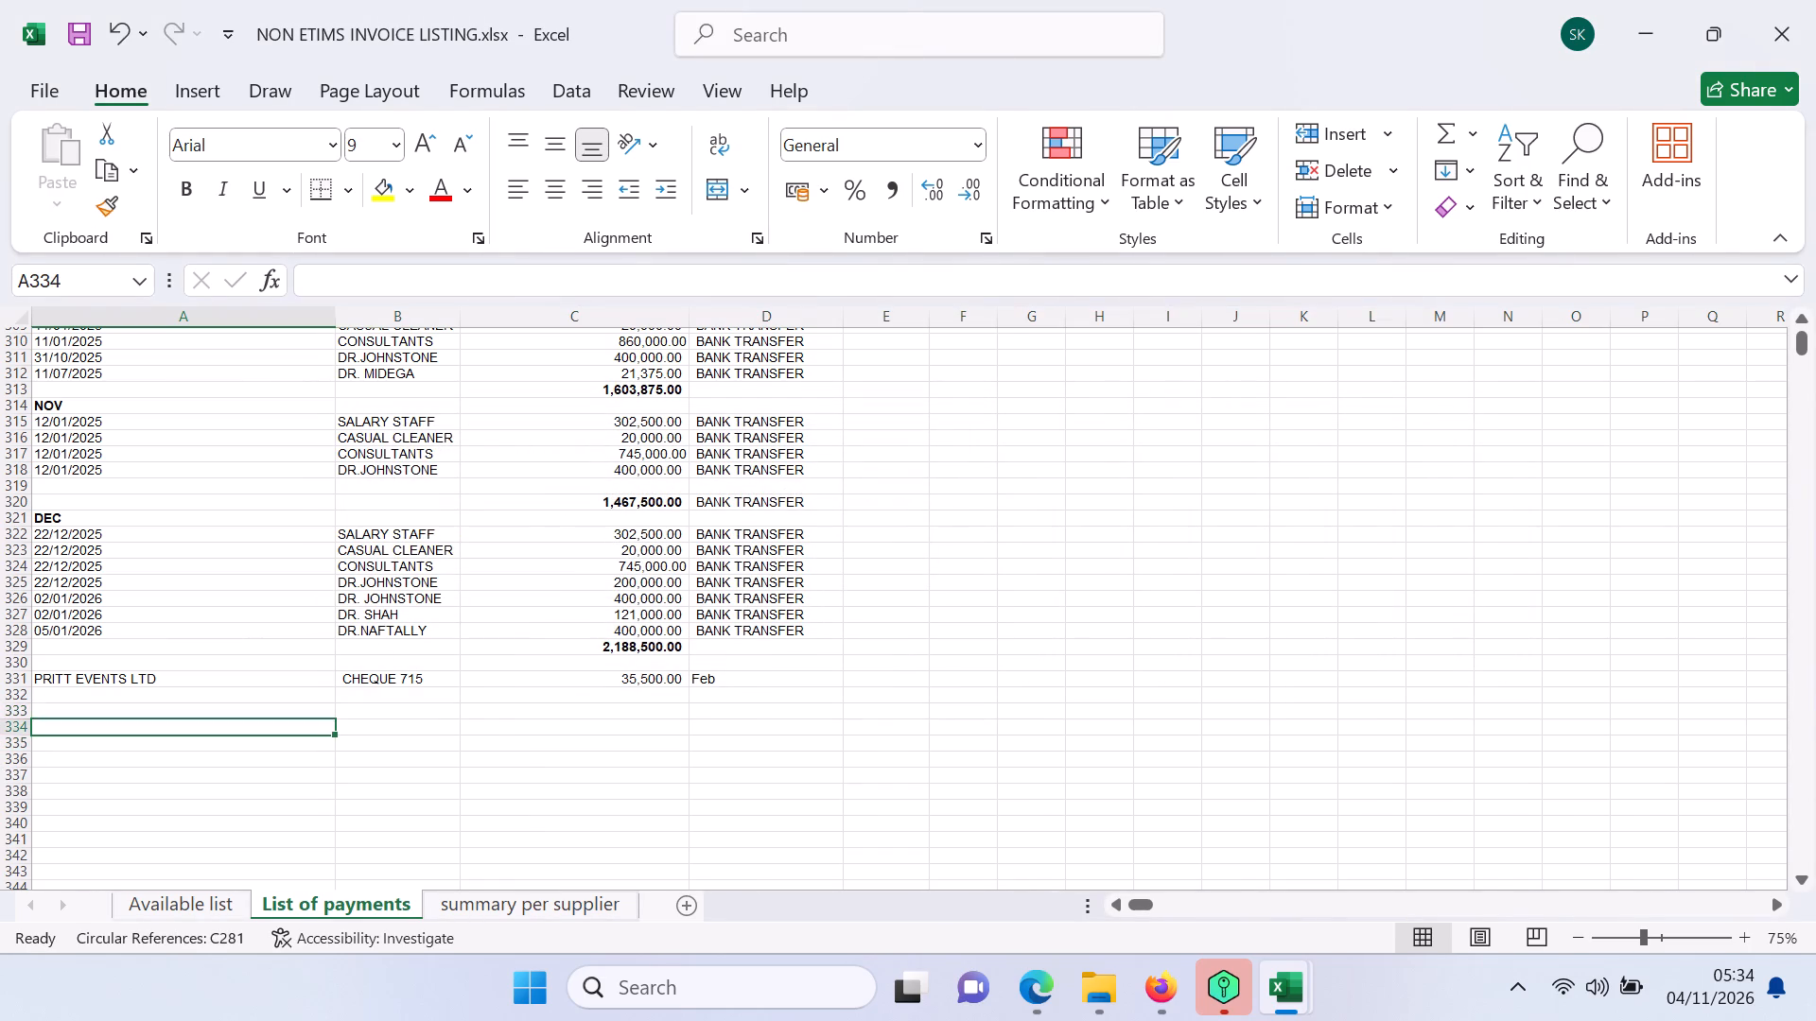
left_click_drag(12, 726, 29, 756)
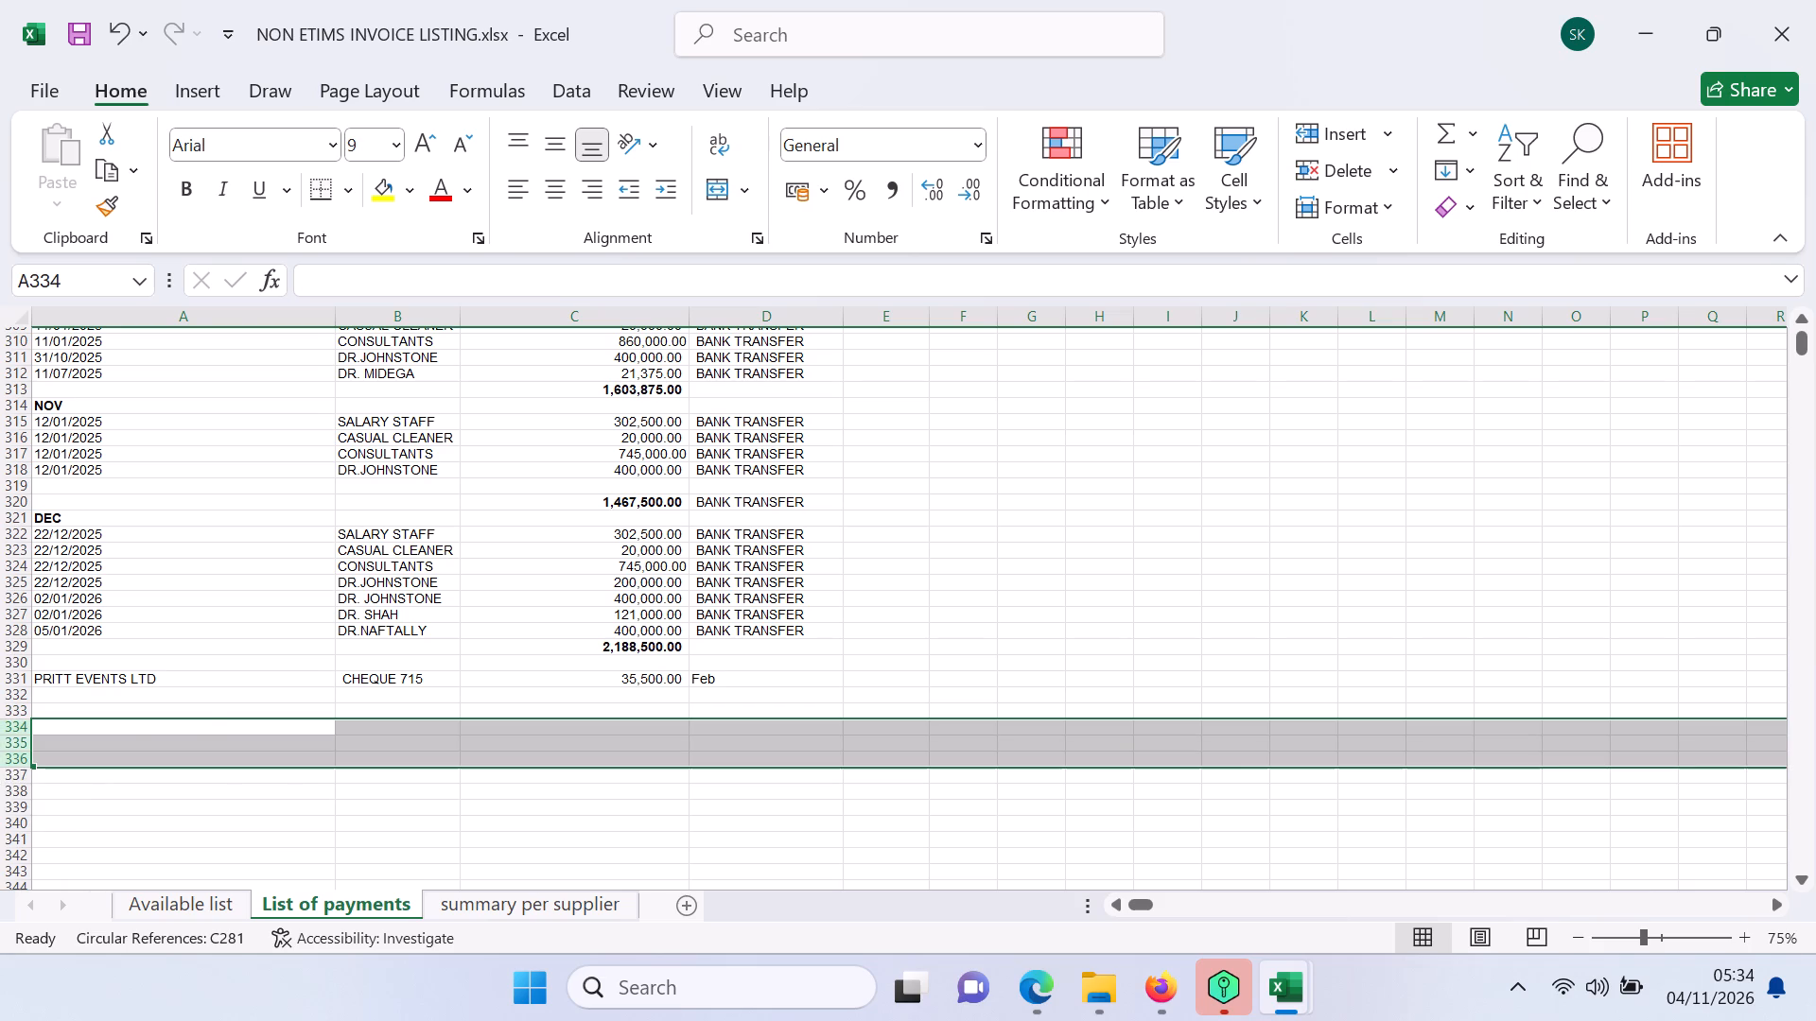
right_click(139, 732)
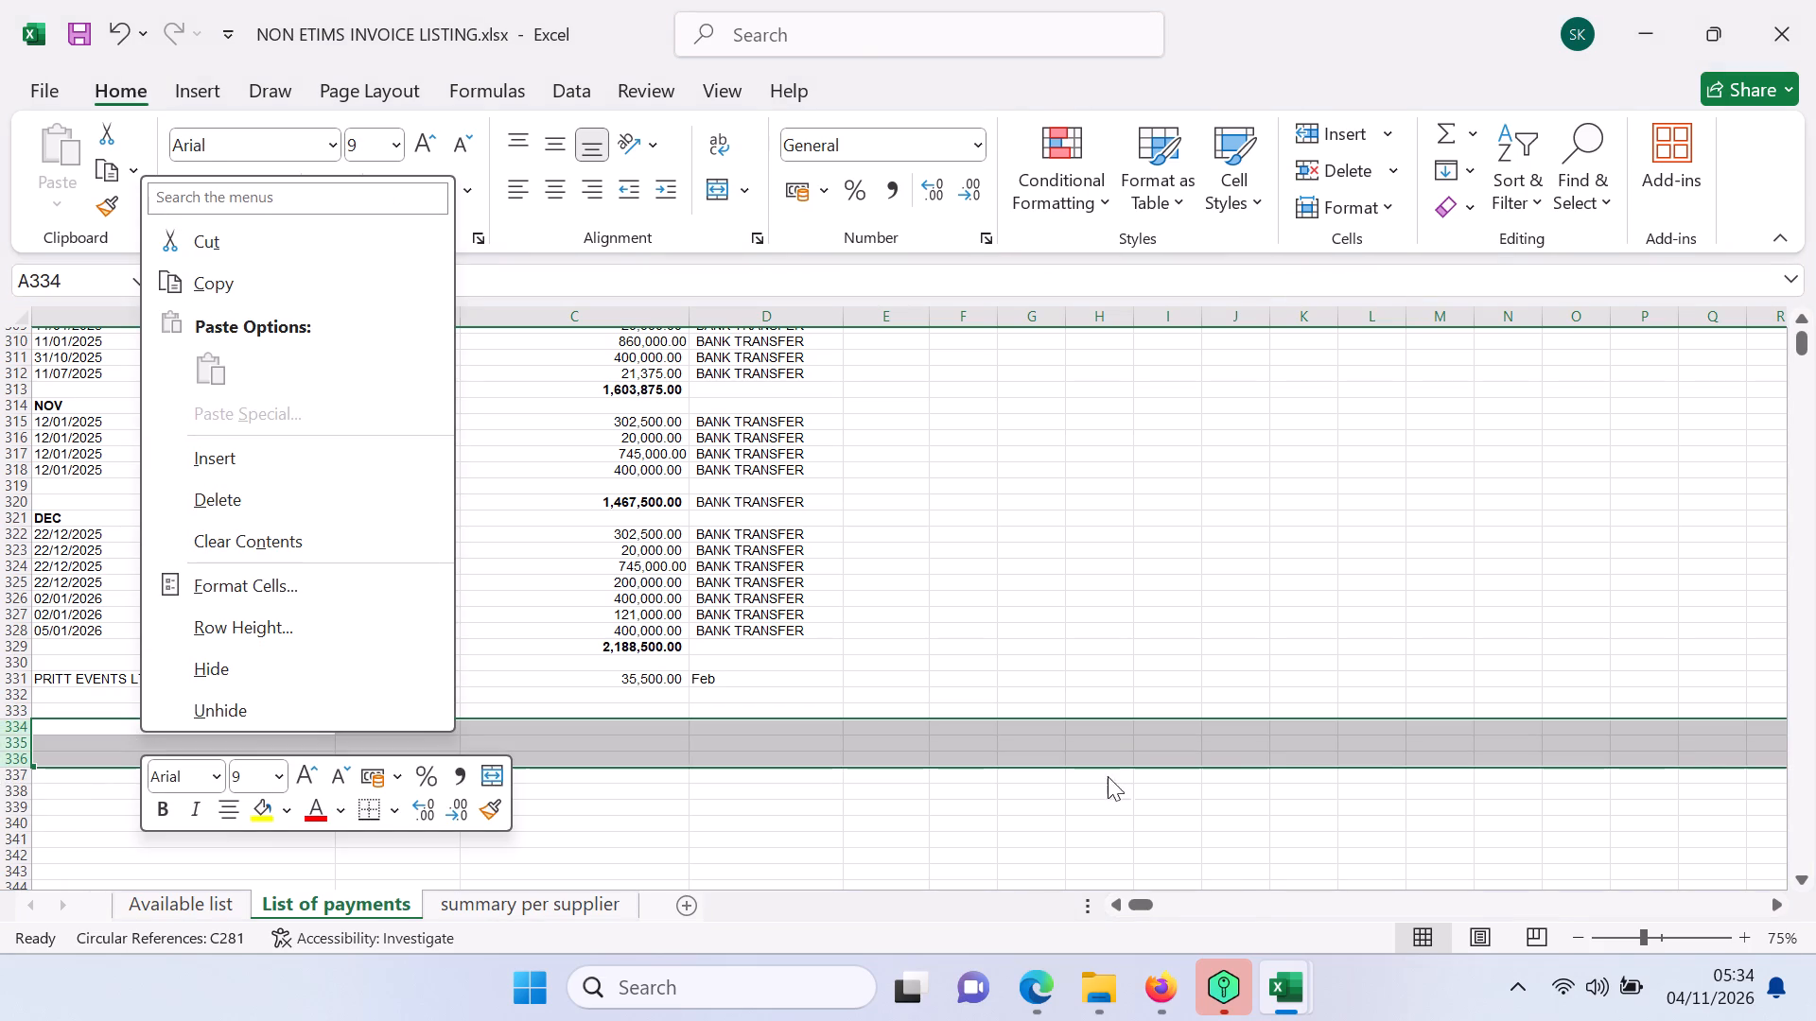
Copy rows 10 and 13 of the meals and entertainment report into rows 334 and 335 of the List of payments sheet.
left_click(1286, 965)
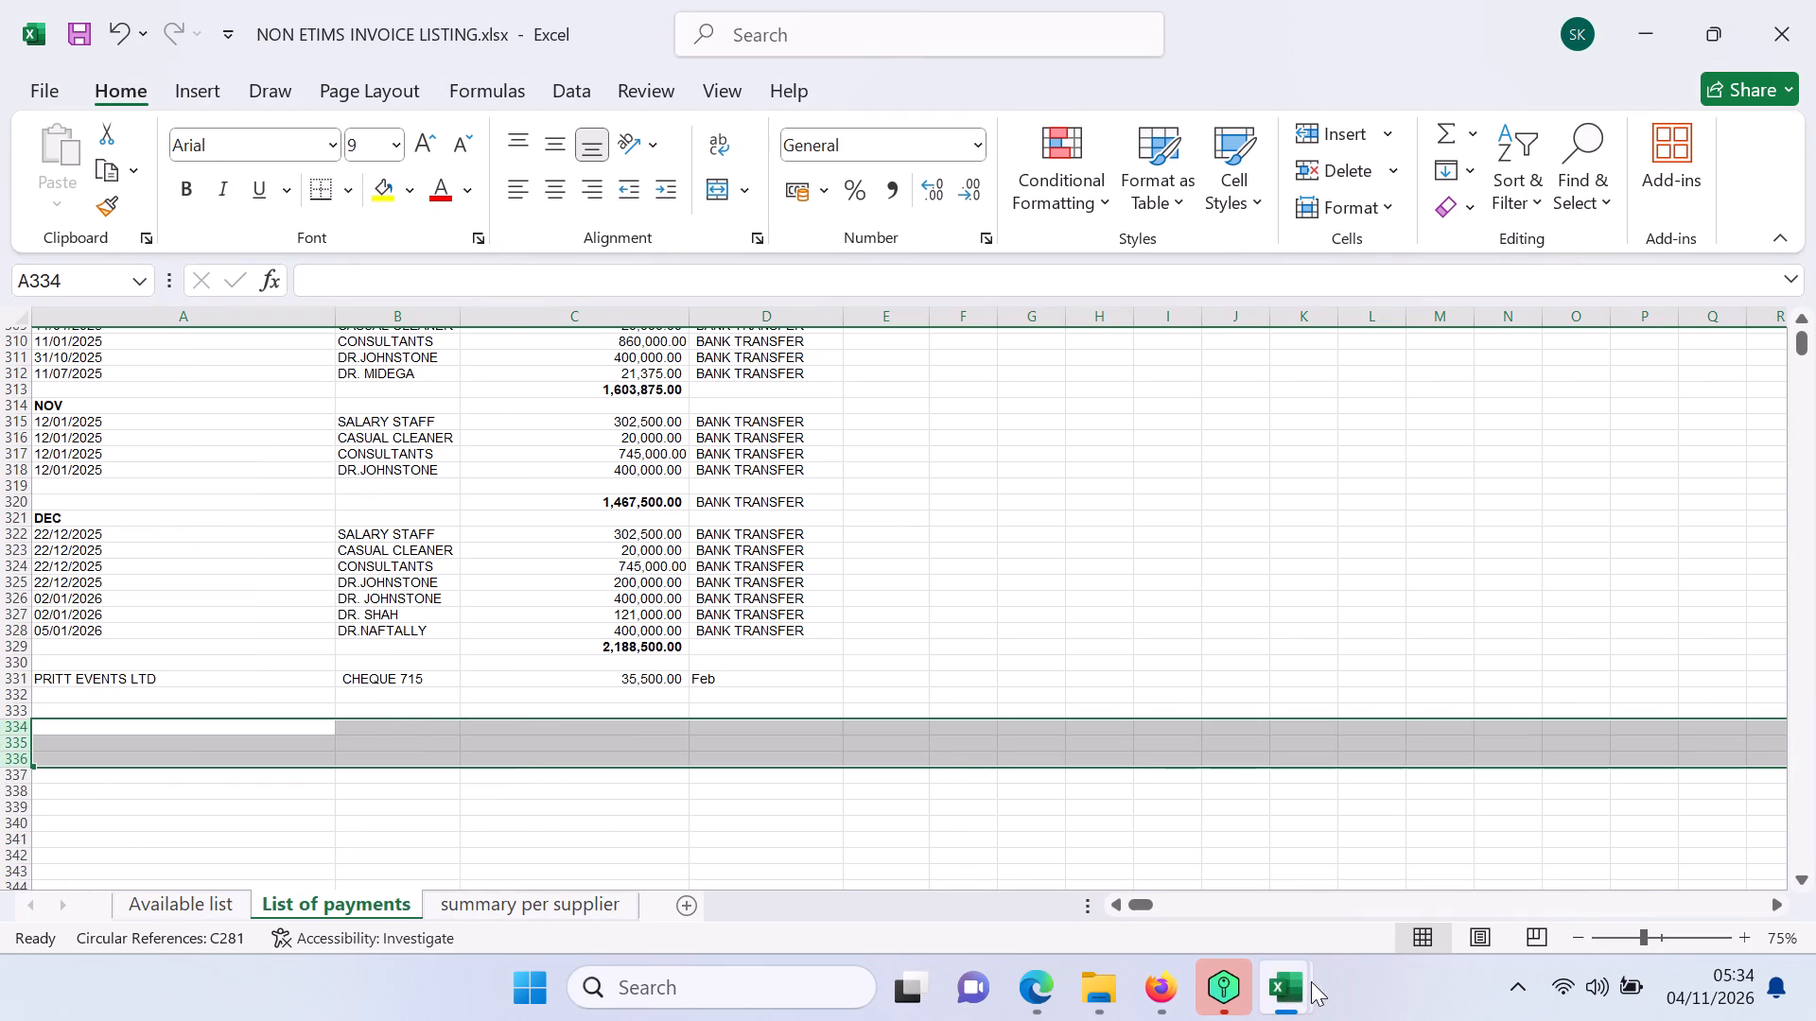
left_click(1281, 996)
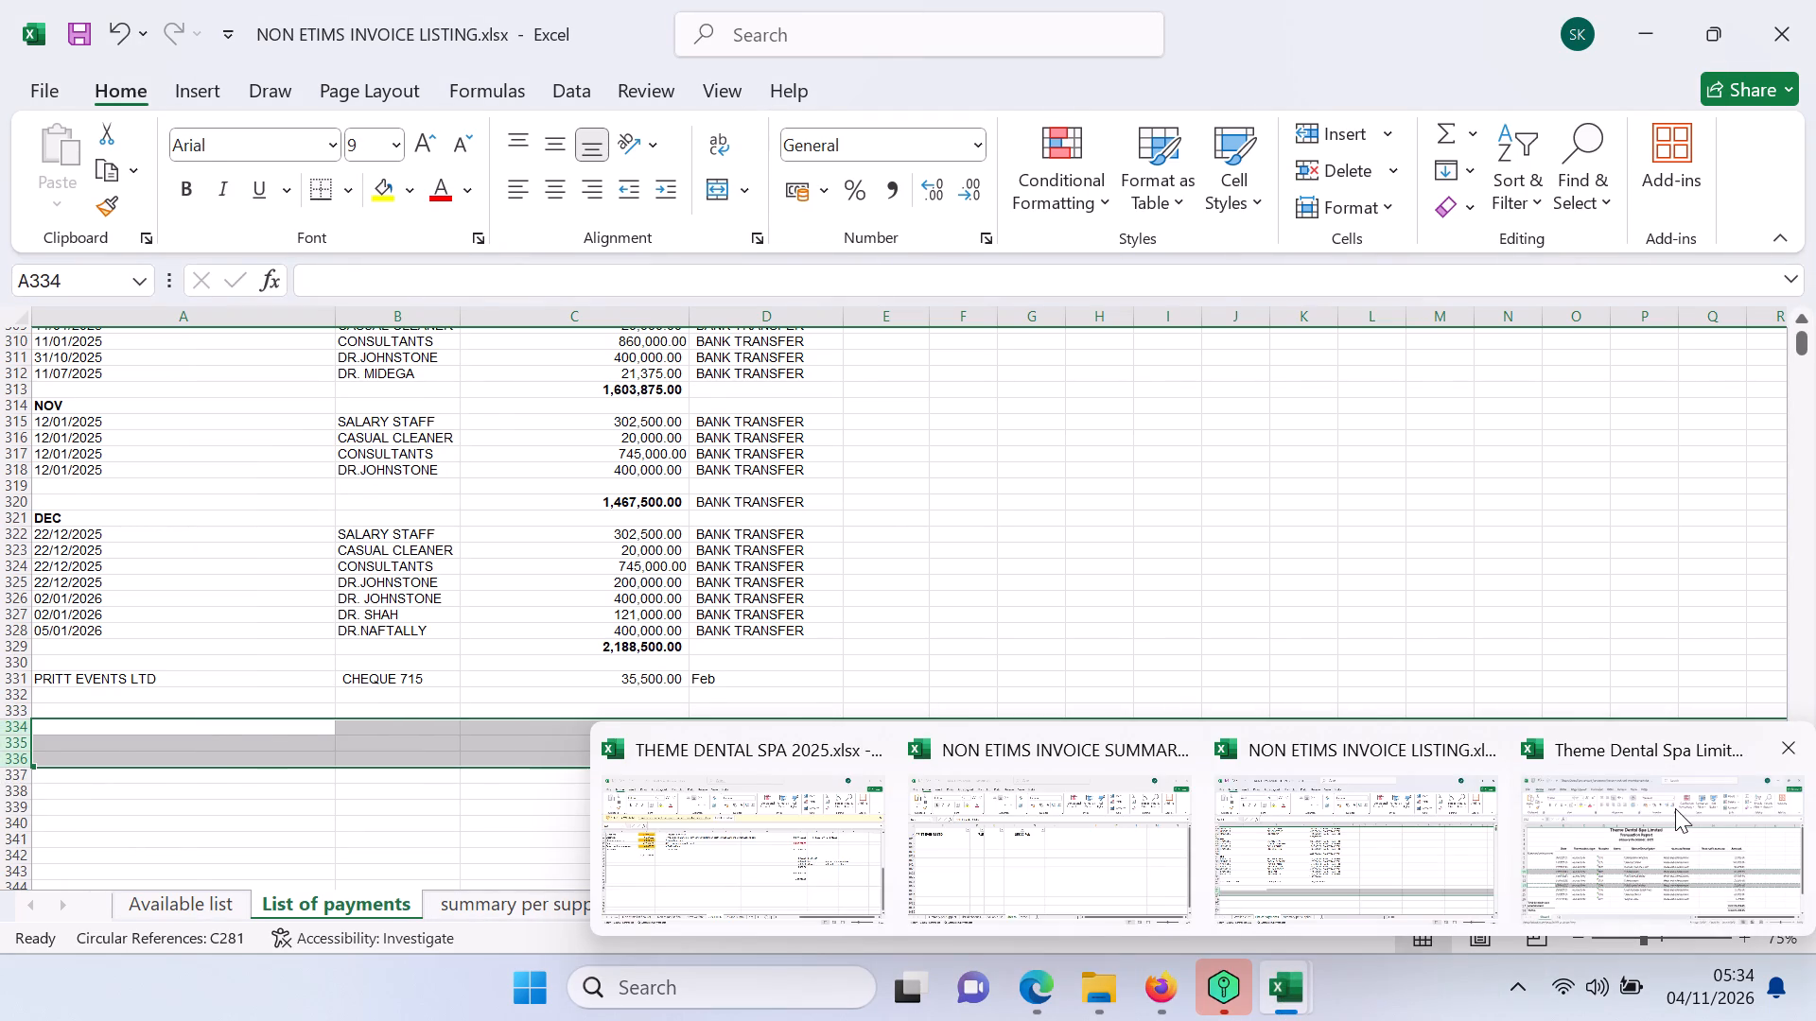
left_click(1675, 808)
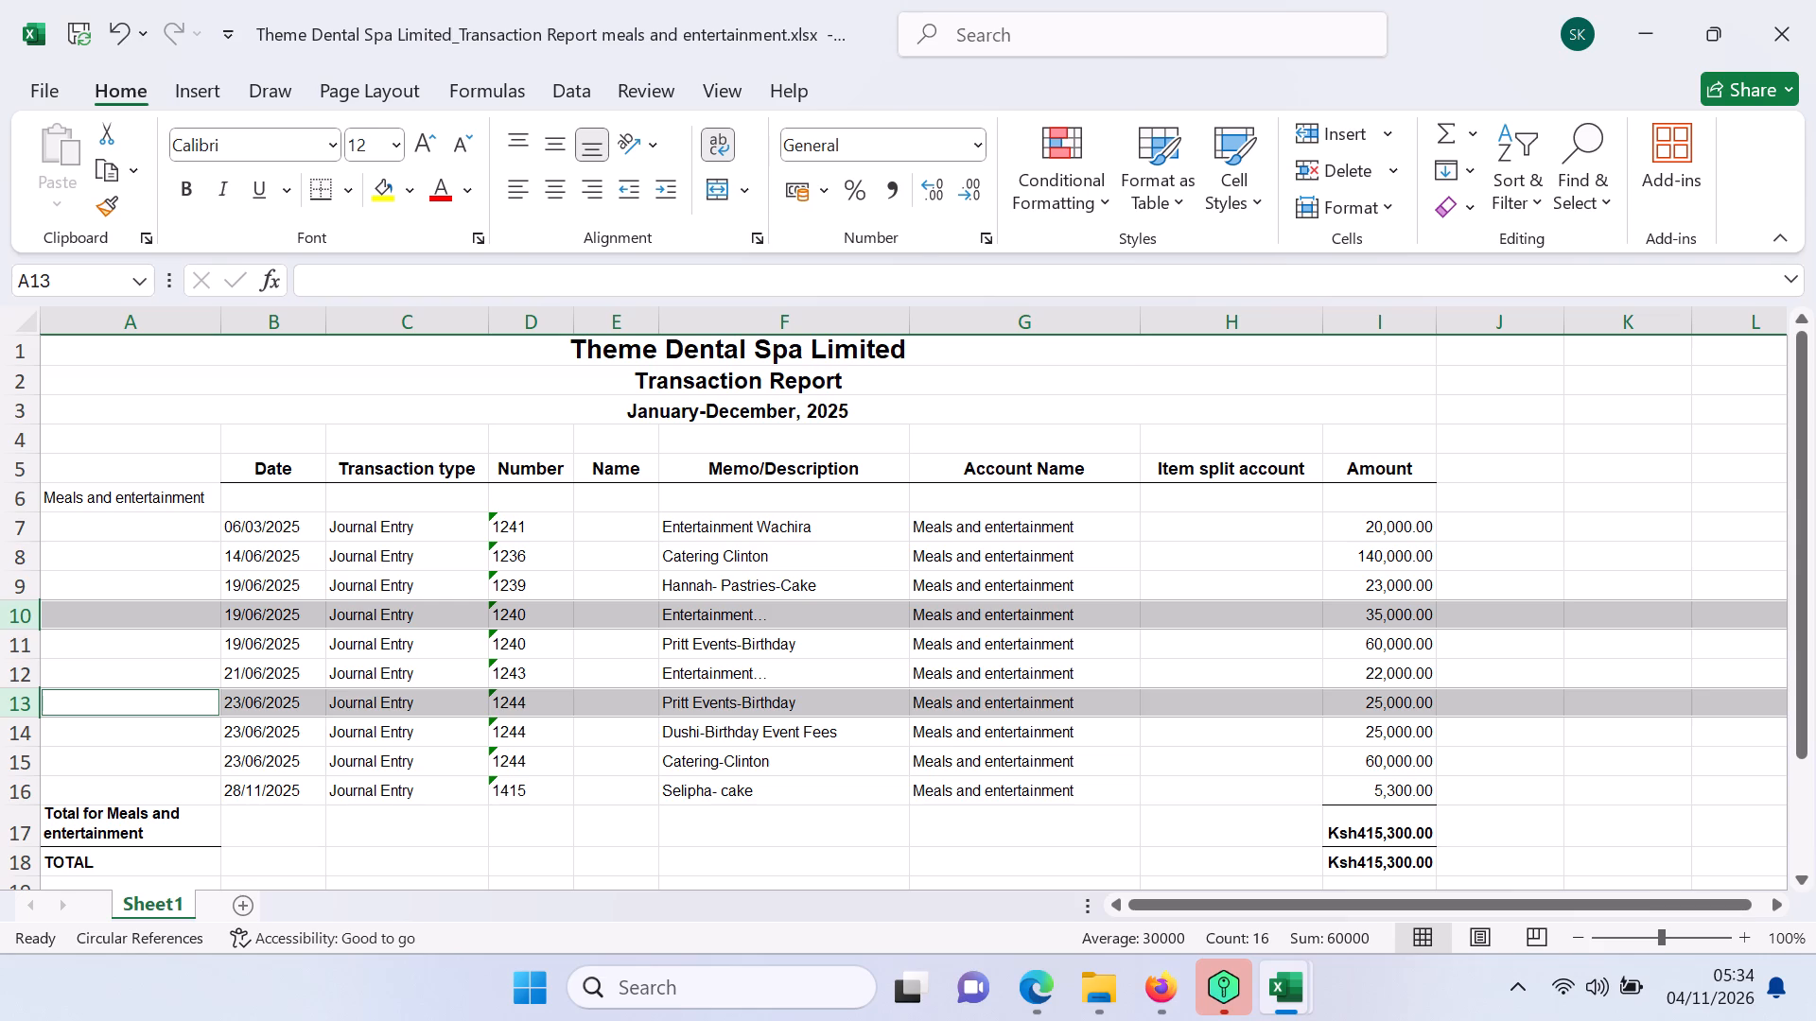
right_click(802, 618)
left_click(892, 98)
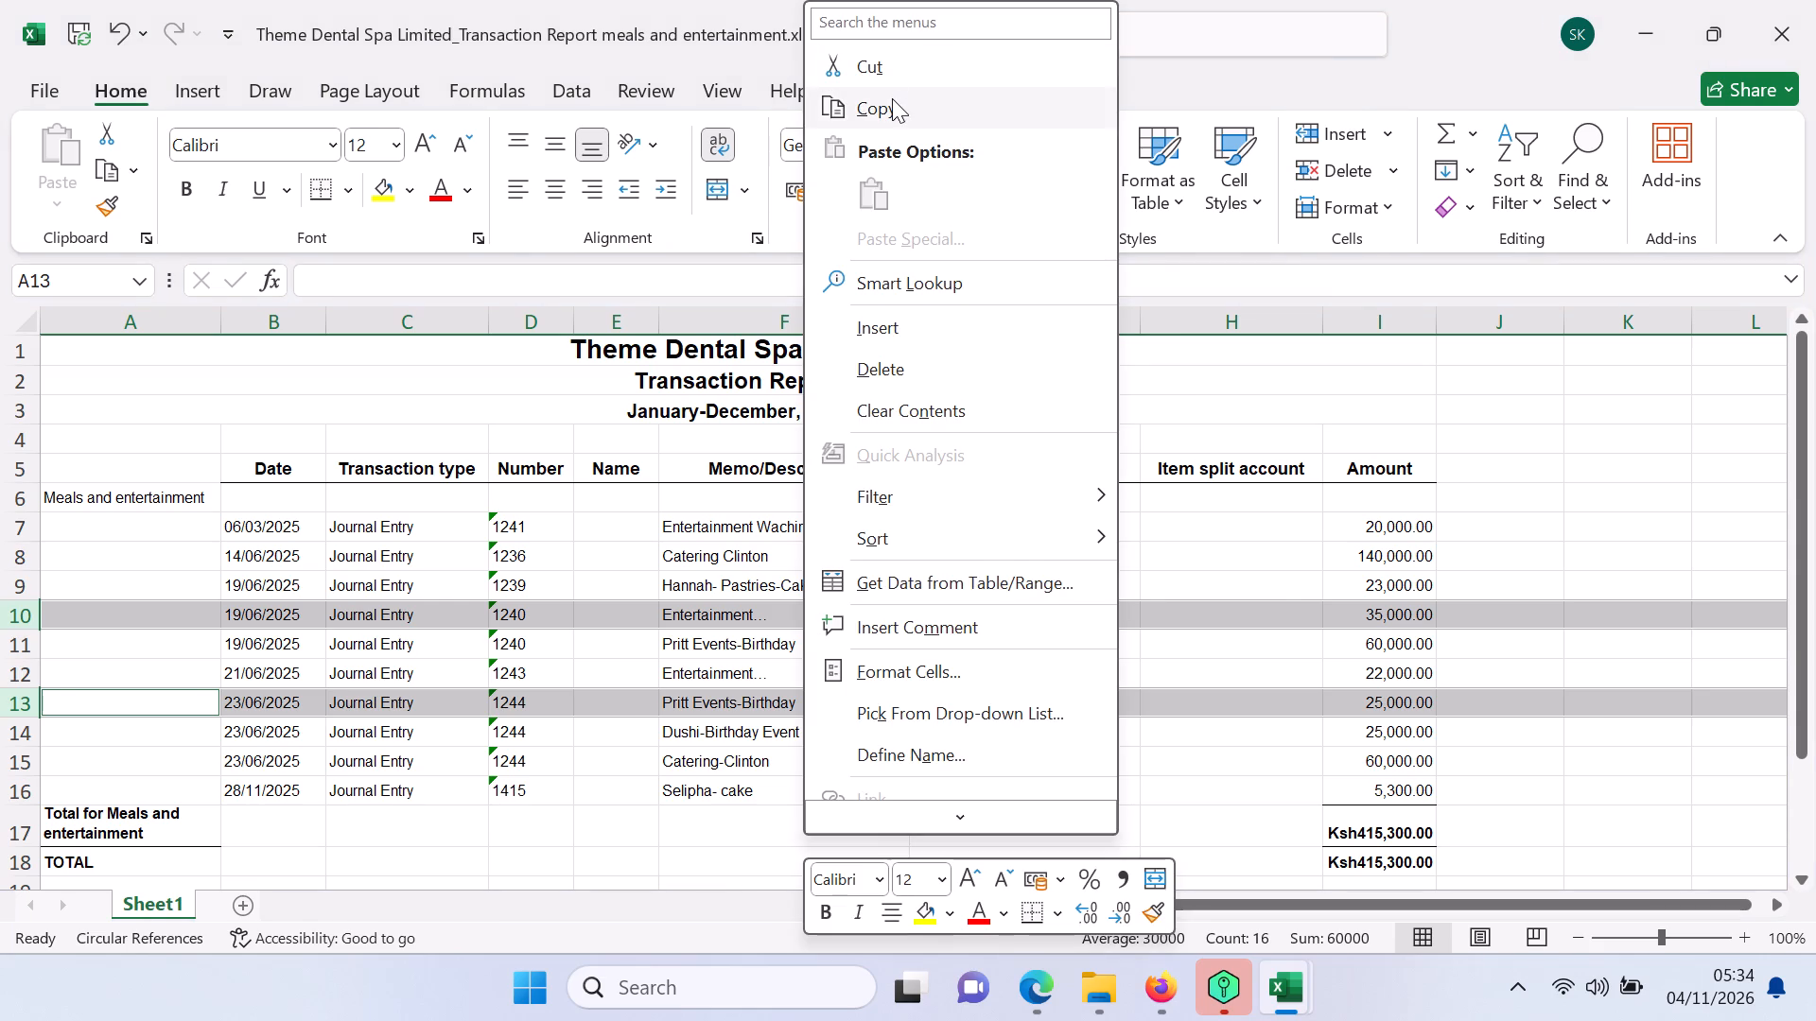
left_click(1656, 37)
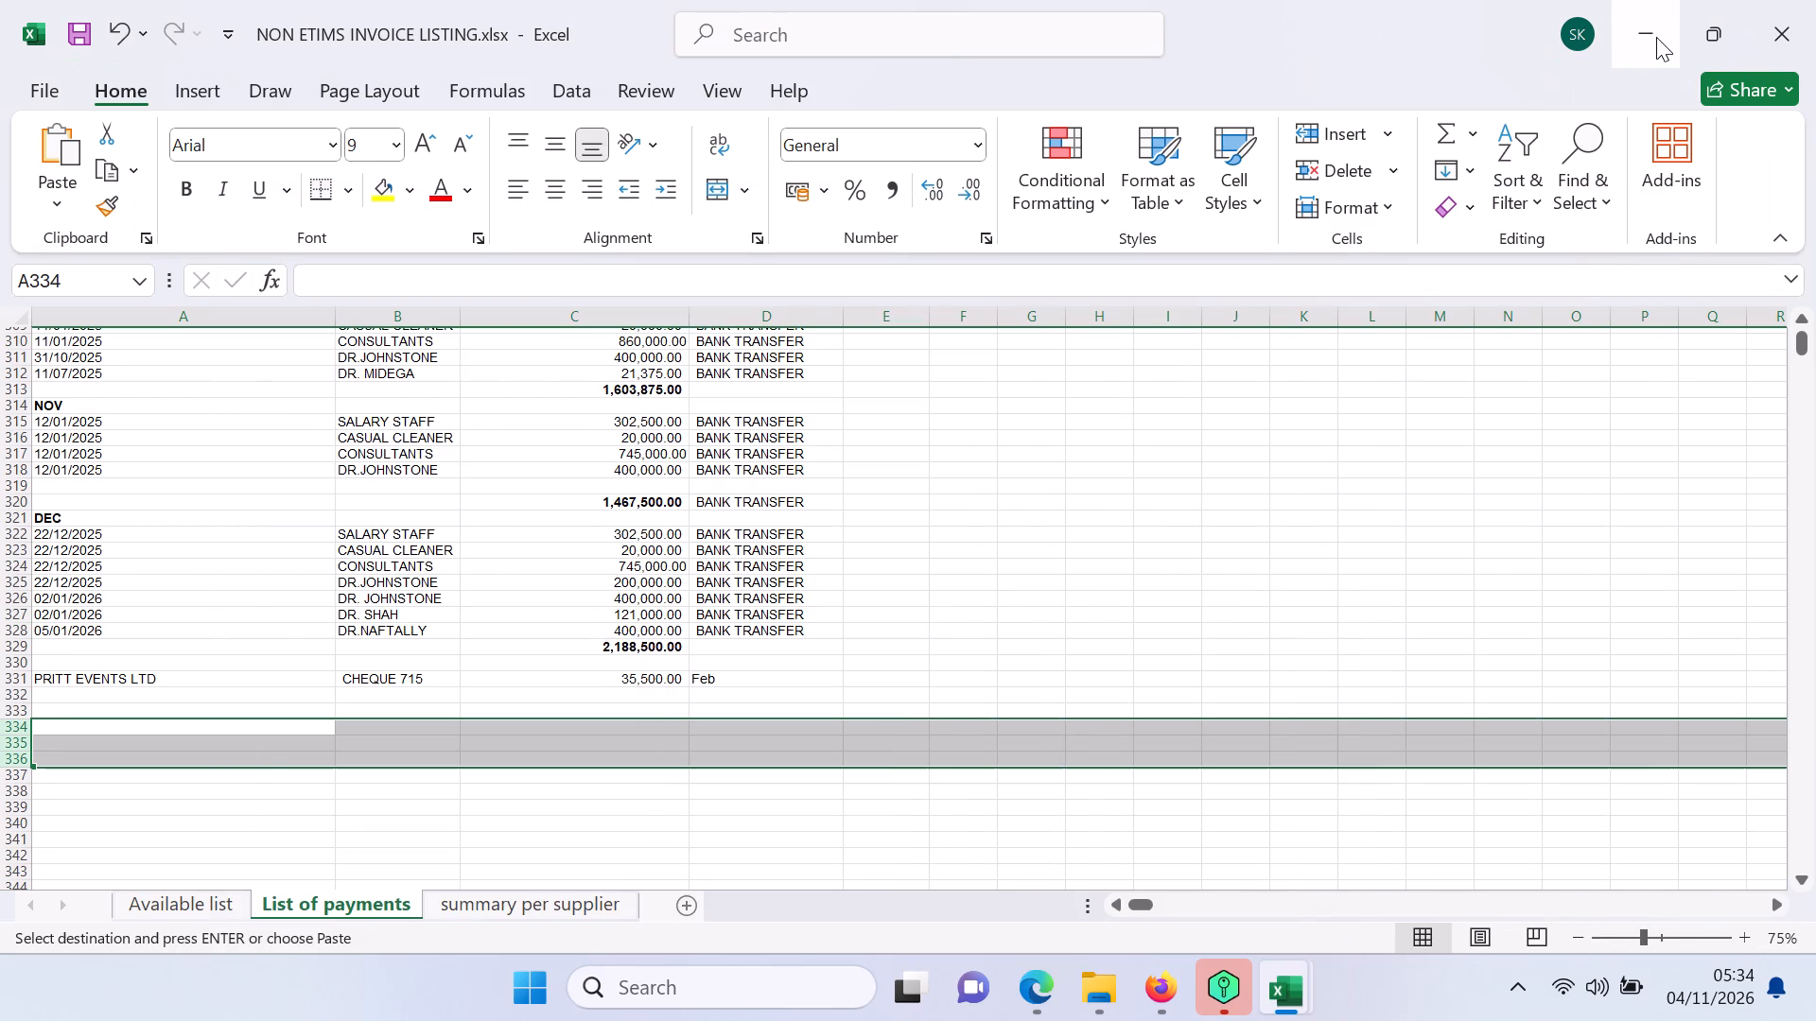
left_click(85, 731)
right_click(85, 731)
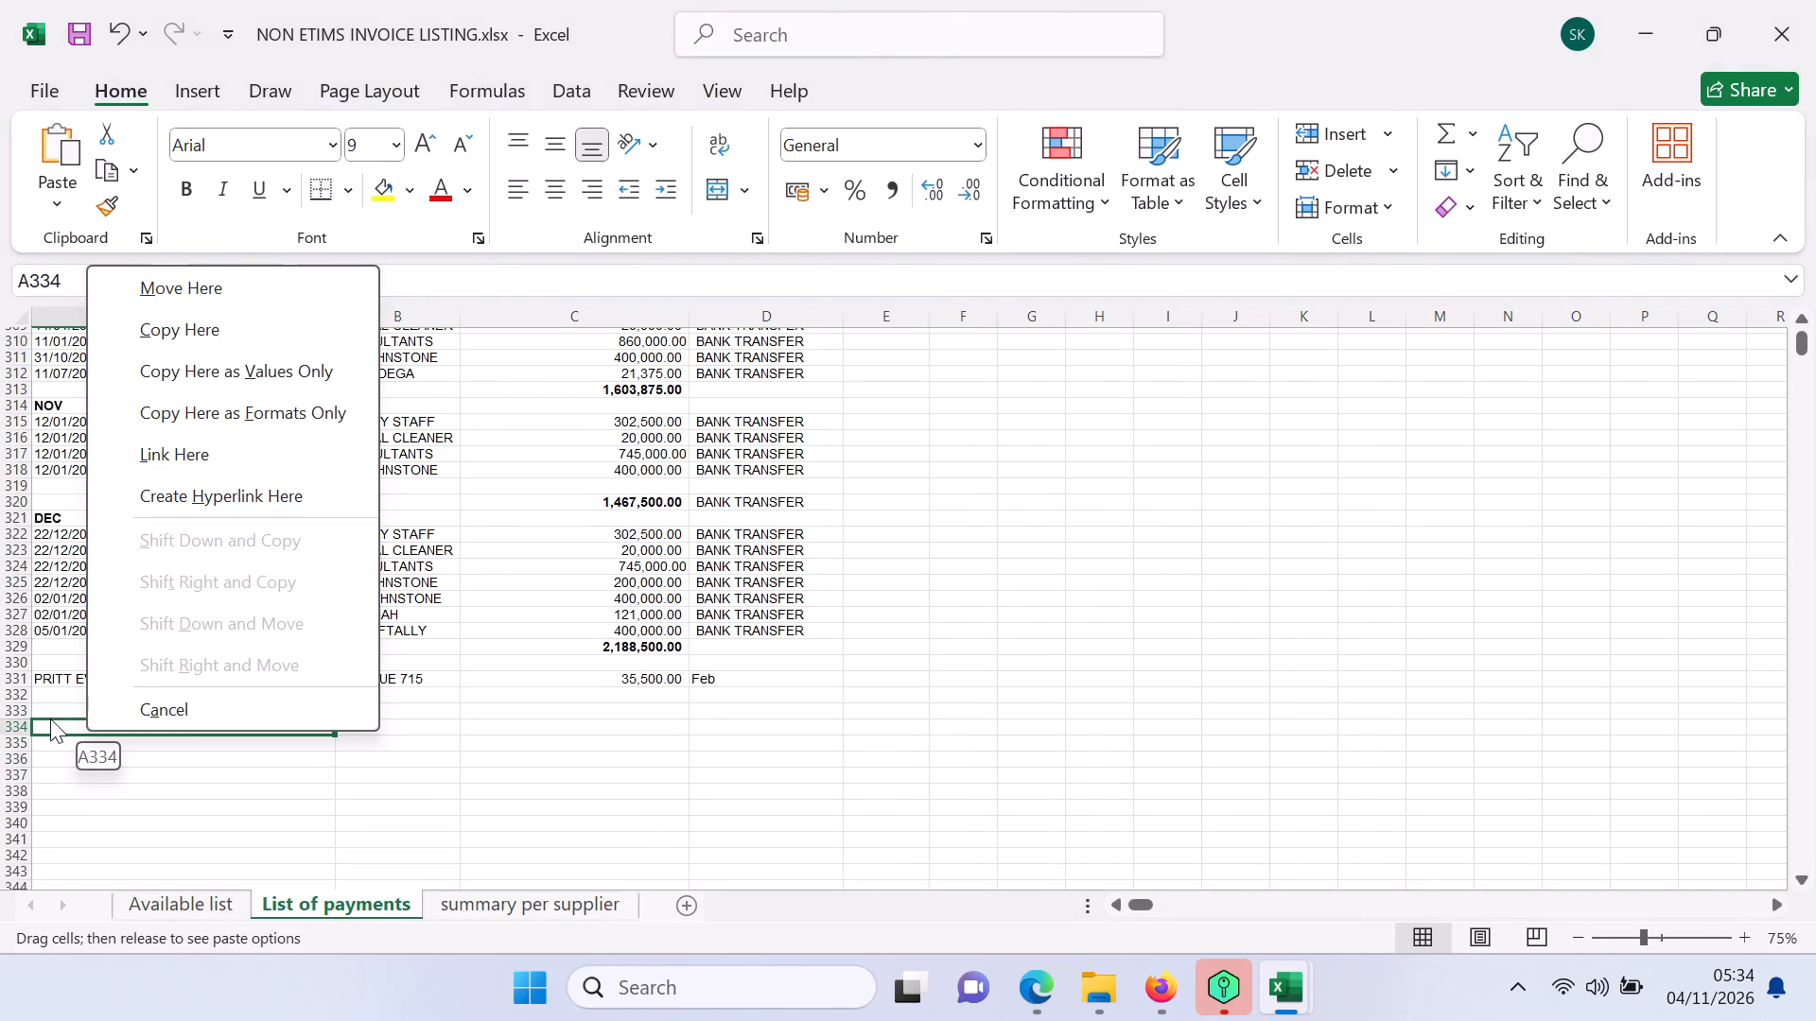
left_click(50, 718)
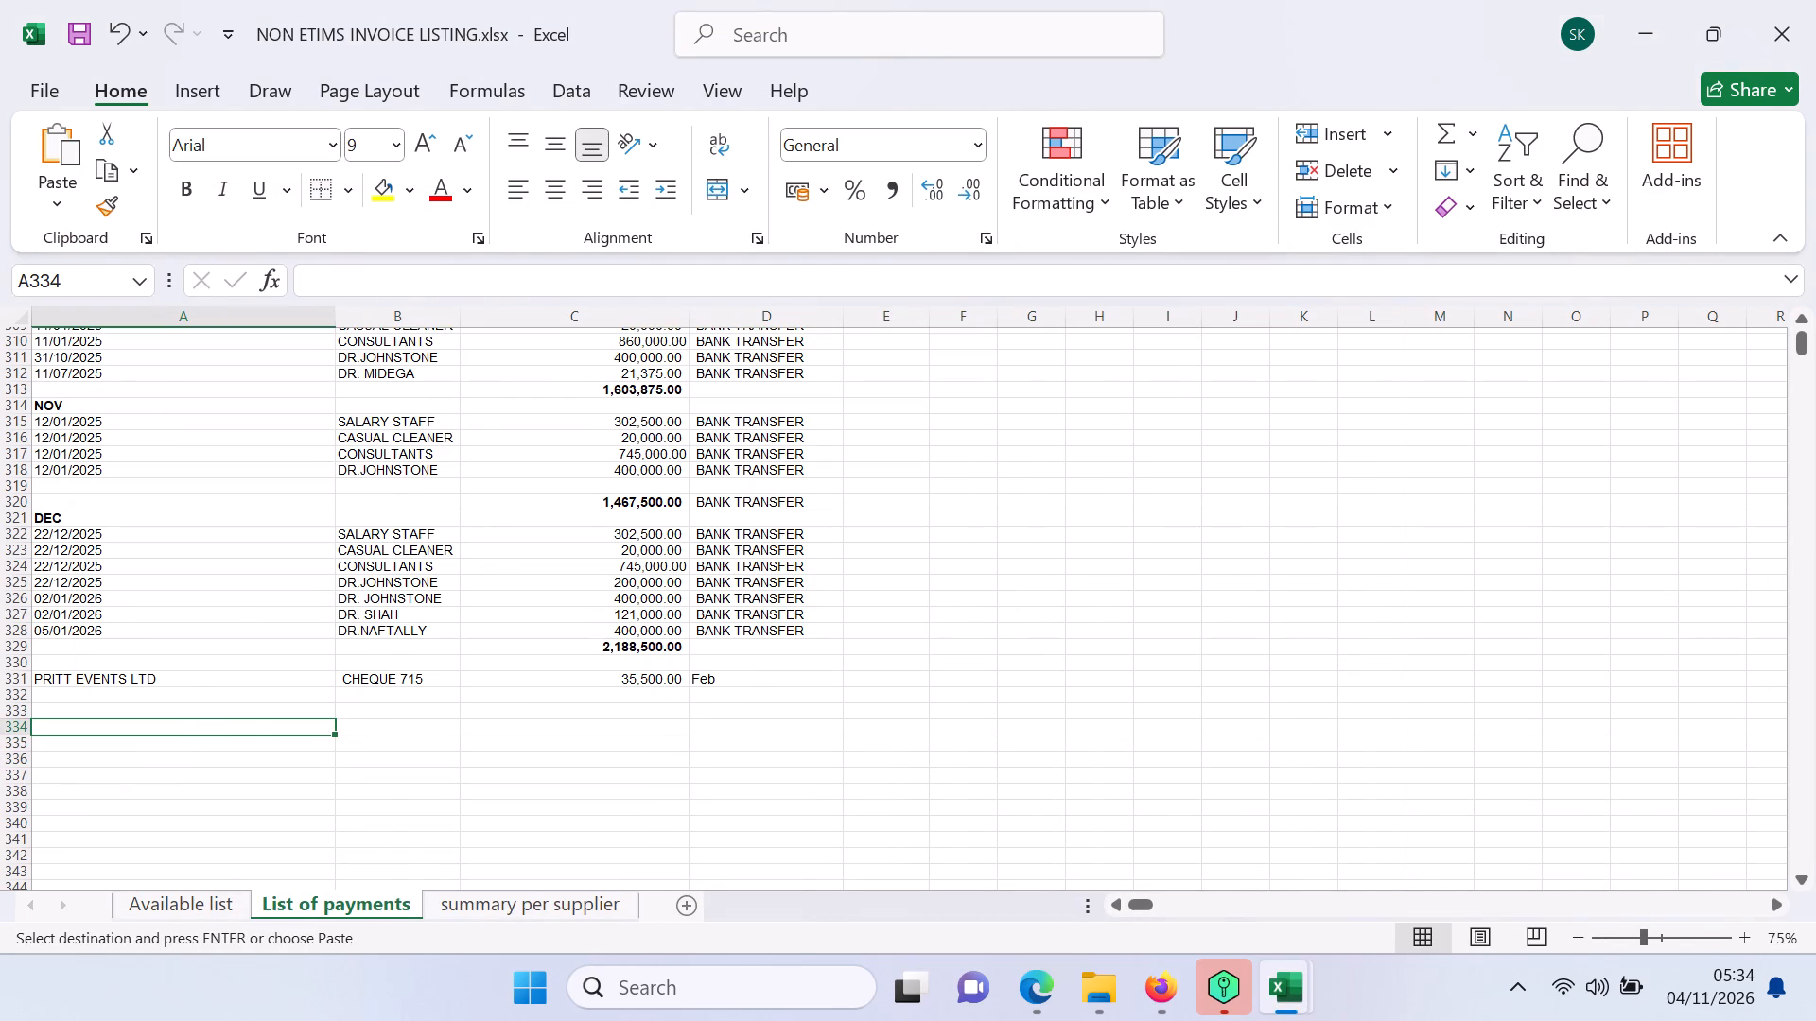
right_click(67, 727)
left_click(144, 206)
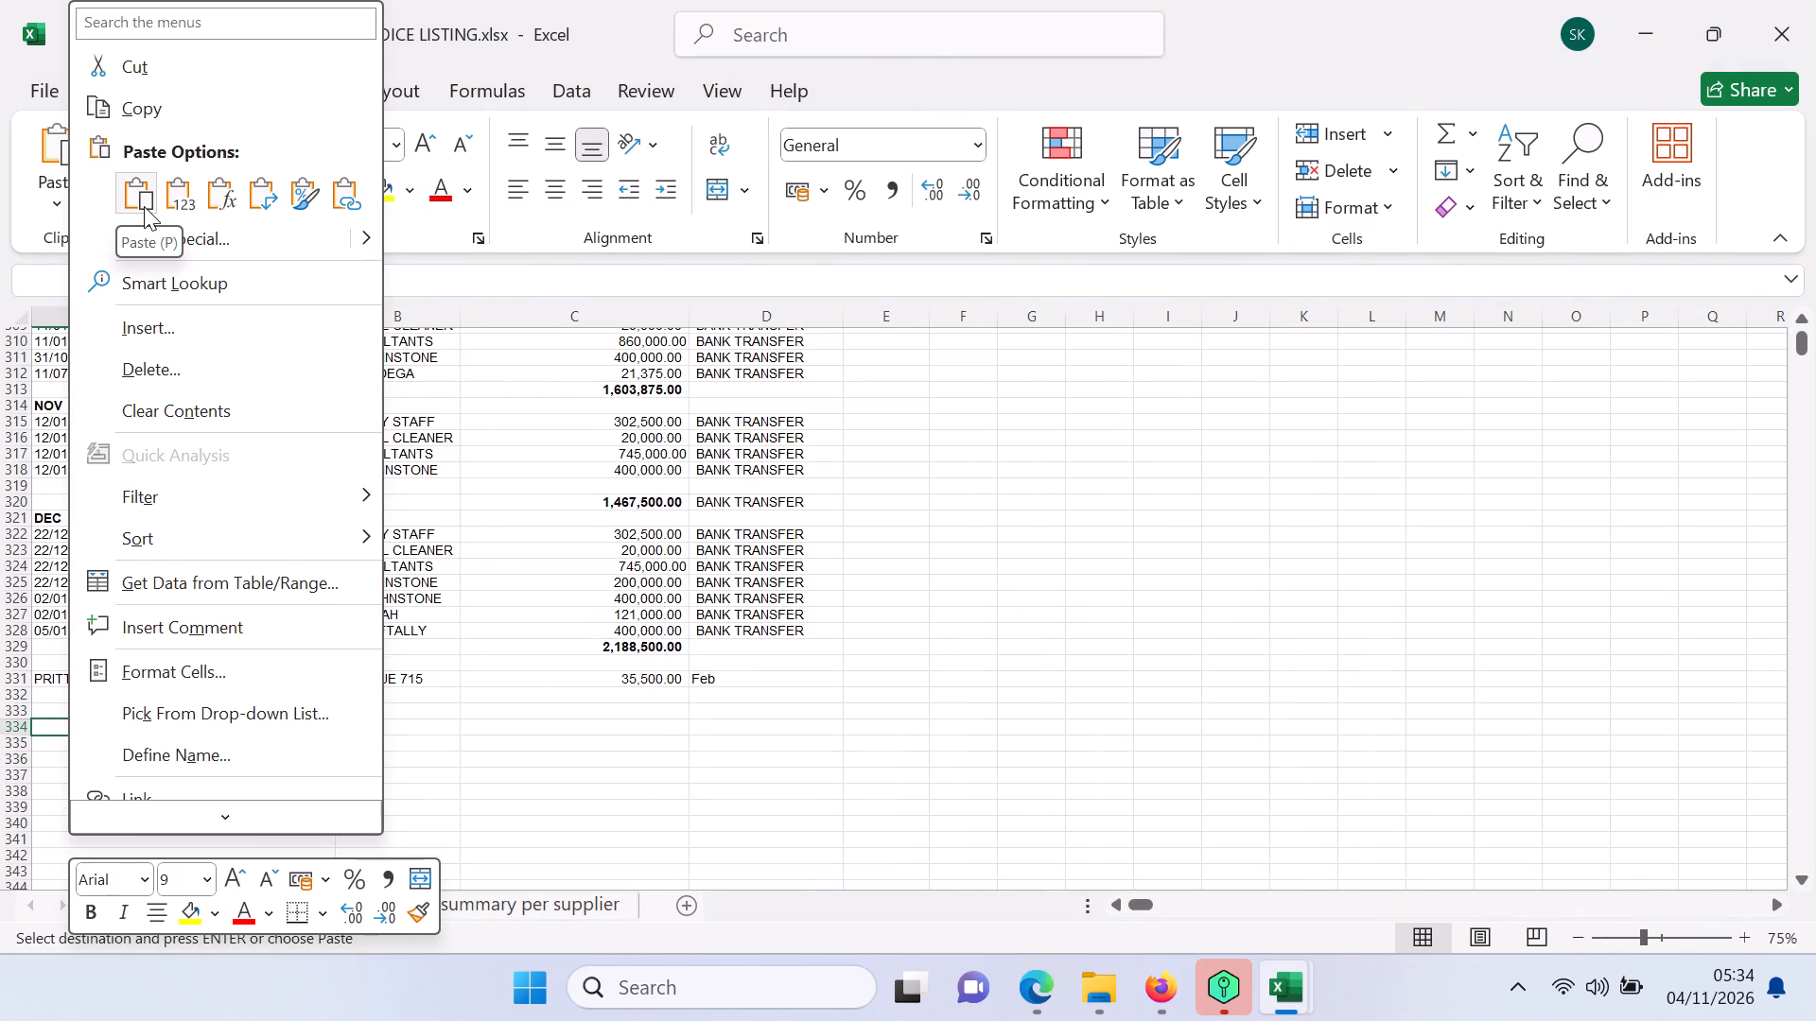
left_click(144, 206)
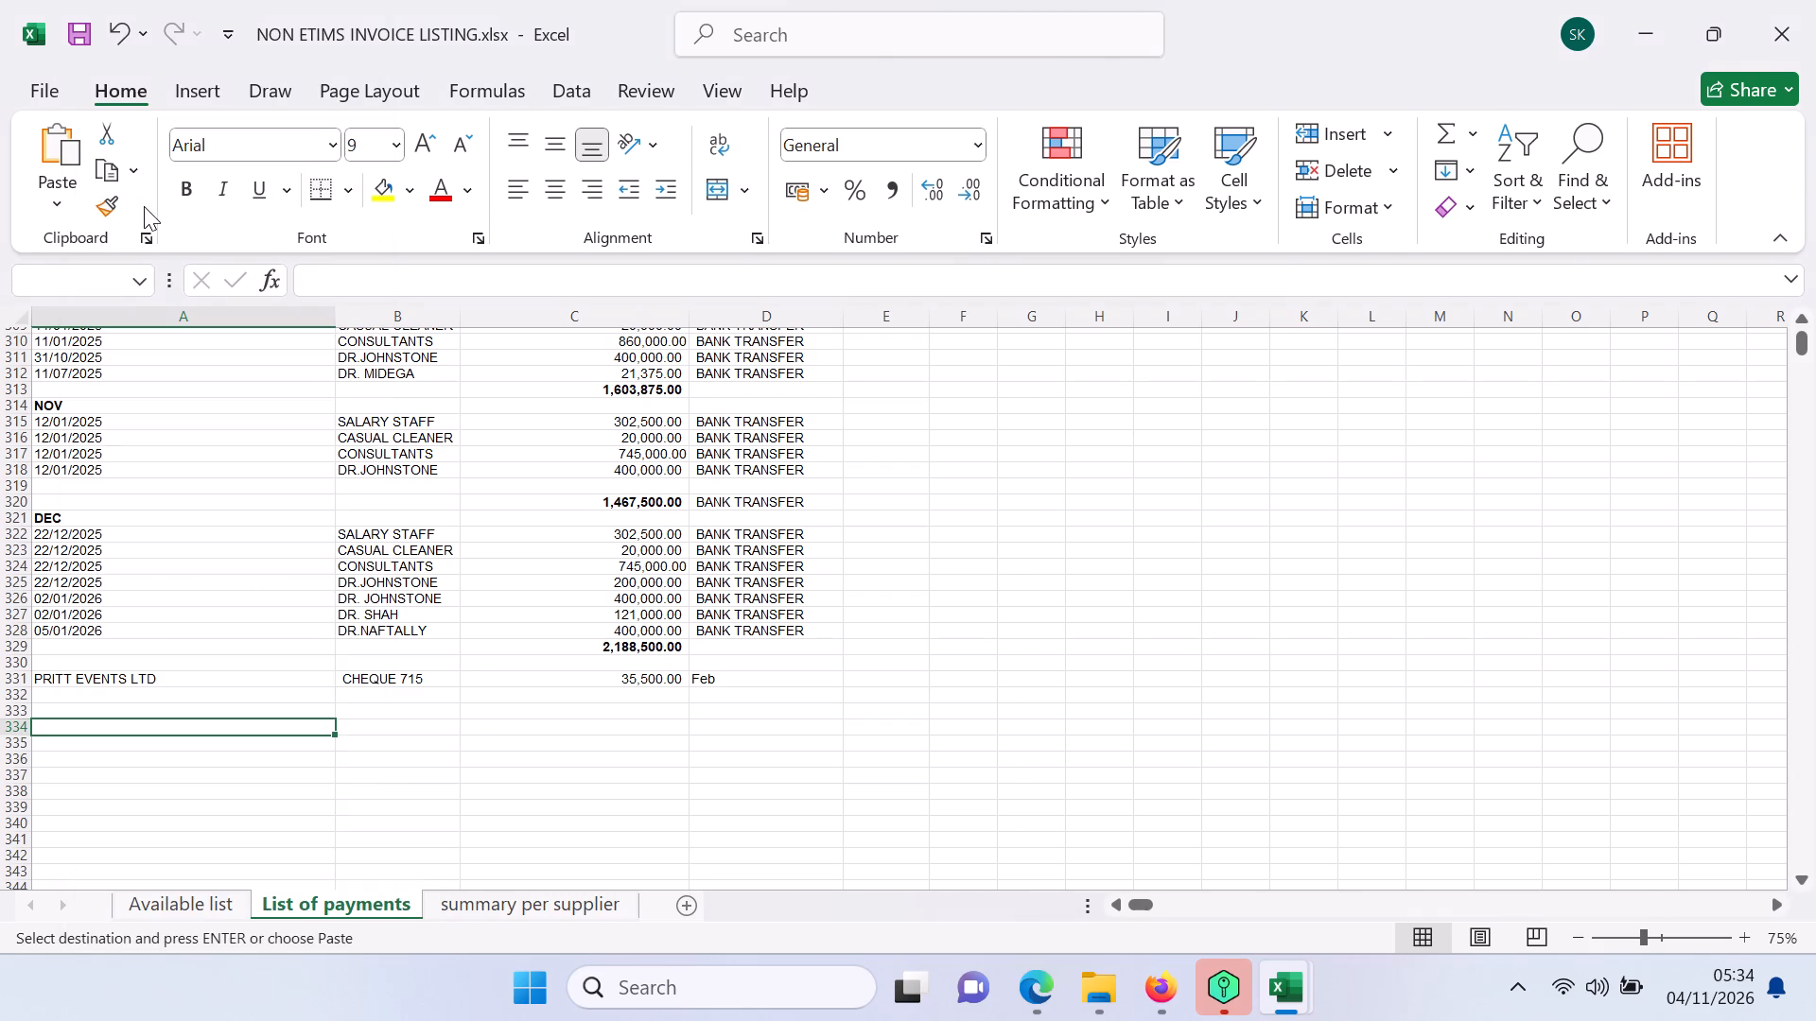
left_click(458, 745)
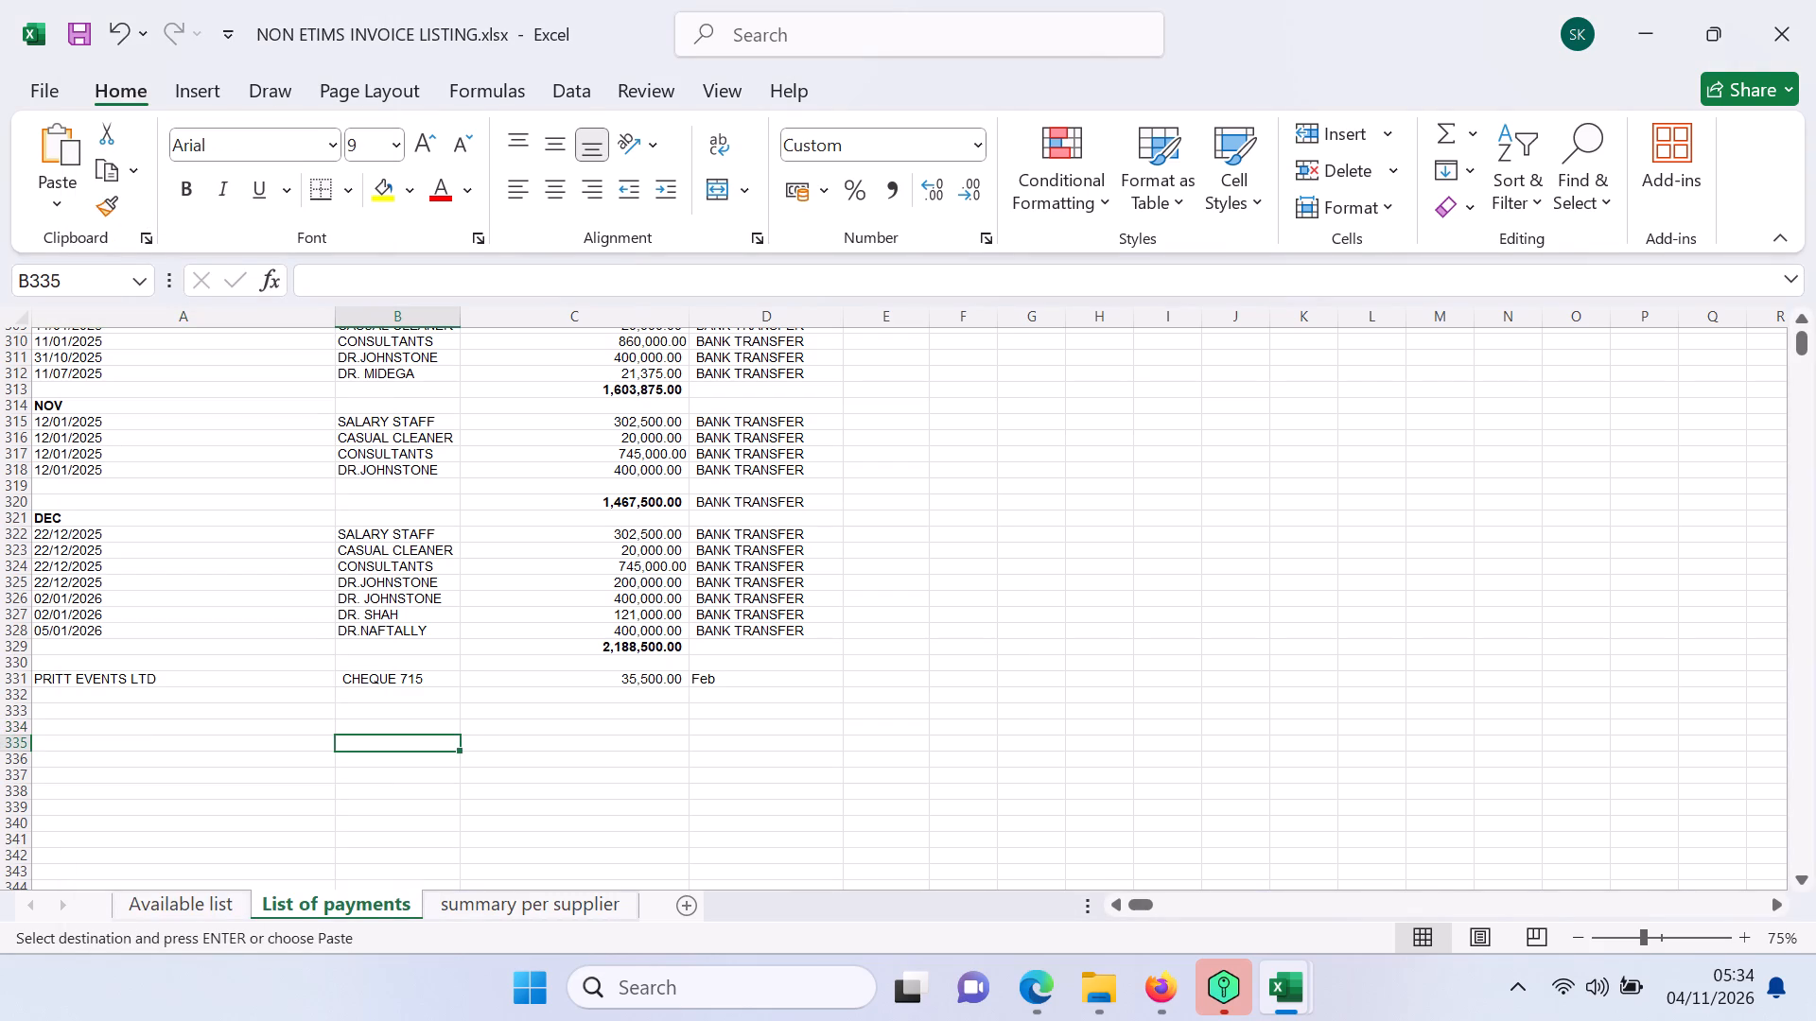
left_click(882, 579)
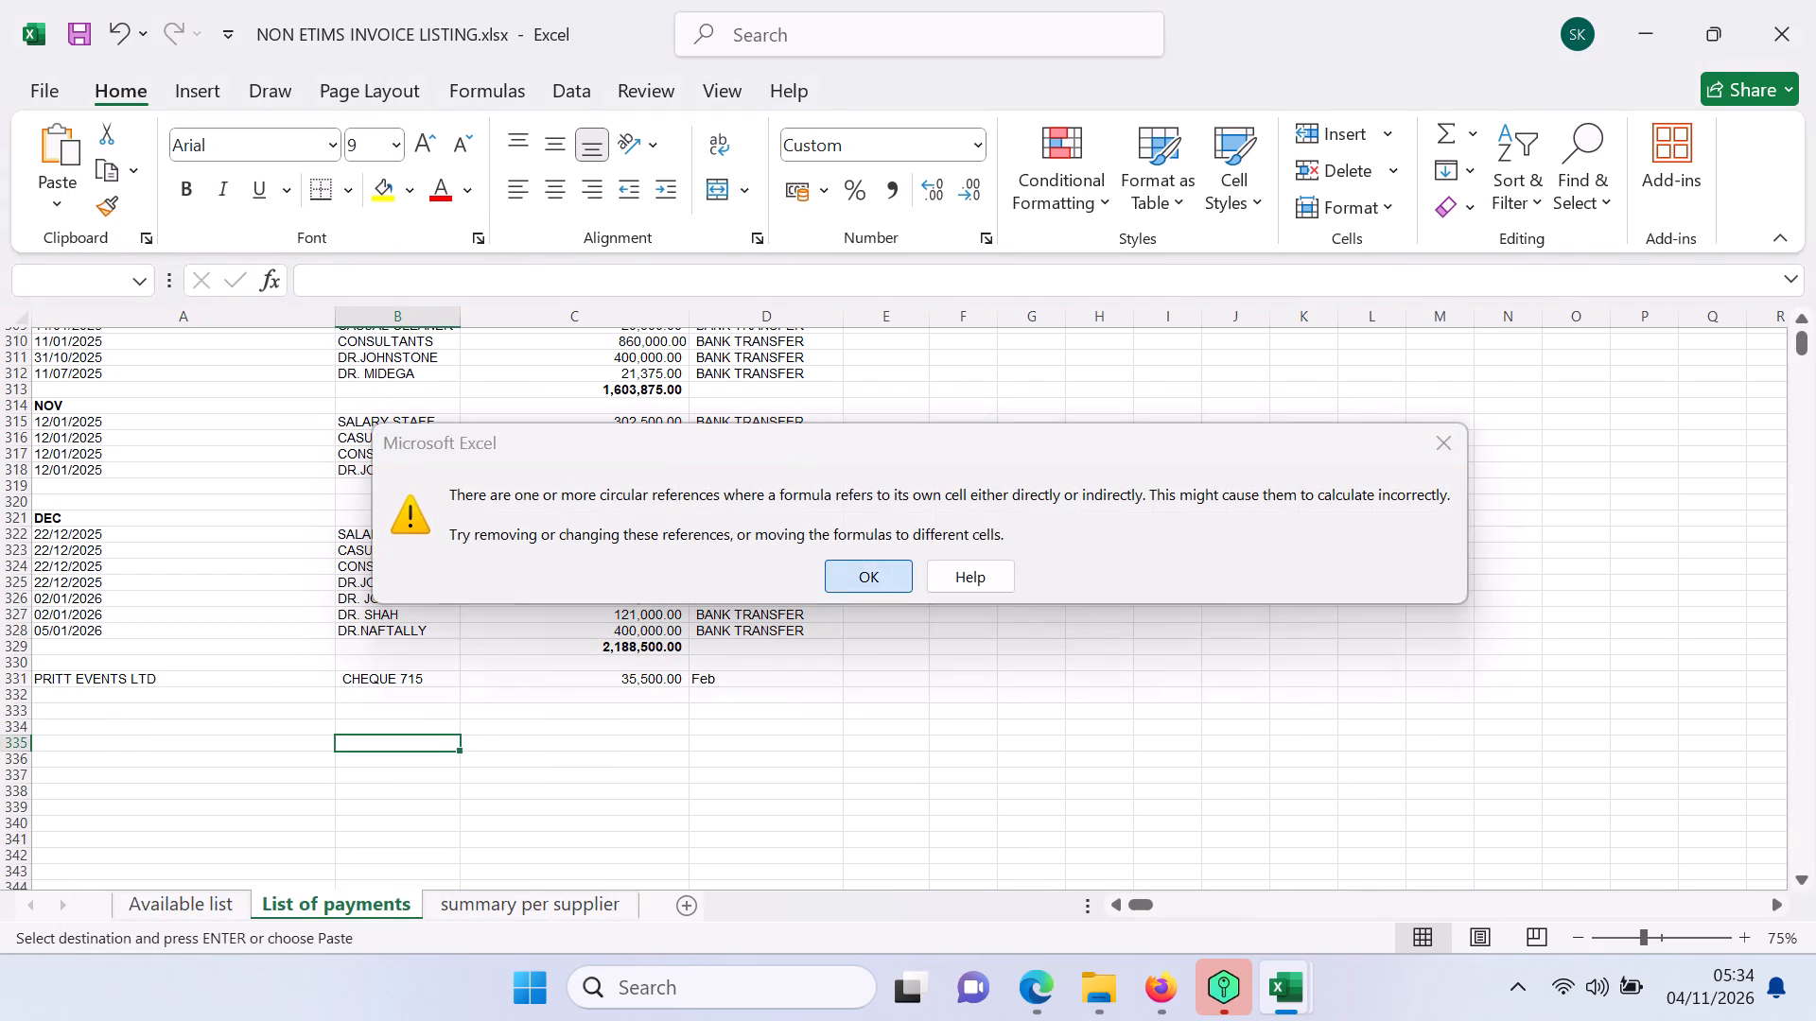
left_click_drag(26, 725, 73, 745)
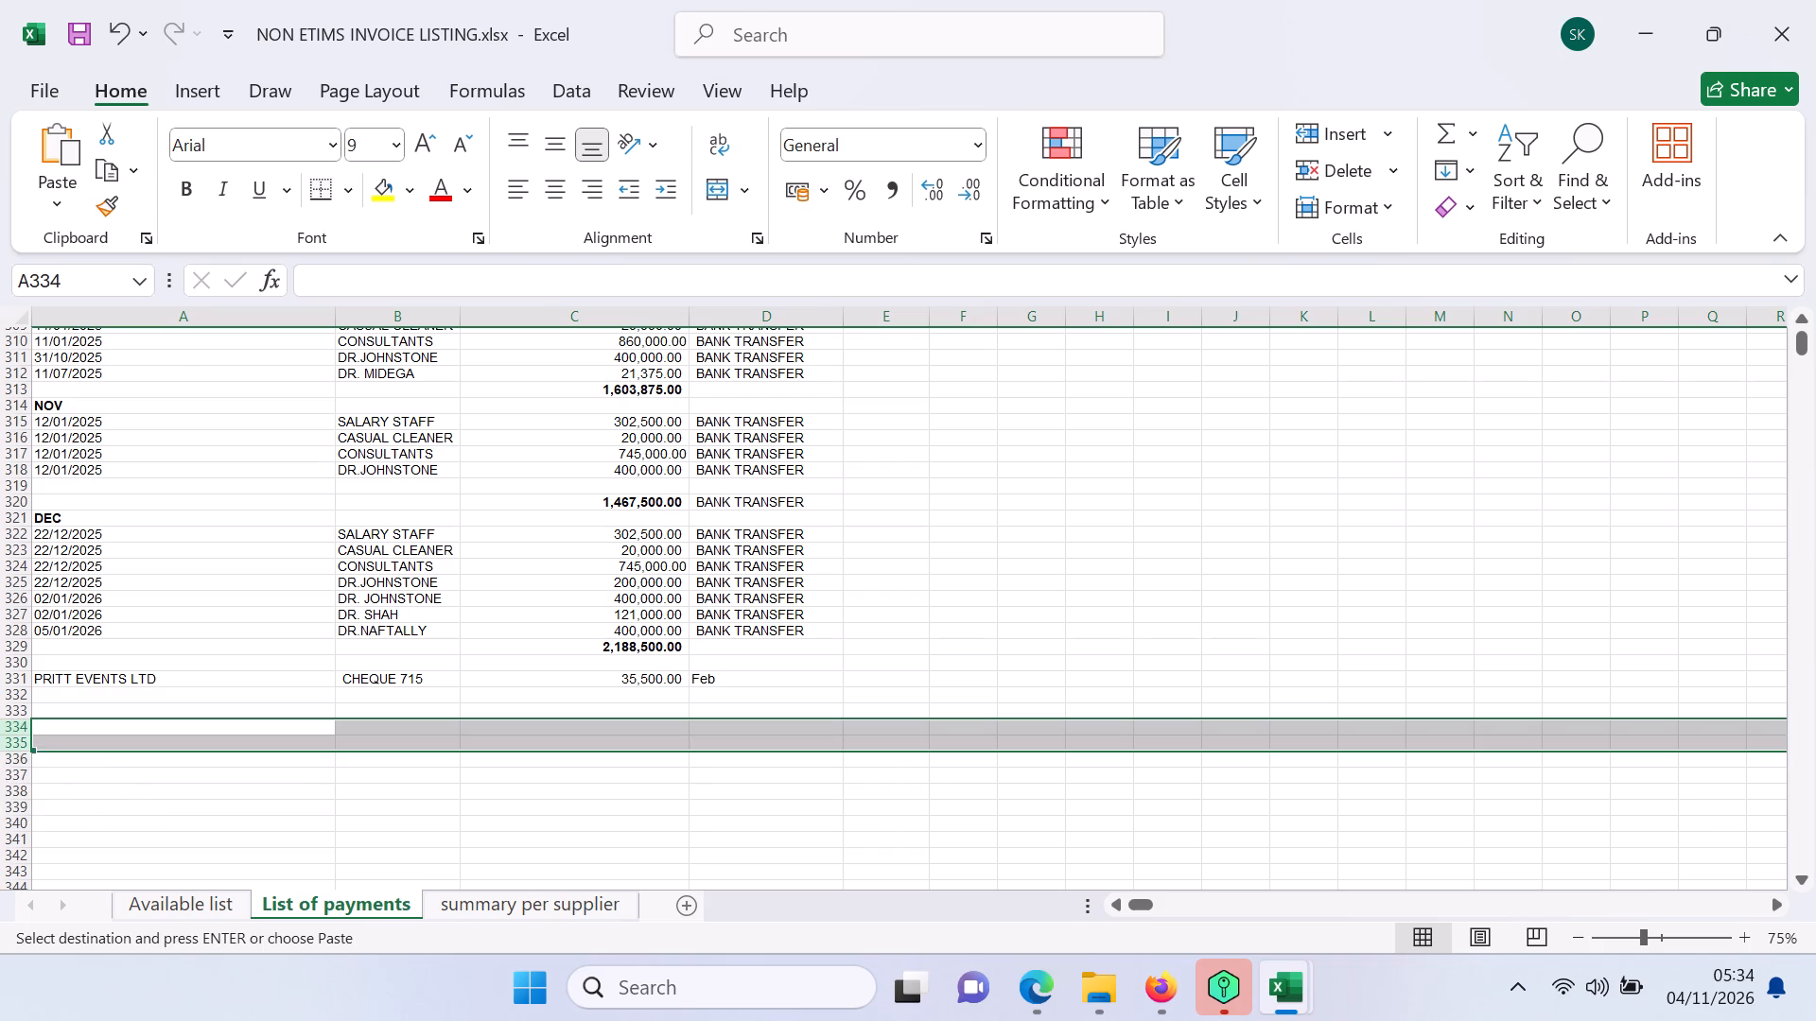
right_click(79, 735)
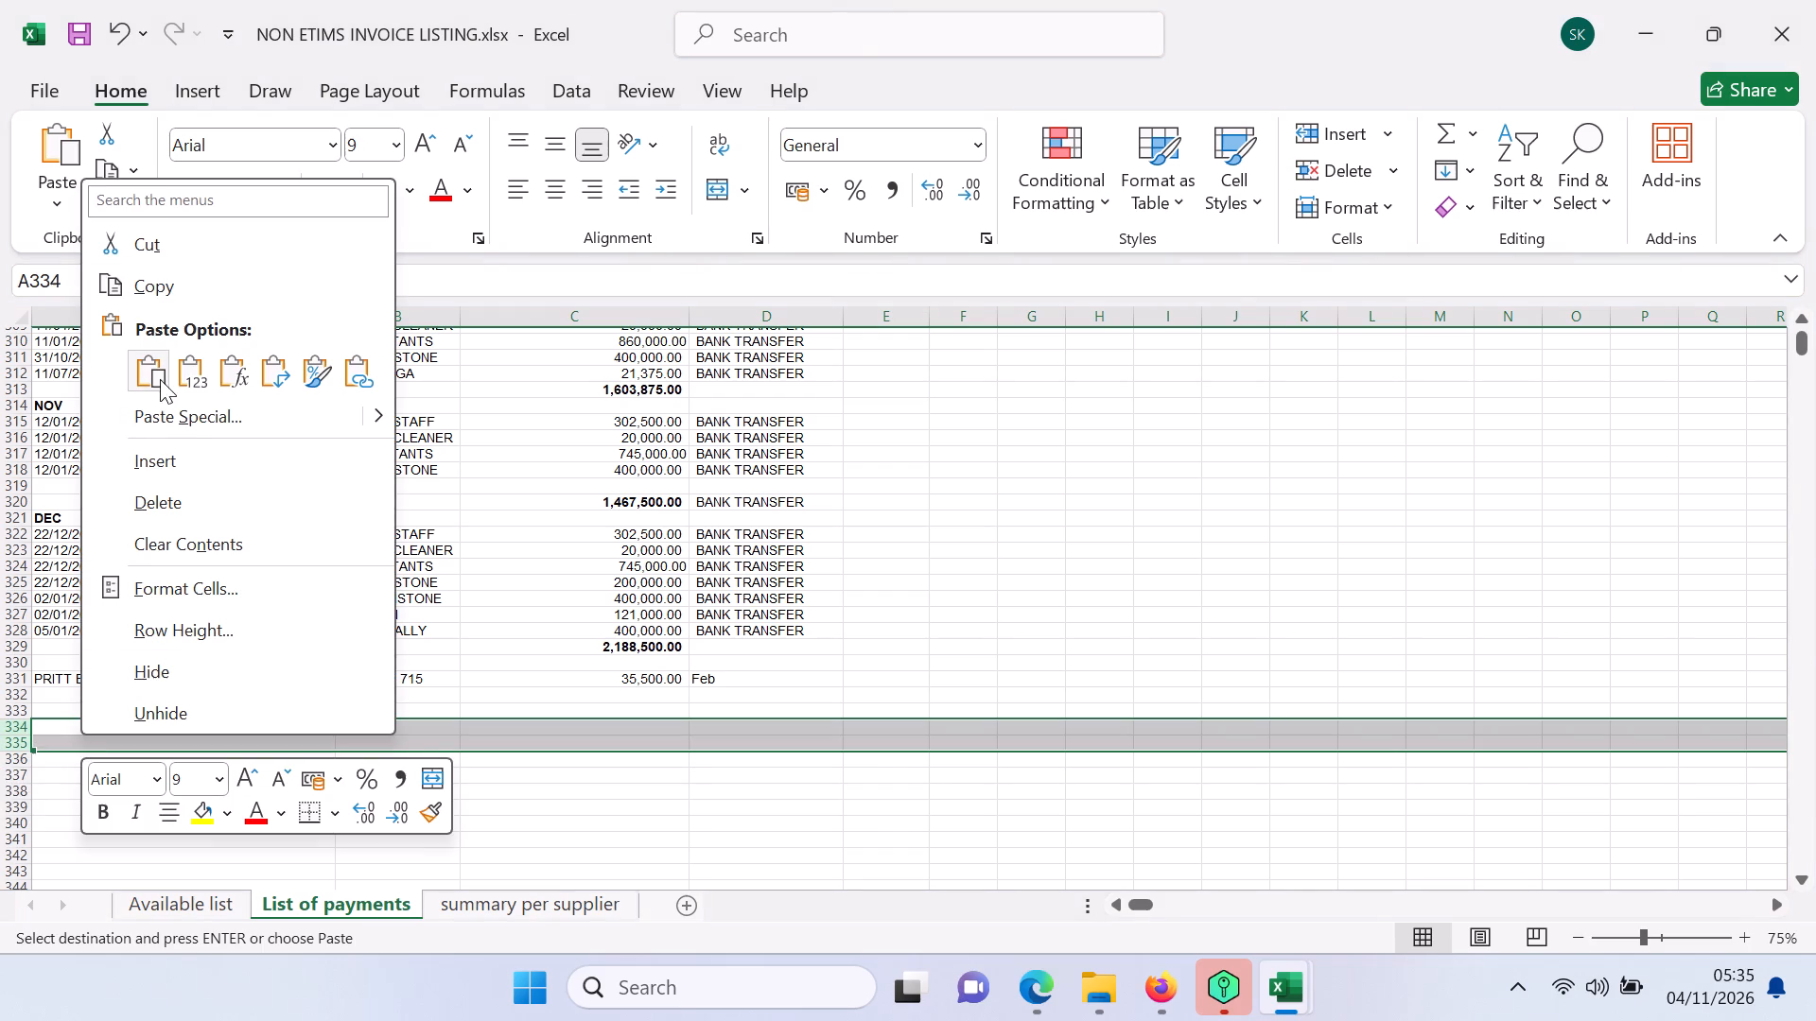
left_click(161, 374)
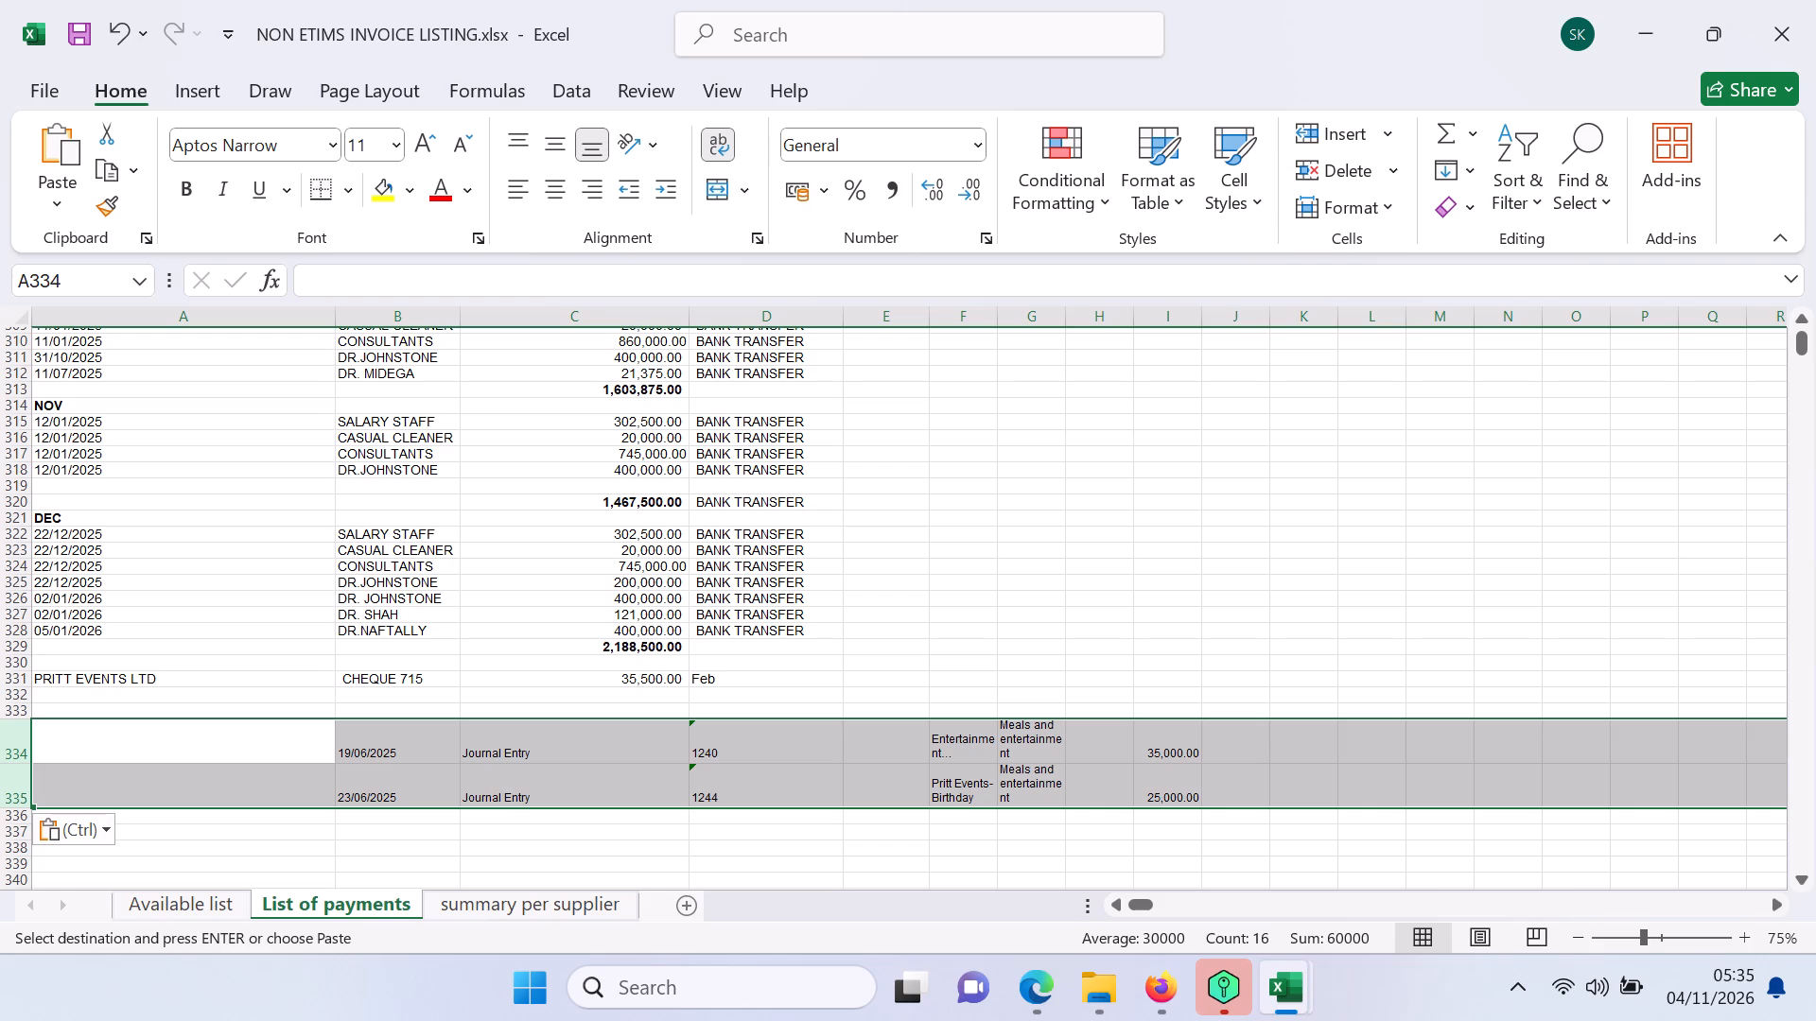
Fill rows 332 and 333 of the List of payments sheet with supplier PRITT EVENTS LTD and method BANK TRANSFER.
left_click(98, 695)
key("p")
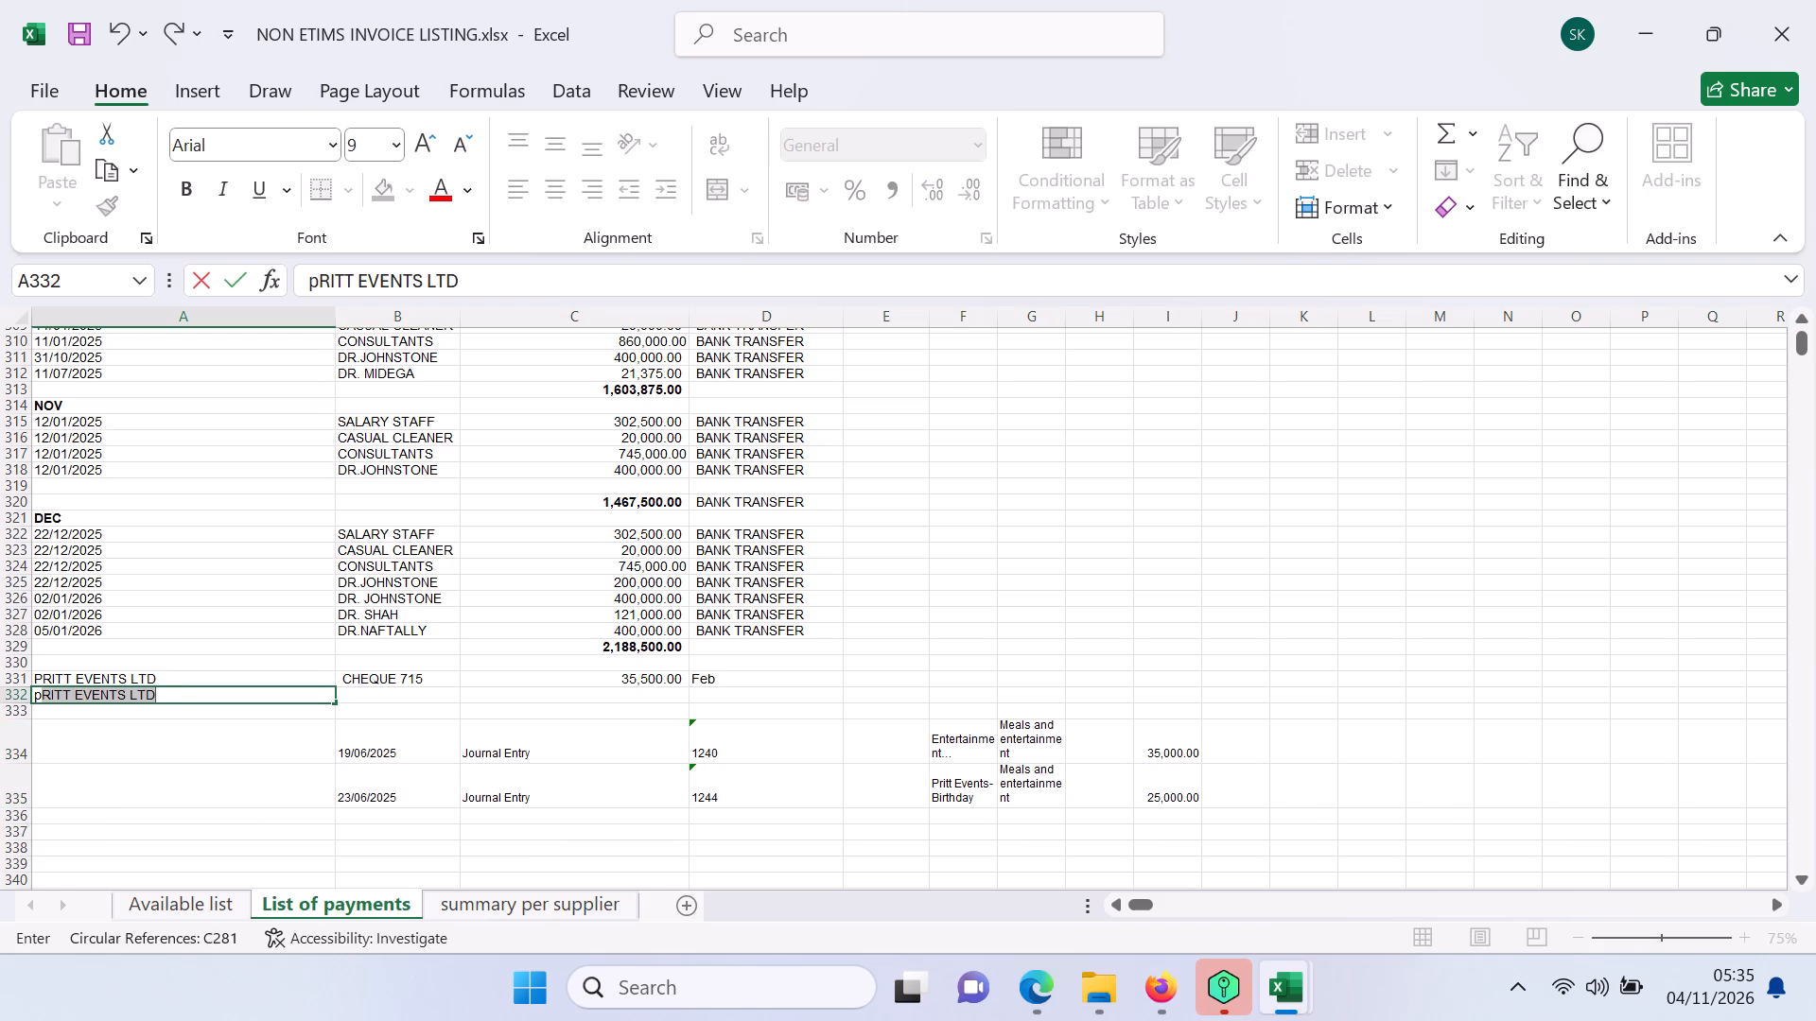
left_click(75, 712)
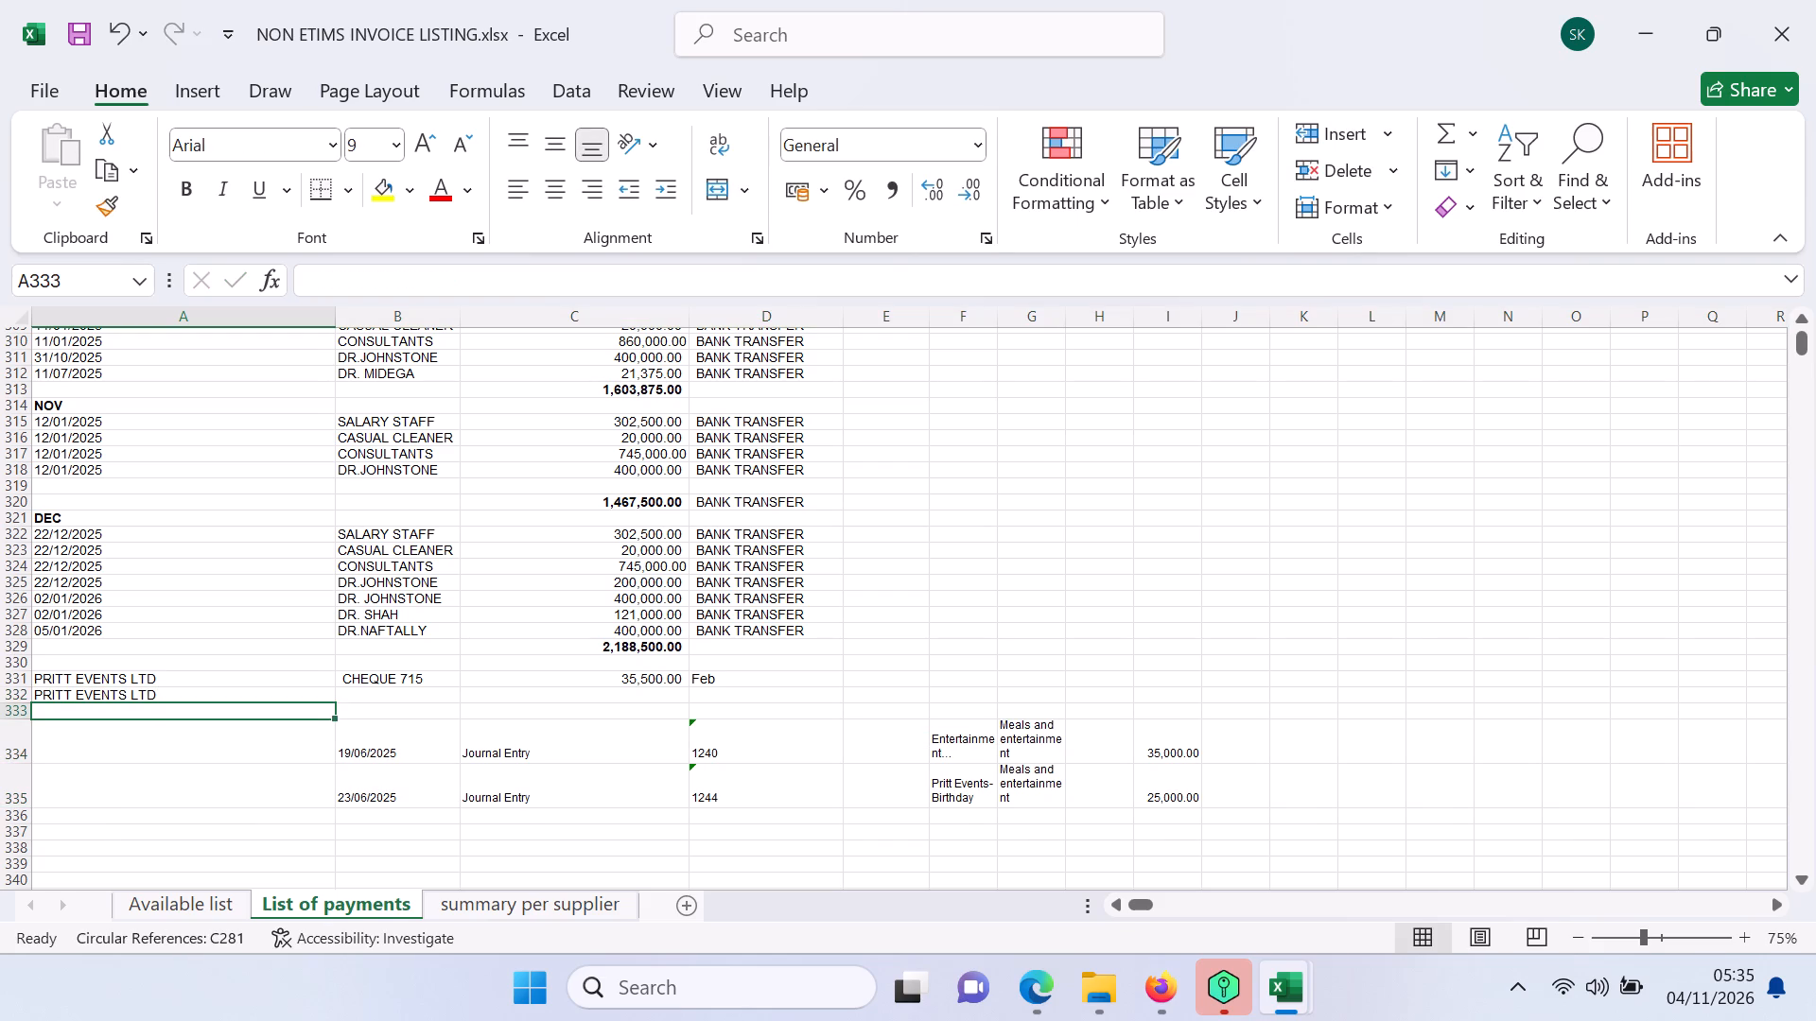
key("p")
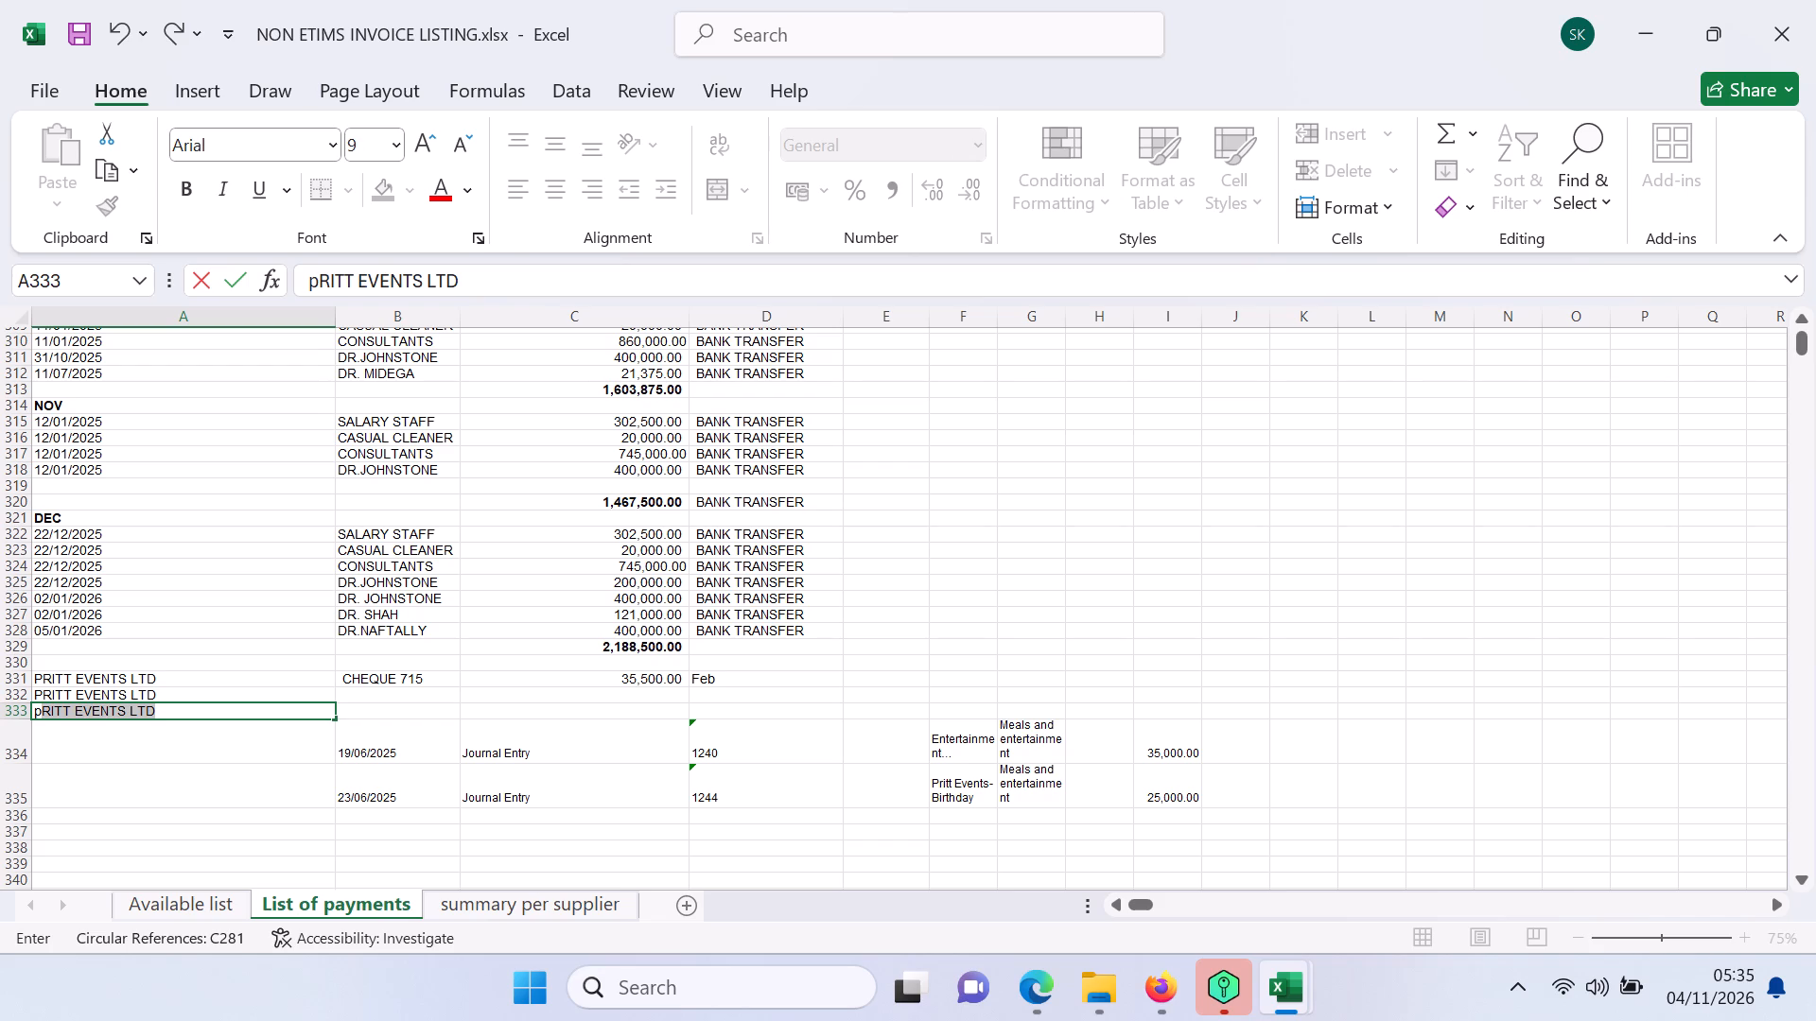
left_click(385, 692)
type("ba")
key("BackSpace")
key("BackSpace")
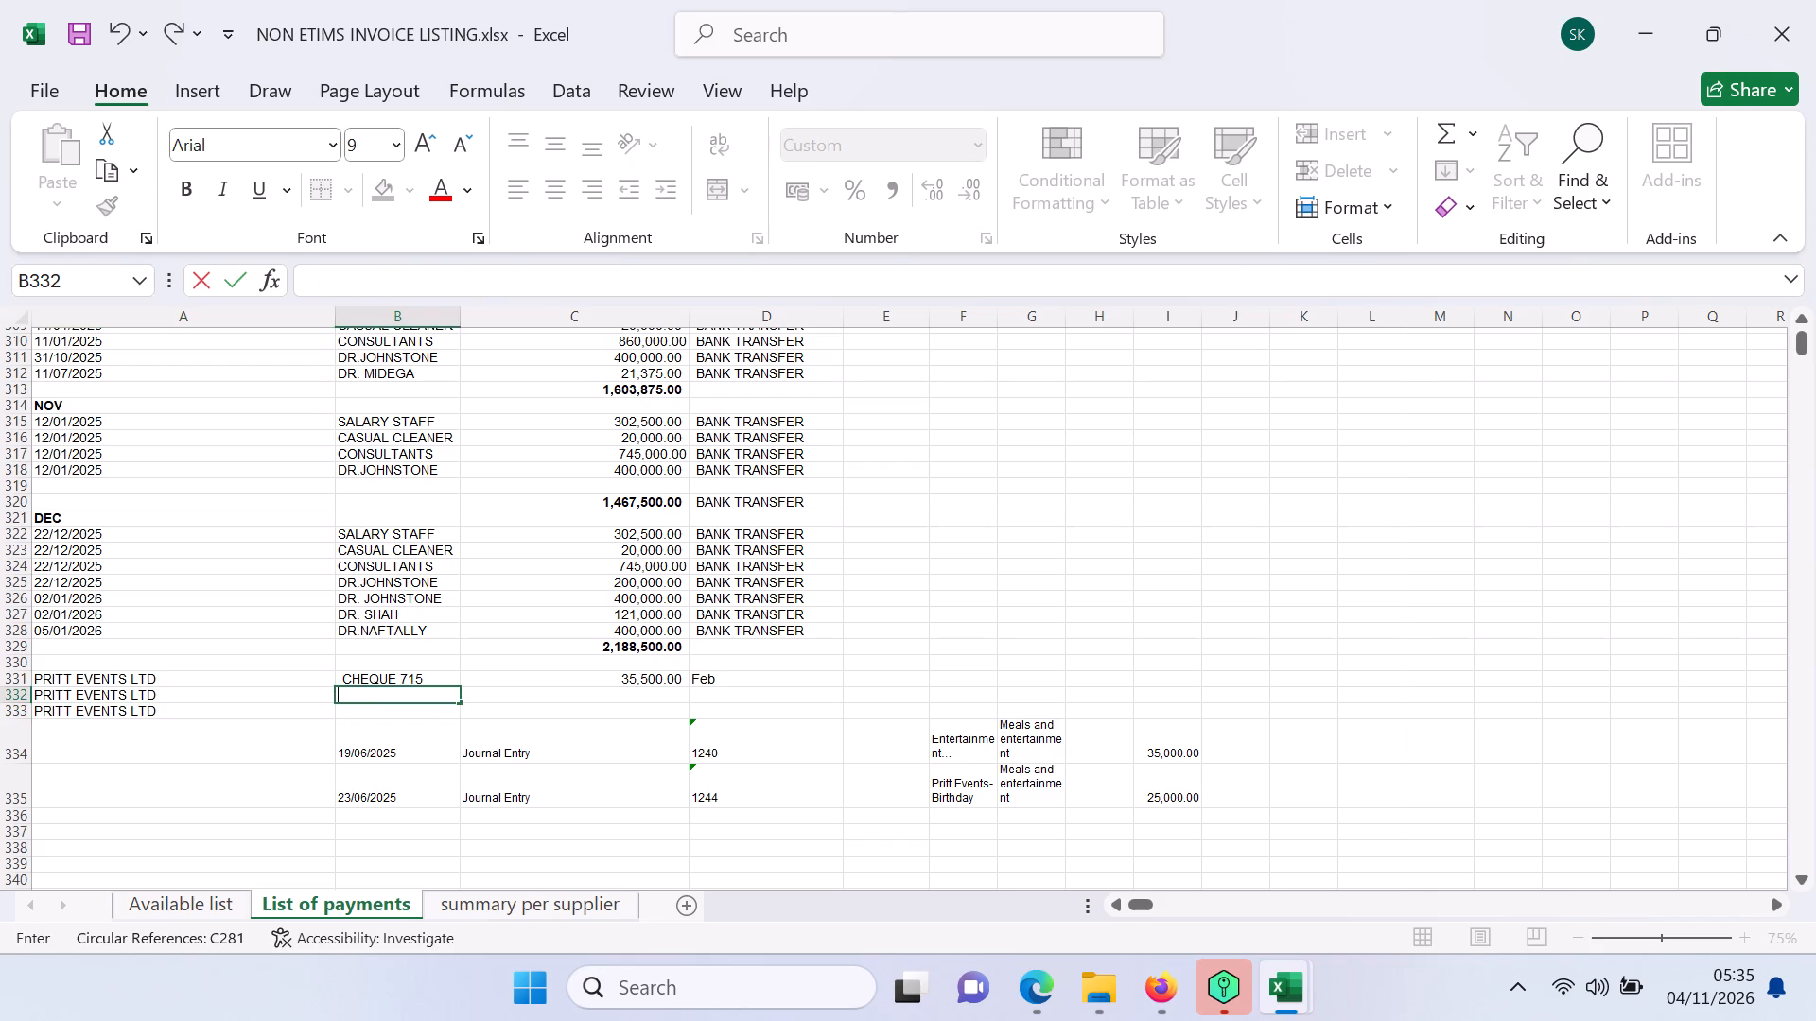
type("BANK")
key("space")
type("TRANSFER")
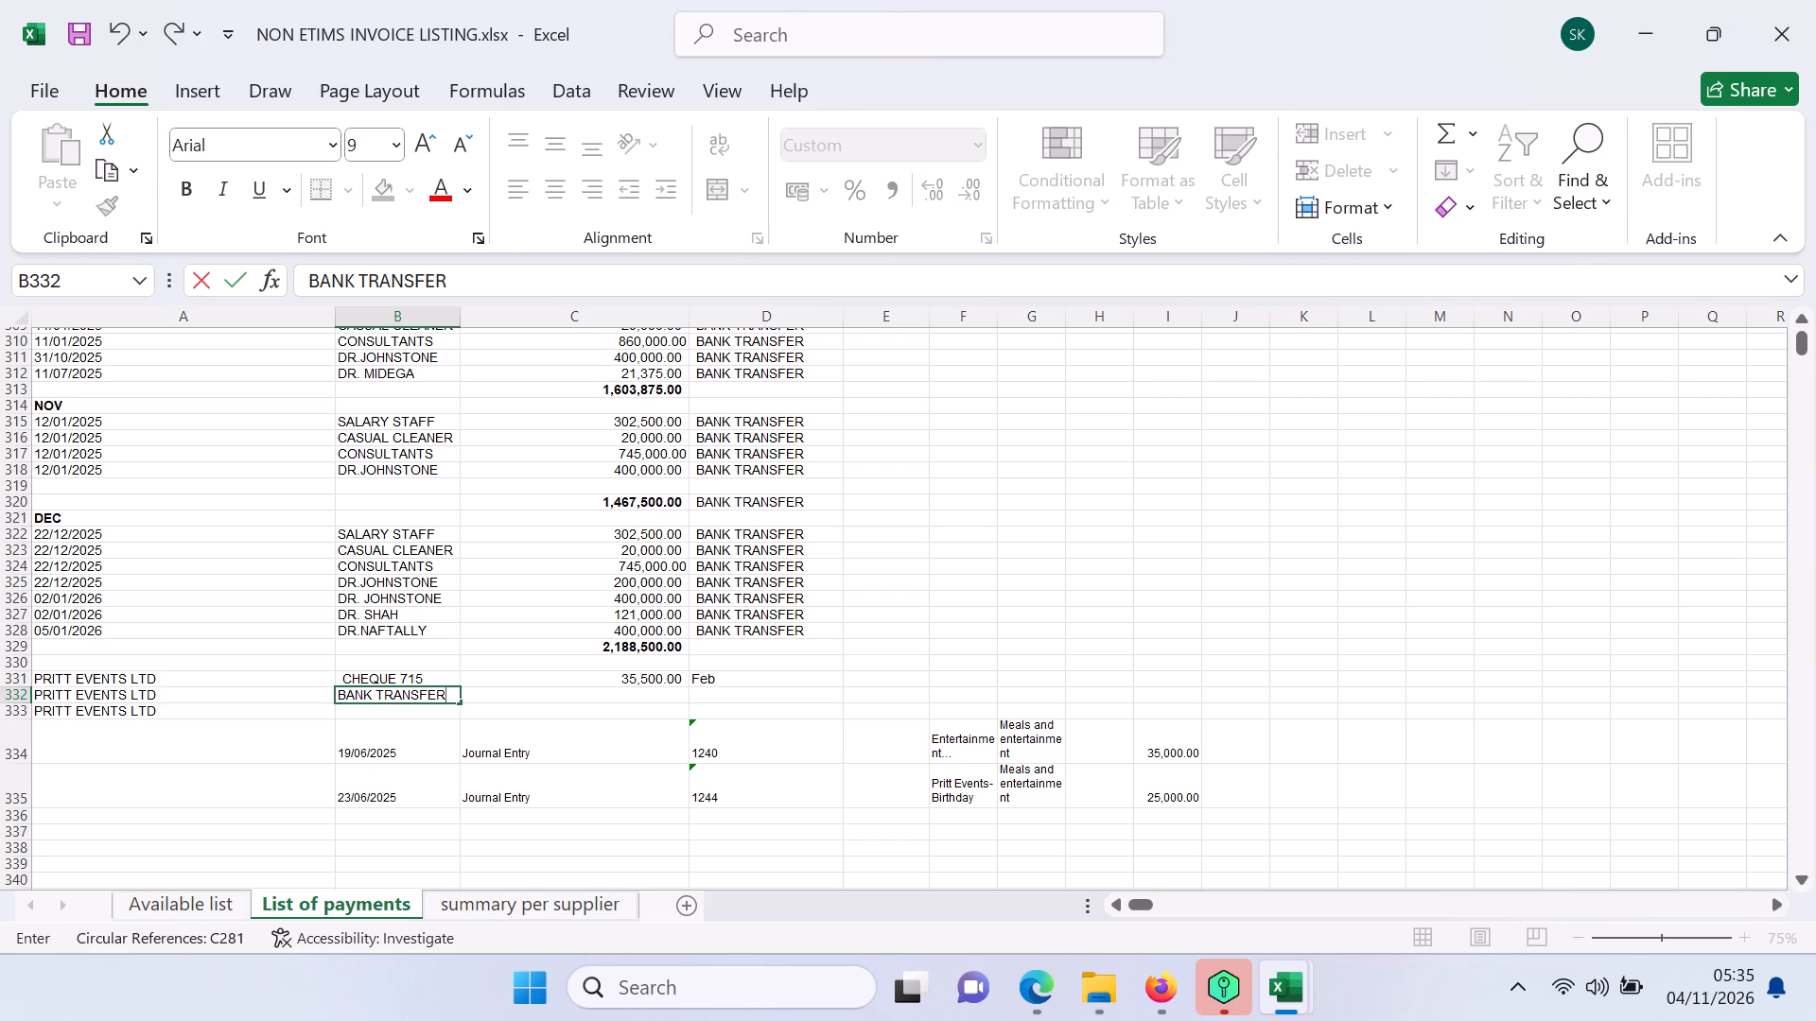
left_click(381, 714)
type("BA")
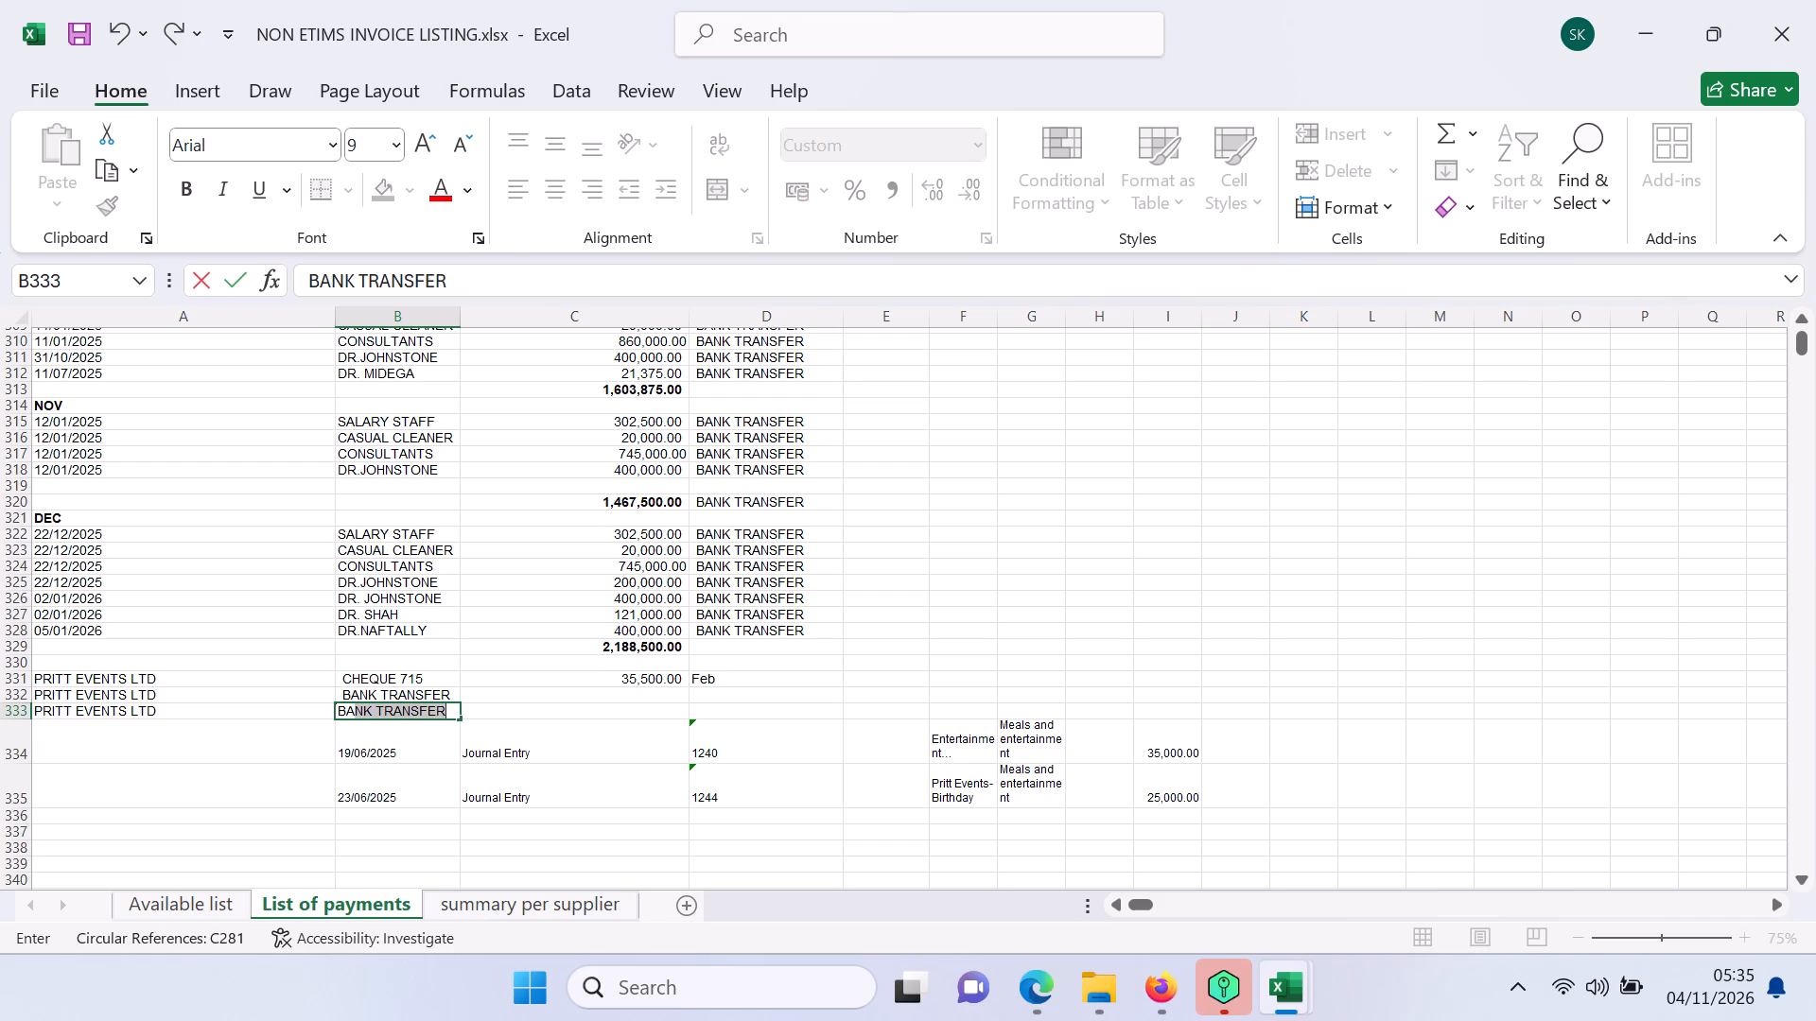
Enter the amount 25000 and the date 23.06.2025 for the PRITT EVENTS LTD payment in row 332.
left_click(622, 700)
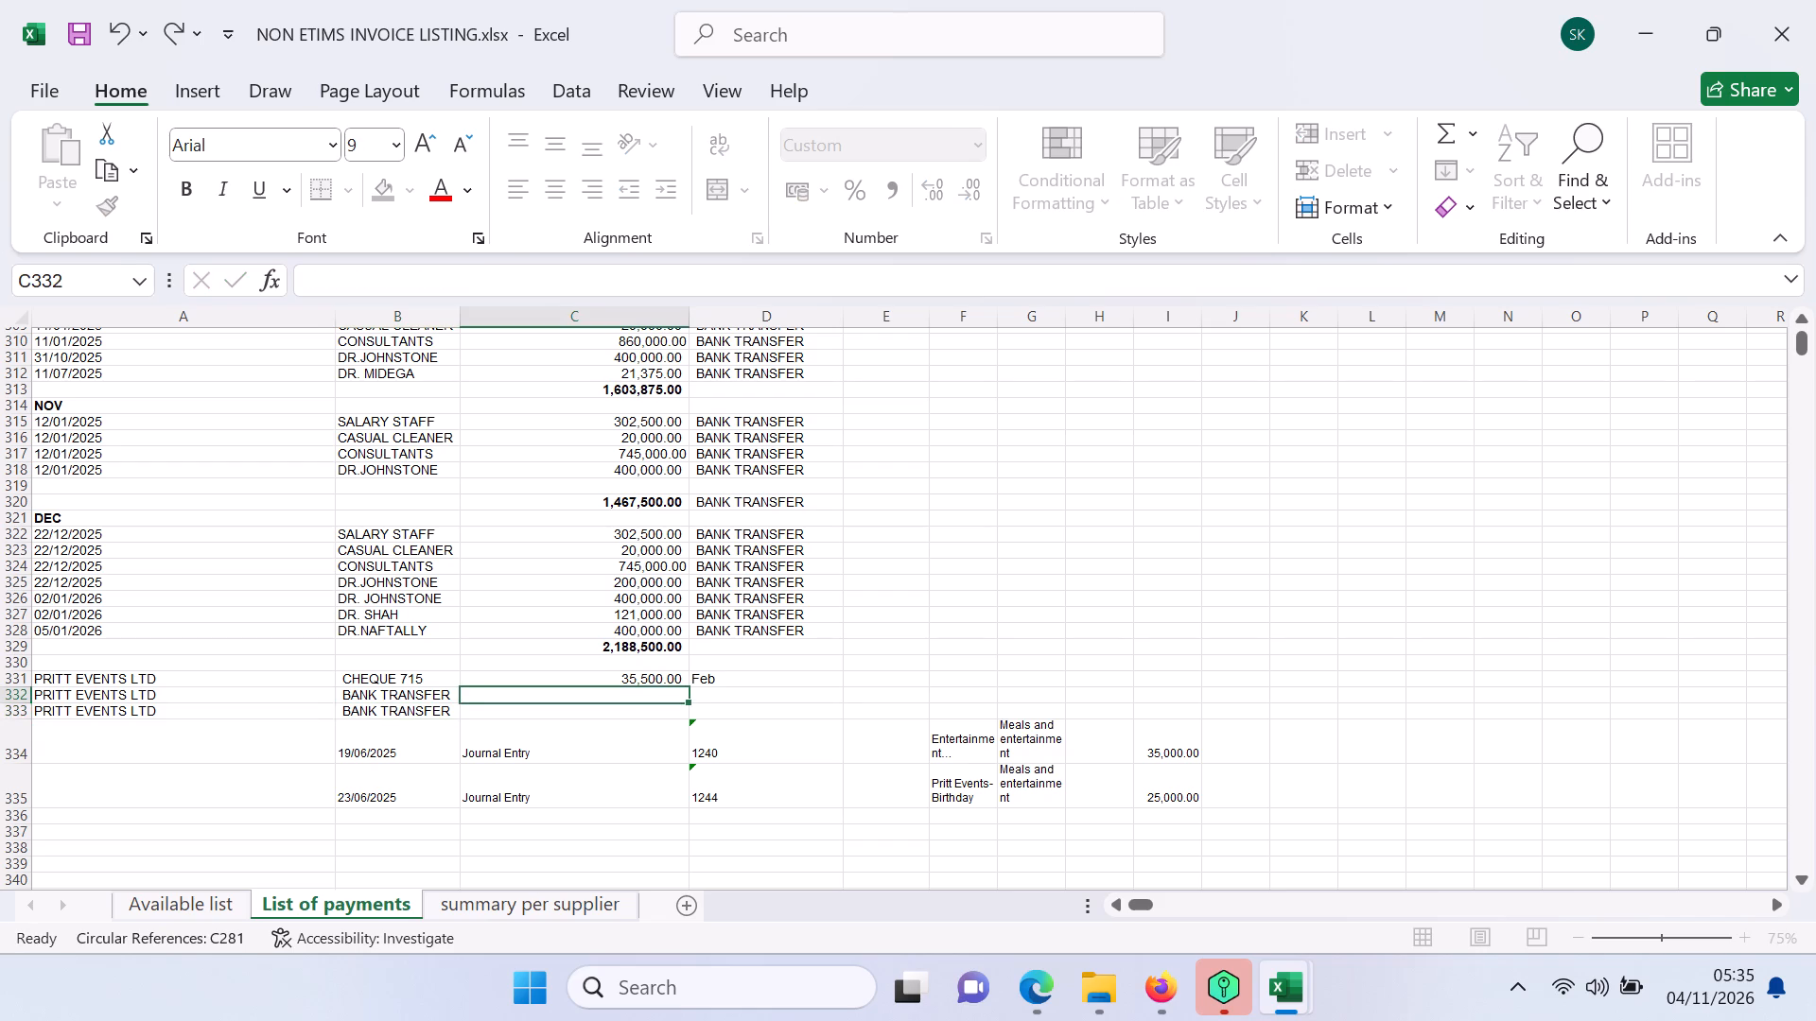
type("25000")
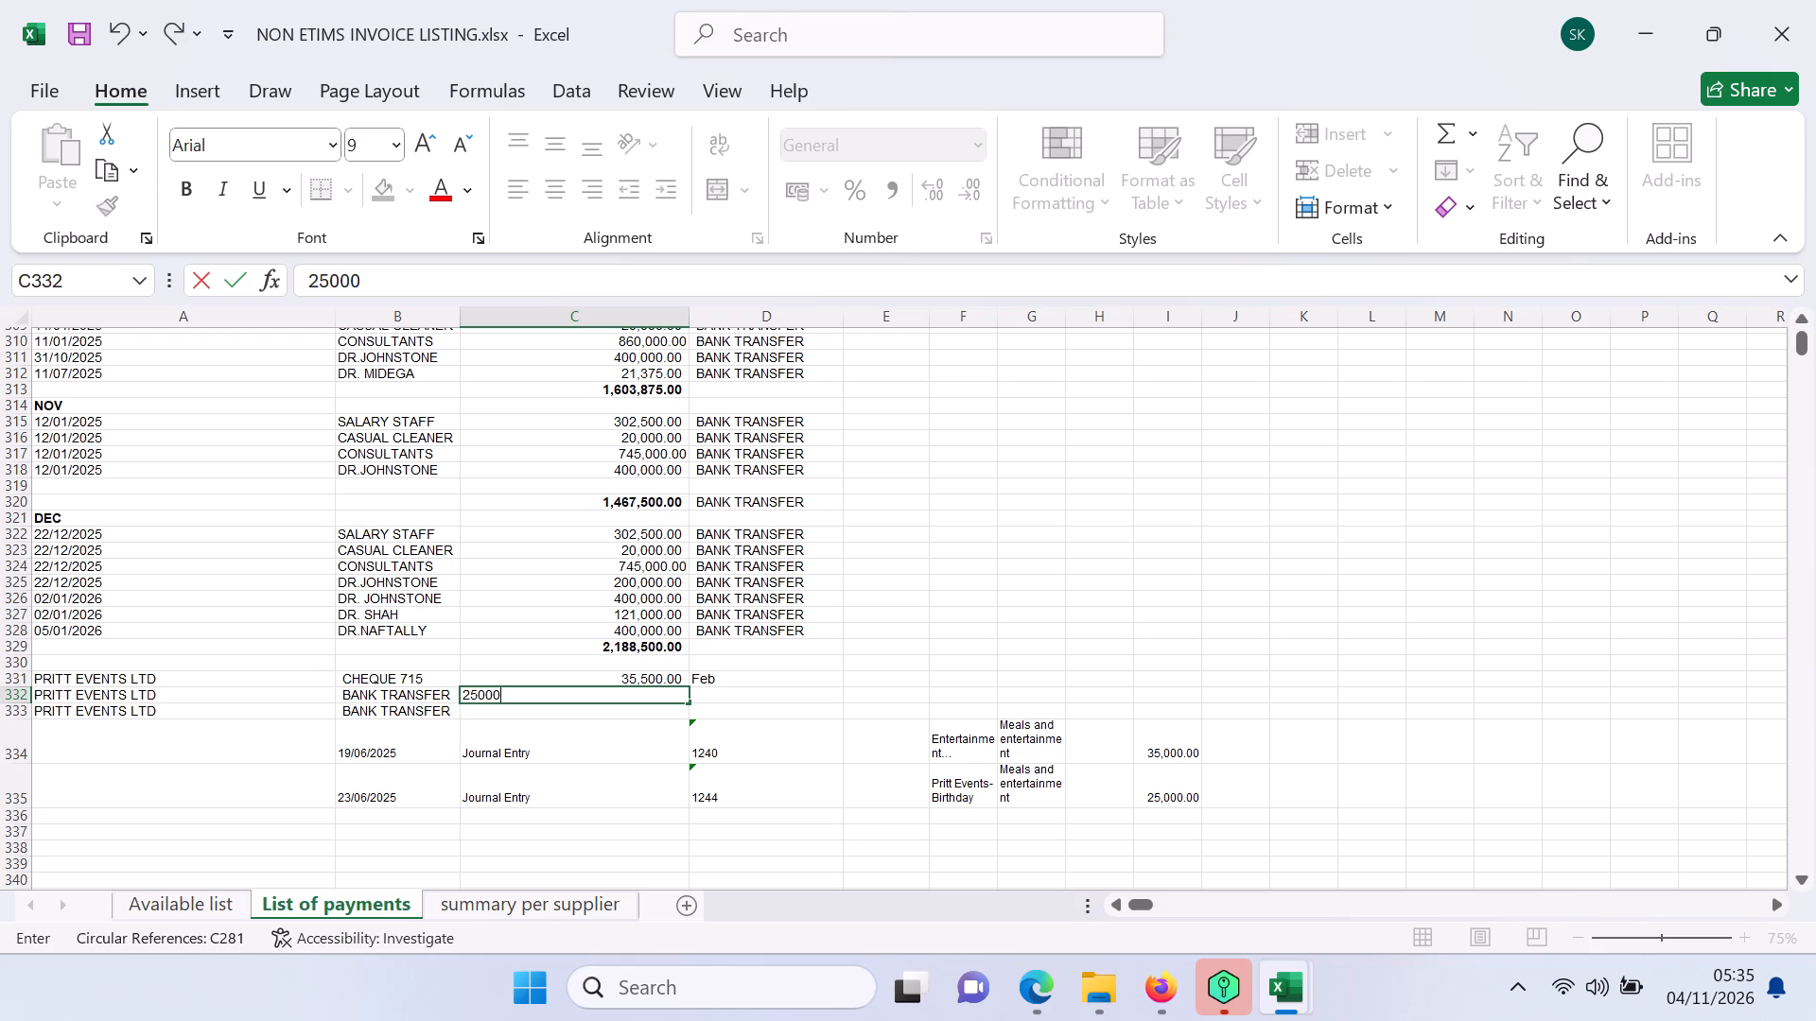
left_click(744, 698)
type("23.06.2025")
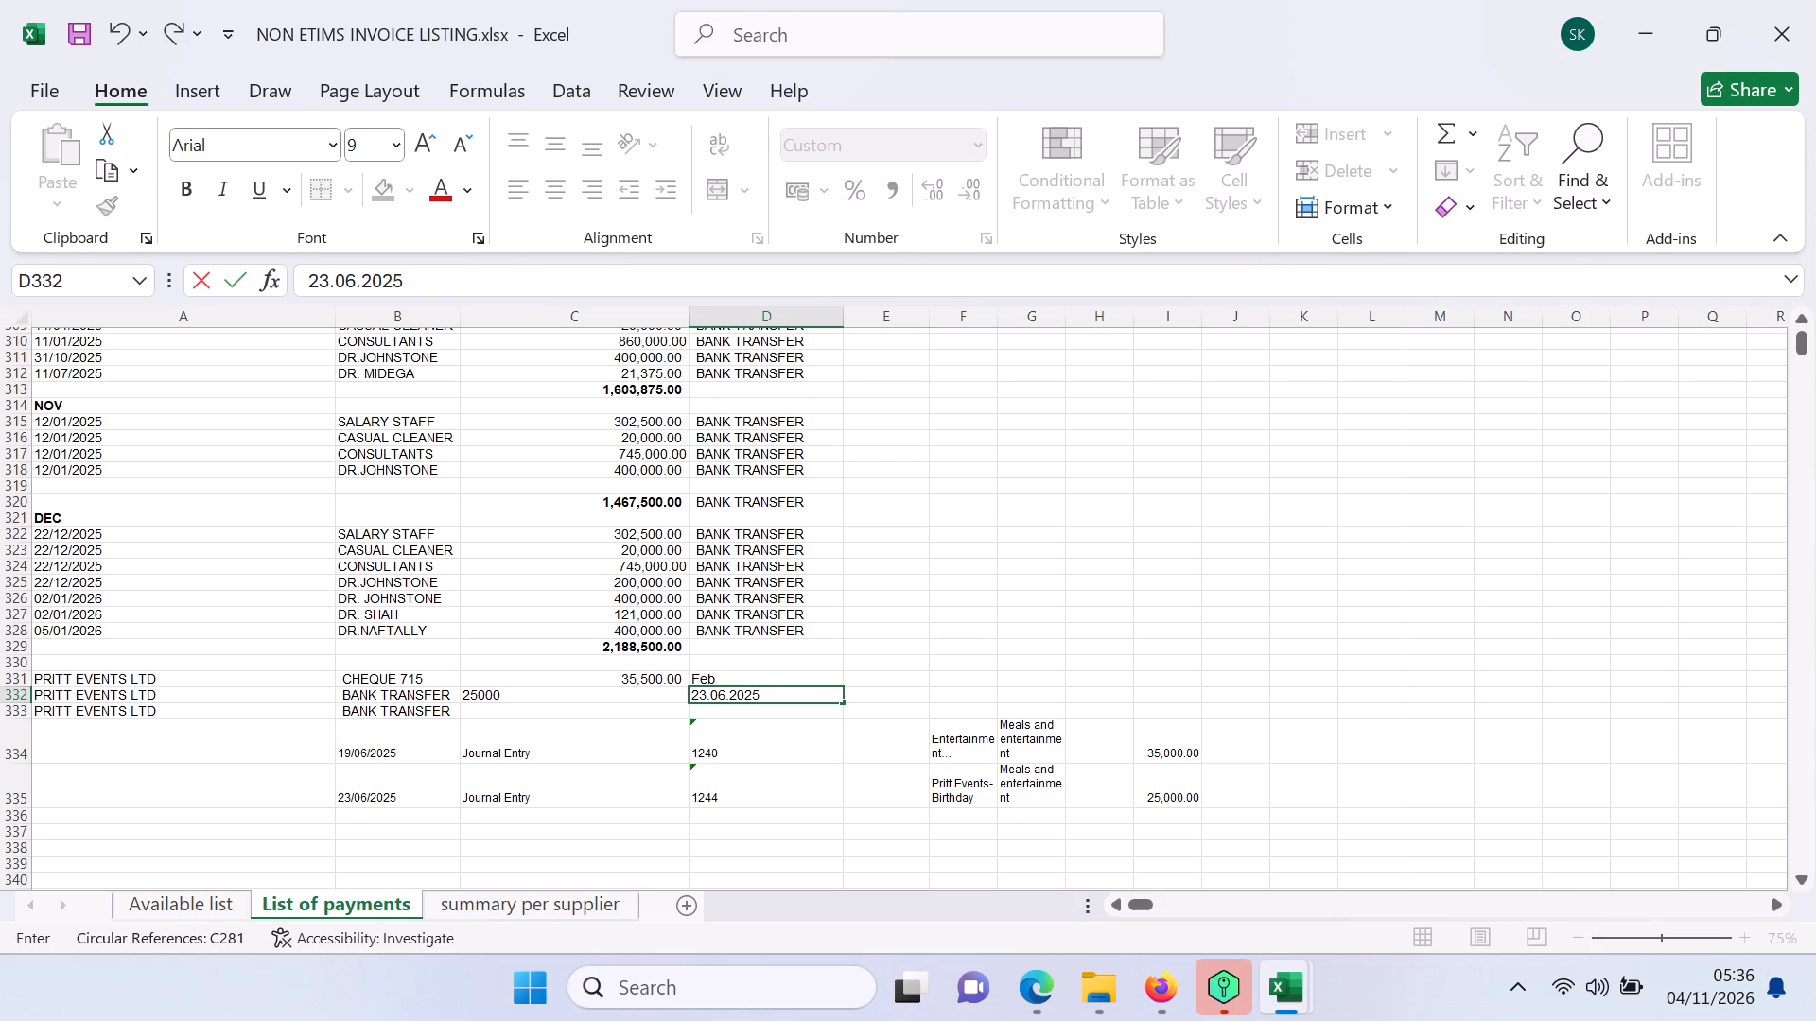
Clear the pasted journal entry rows 334 and 335 below the PRITT EVENTS LTD payments.
left_click(28, 753)
key("Delete")
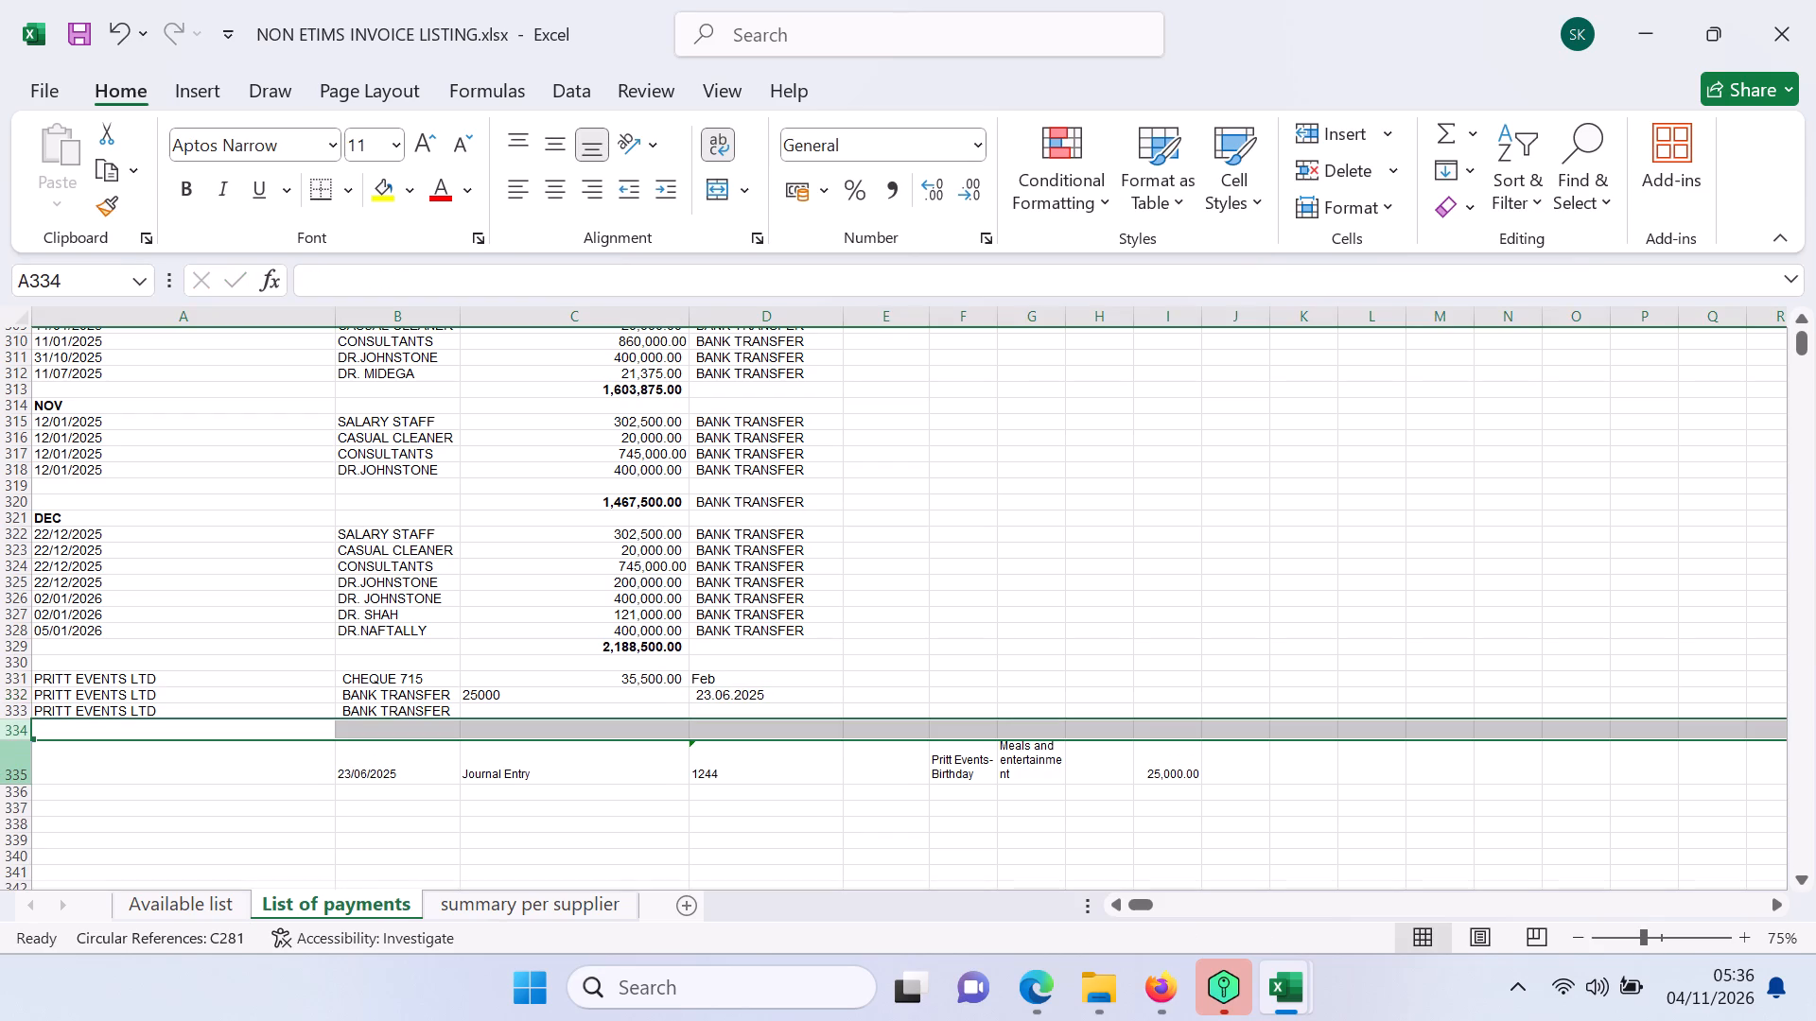
left_click(7, 758)
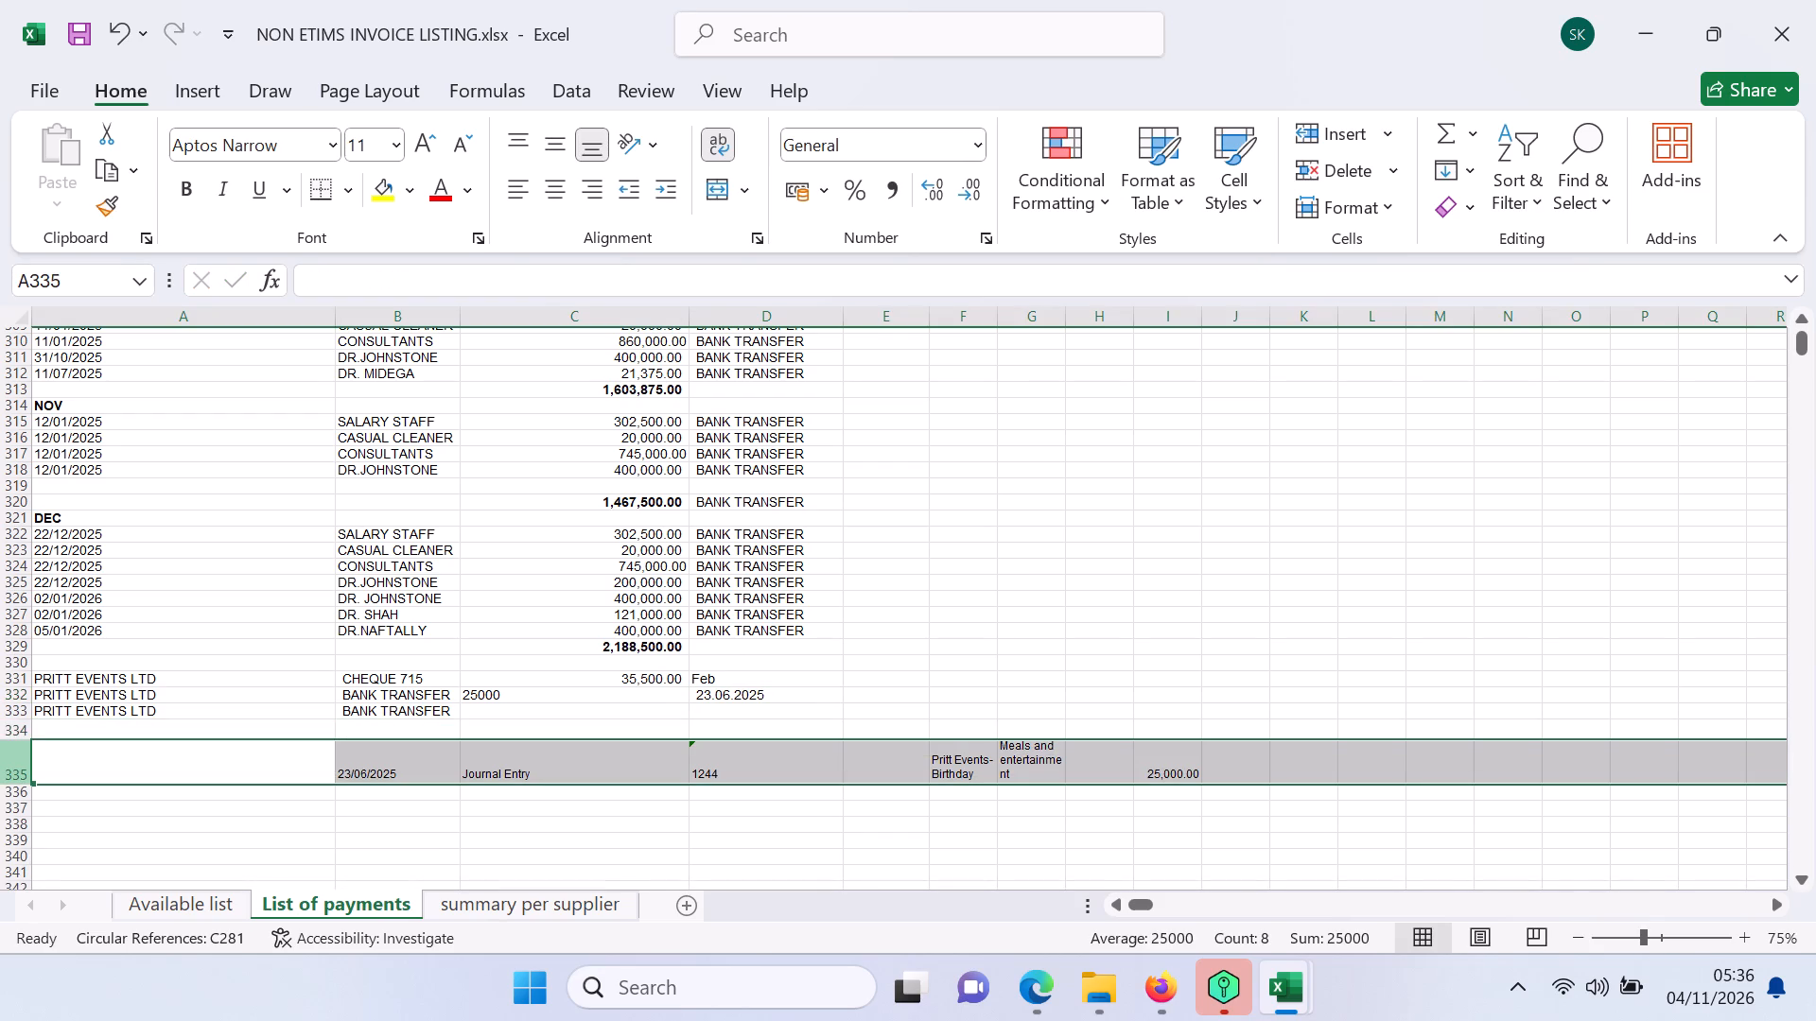
key("Delete")
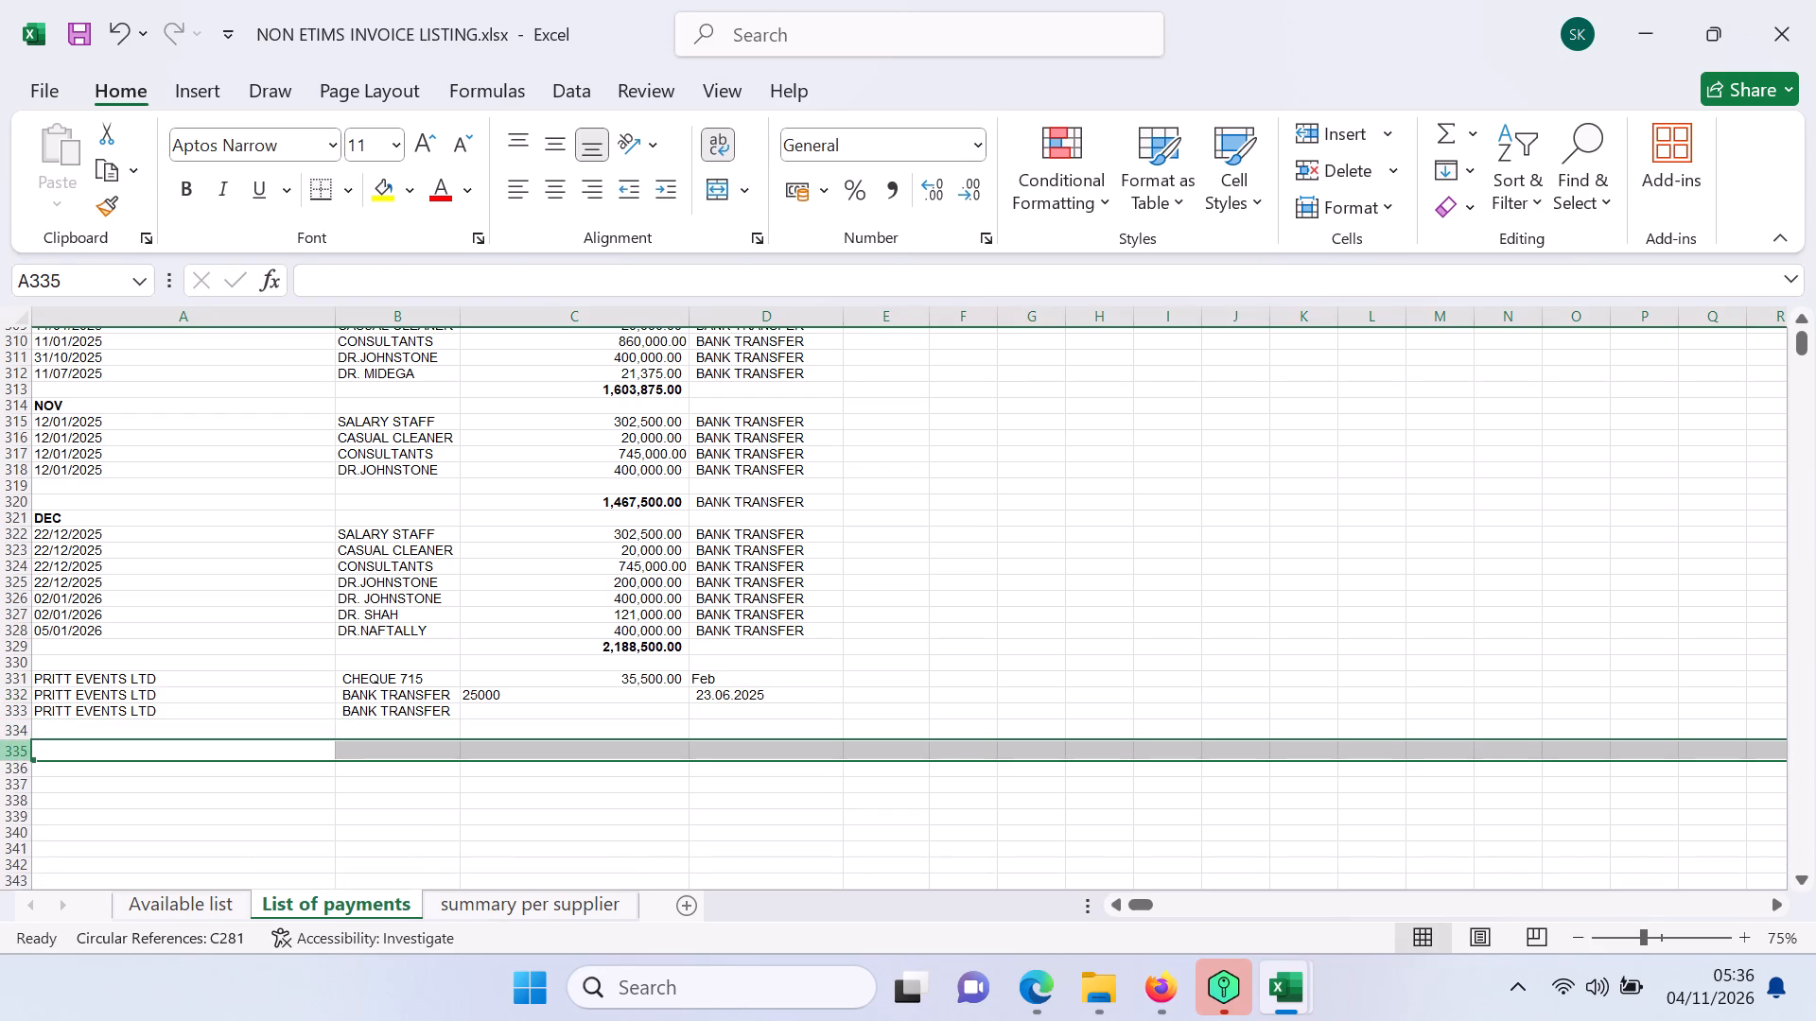
Enter the amount 60000 for the PRITT EVENTS LTD payment in row 333.
left_click(487, 711)
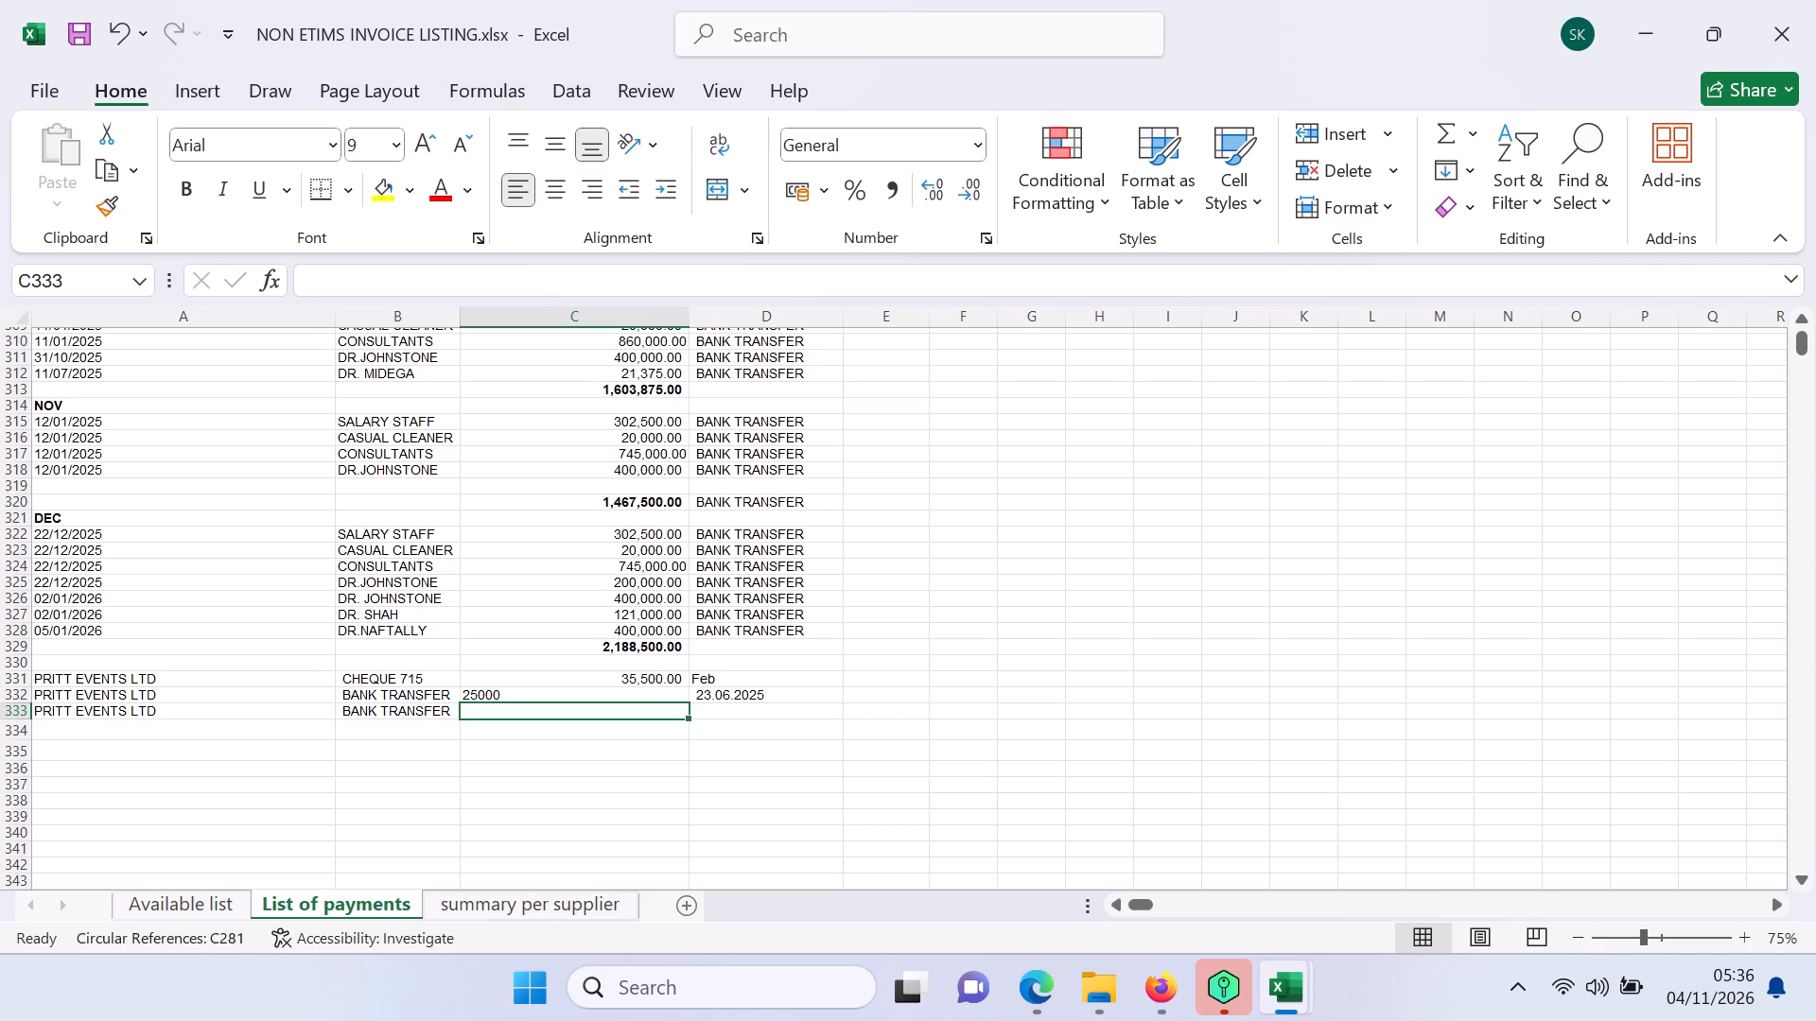
type("60000")
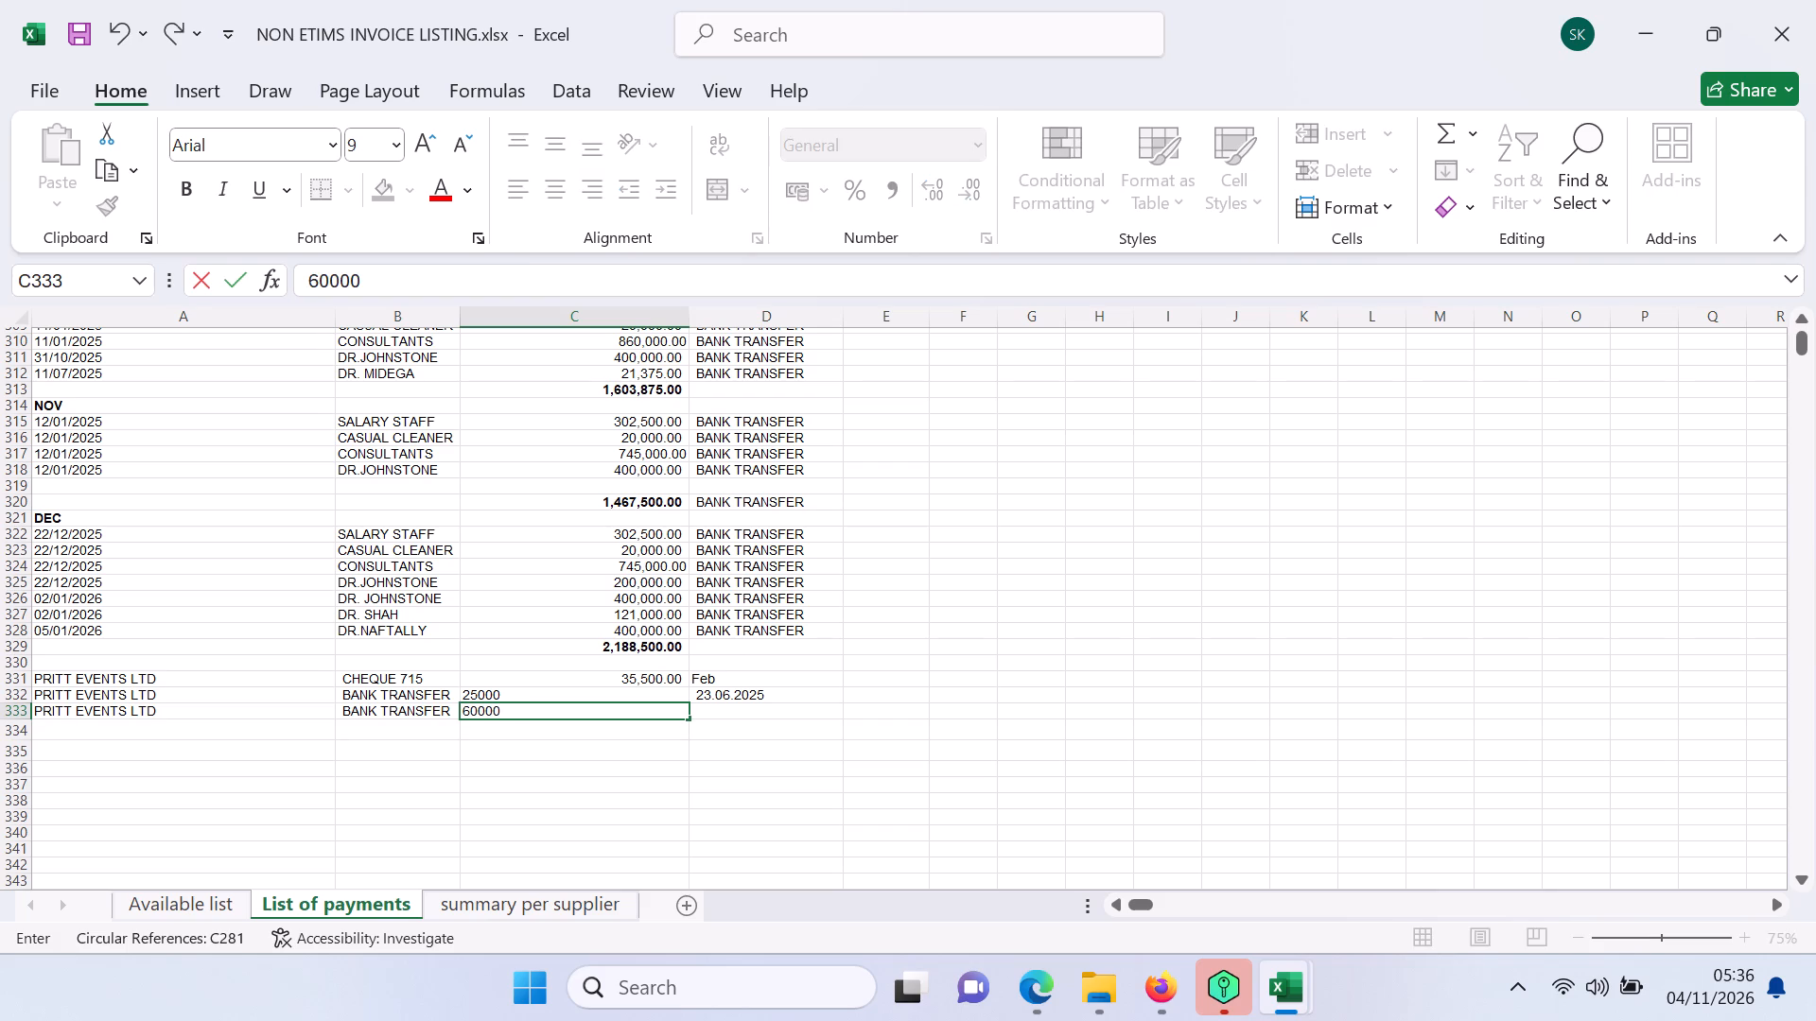
left_click(839, 790)
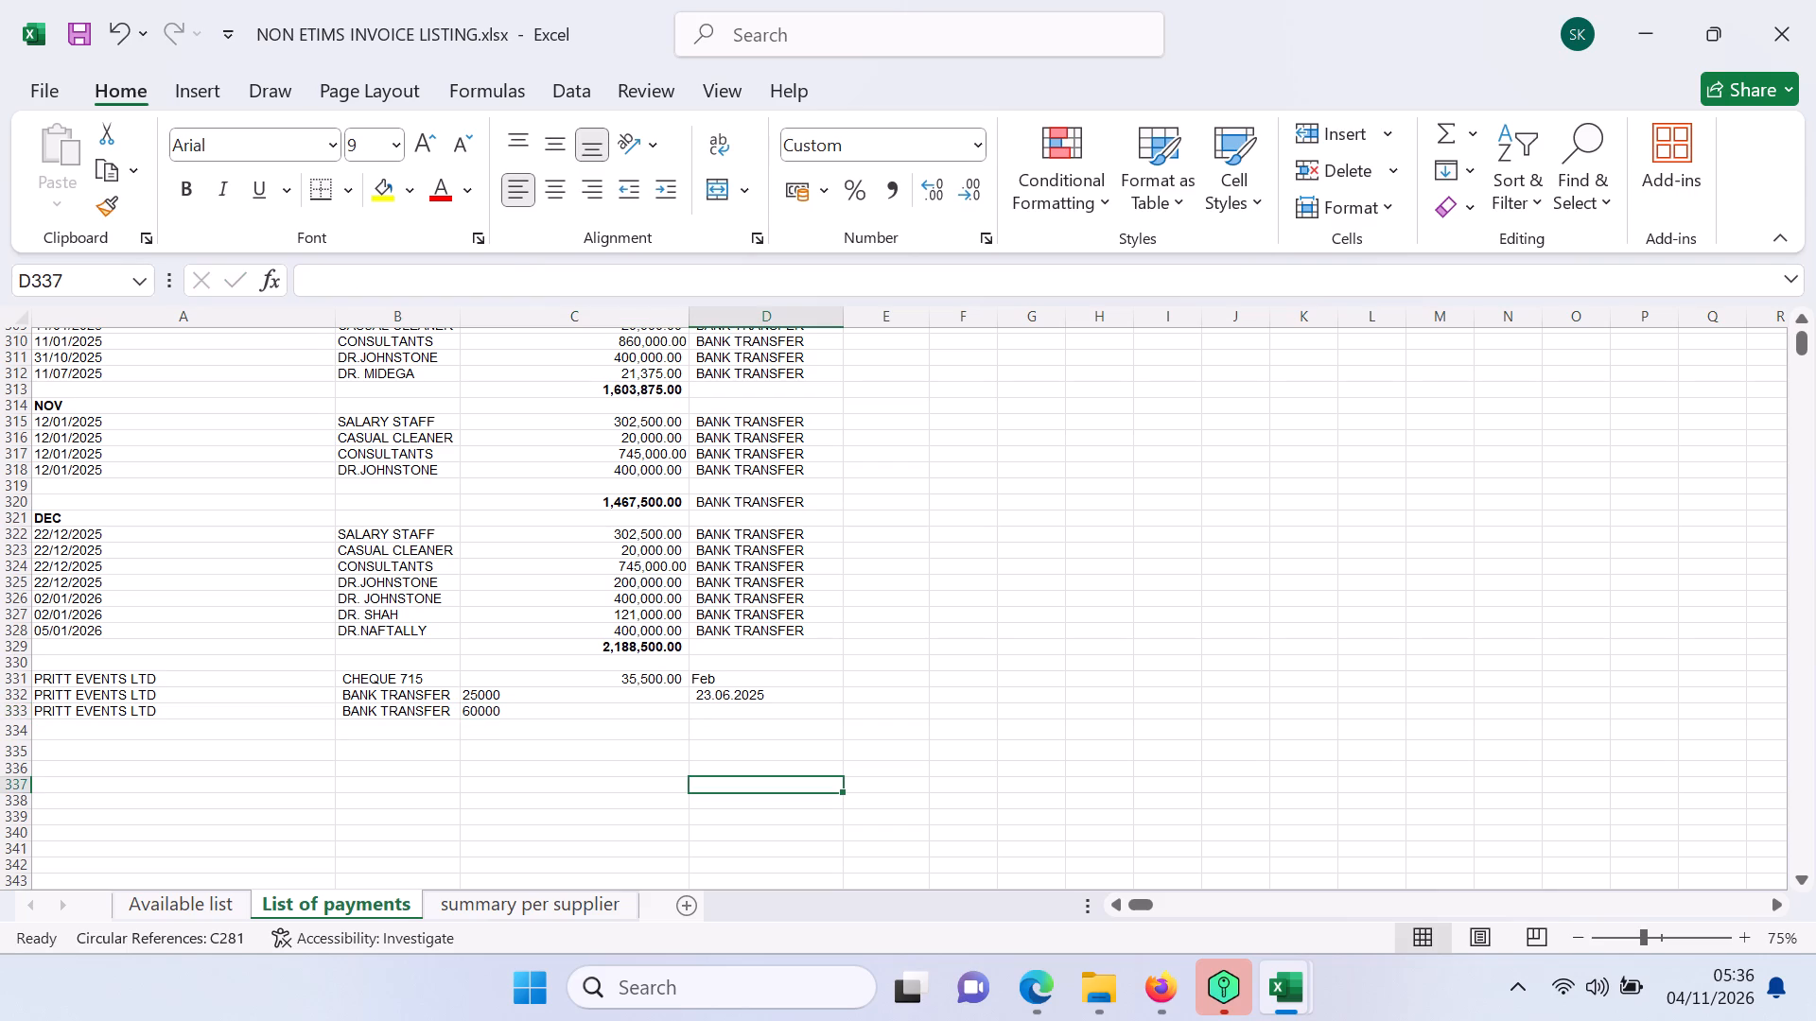
Right-align the amounts in column C and apply the comma number style.
left_click(545, 318)
left_click(605, 188)
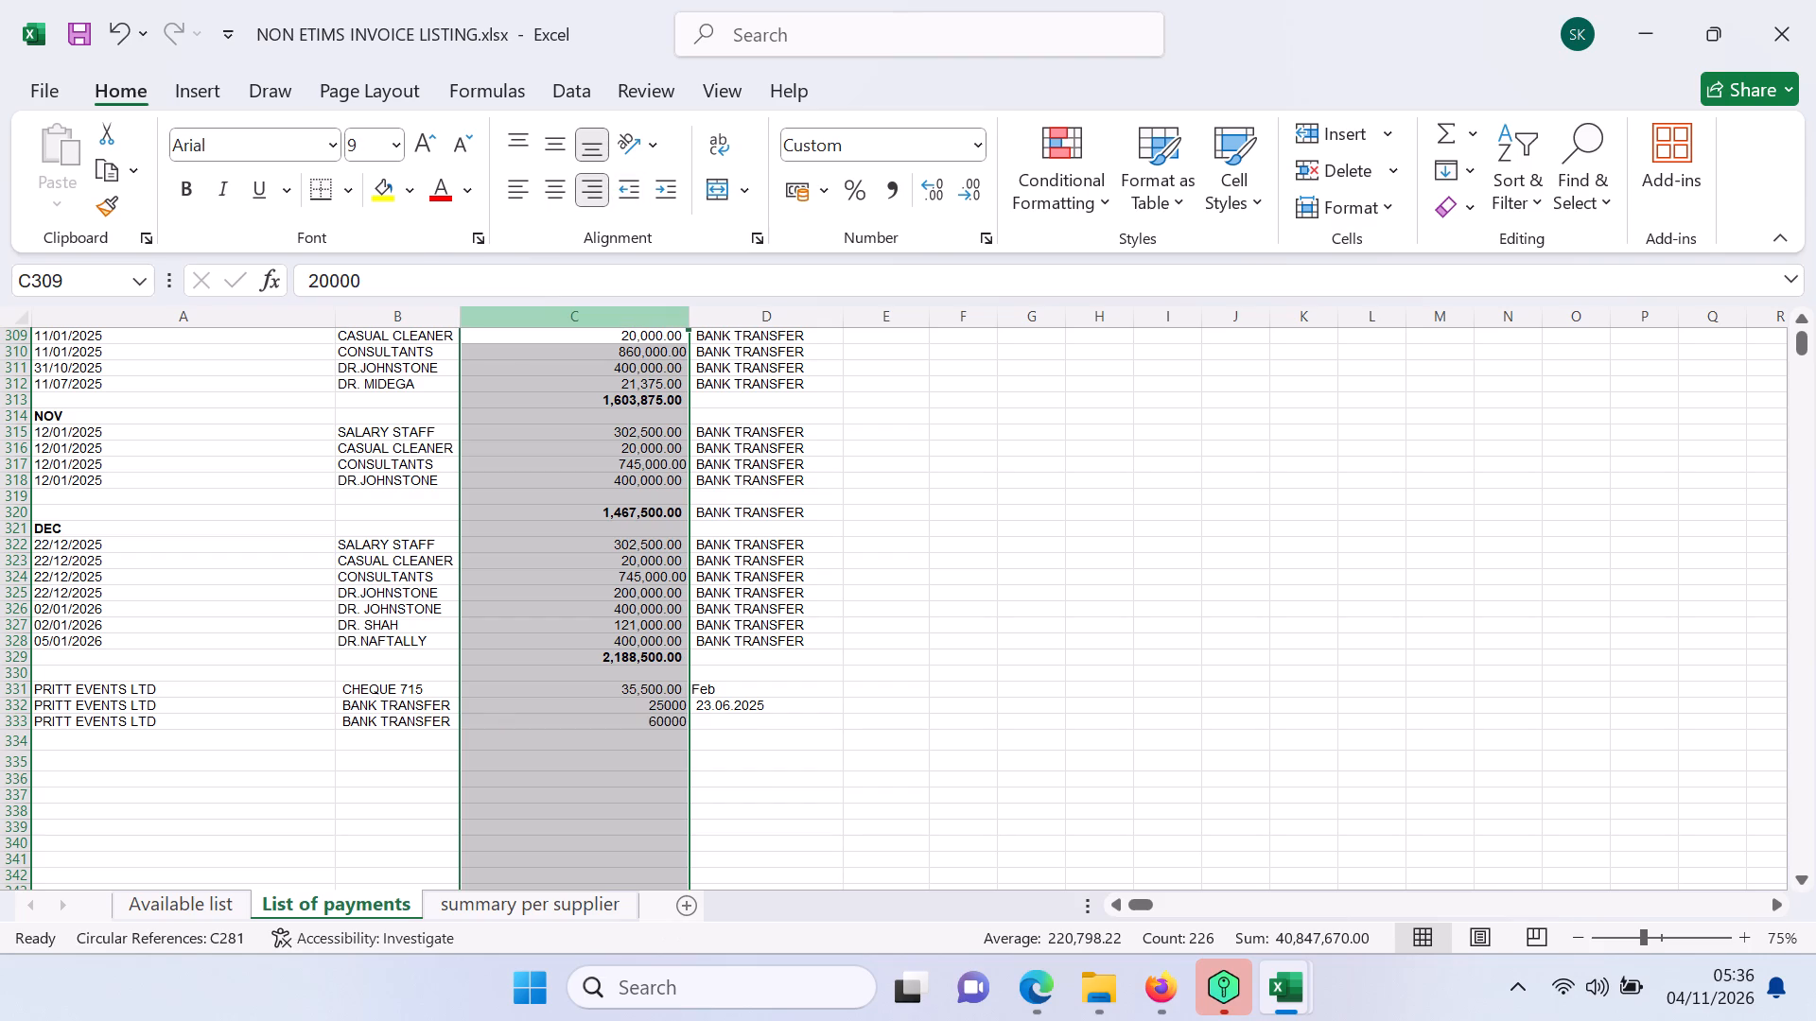
left_click(899, 201)
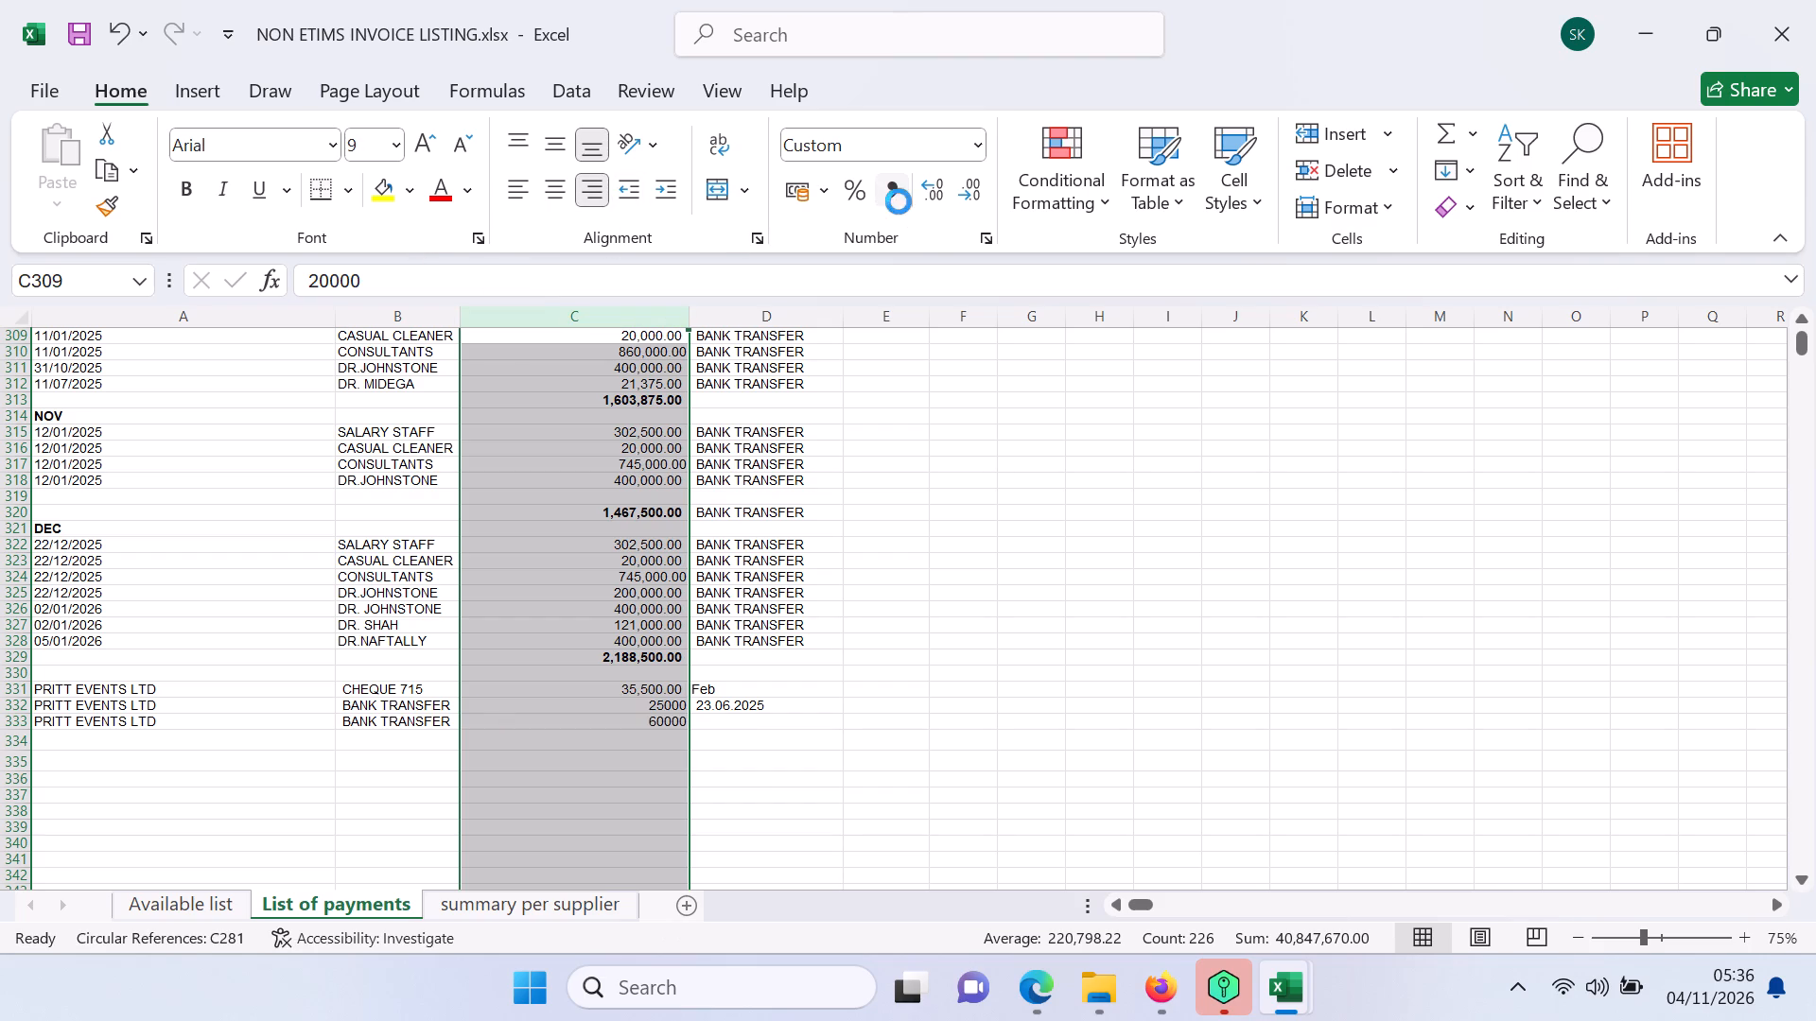
left_click(898, 708)
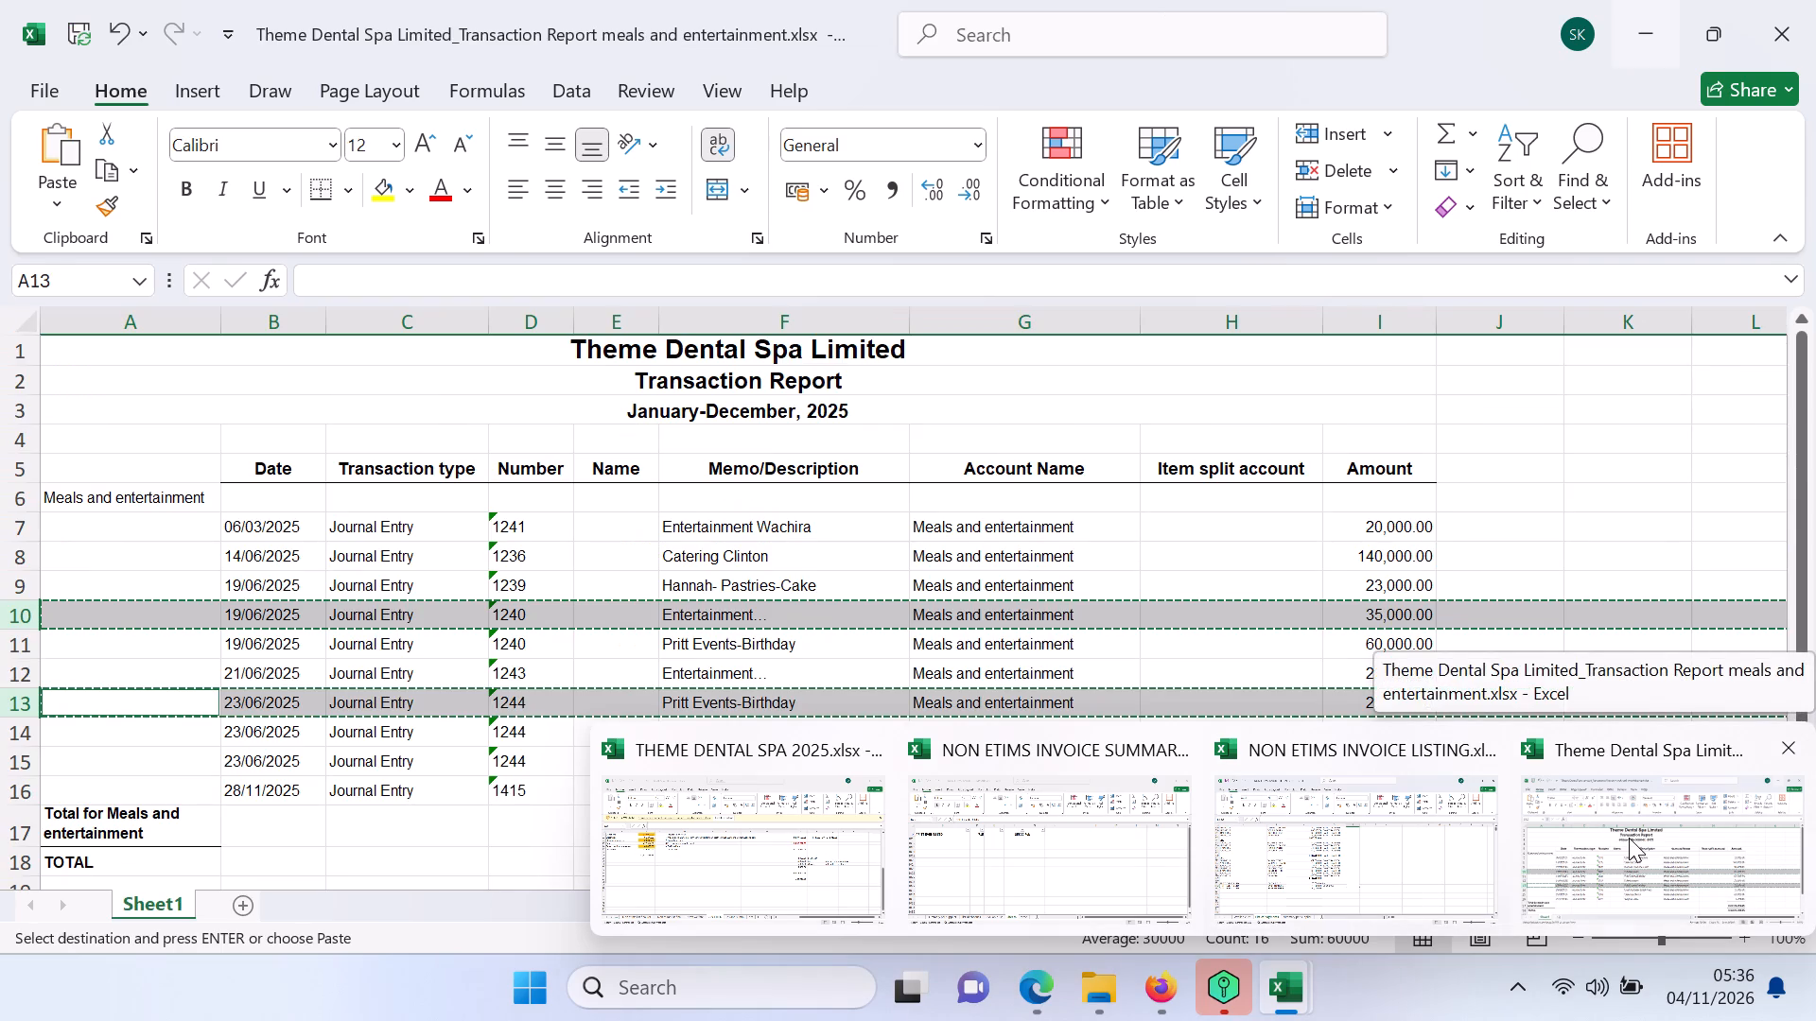
Check the Pritt Events-Birthday entry in the meals and entertainment report and enter its date, 19.06.2025, in cell D333 of List of payments.
left_click(1629, 838)
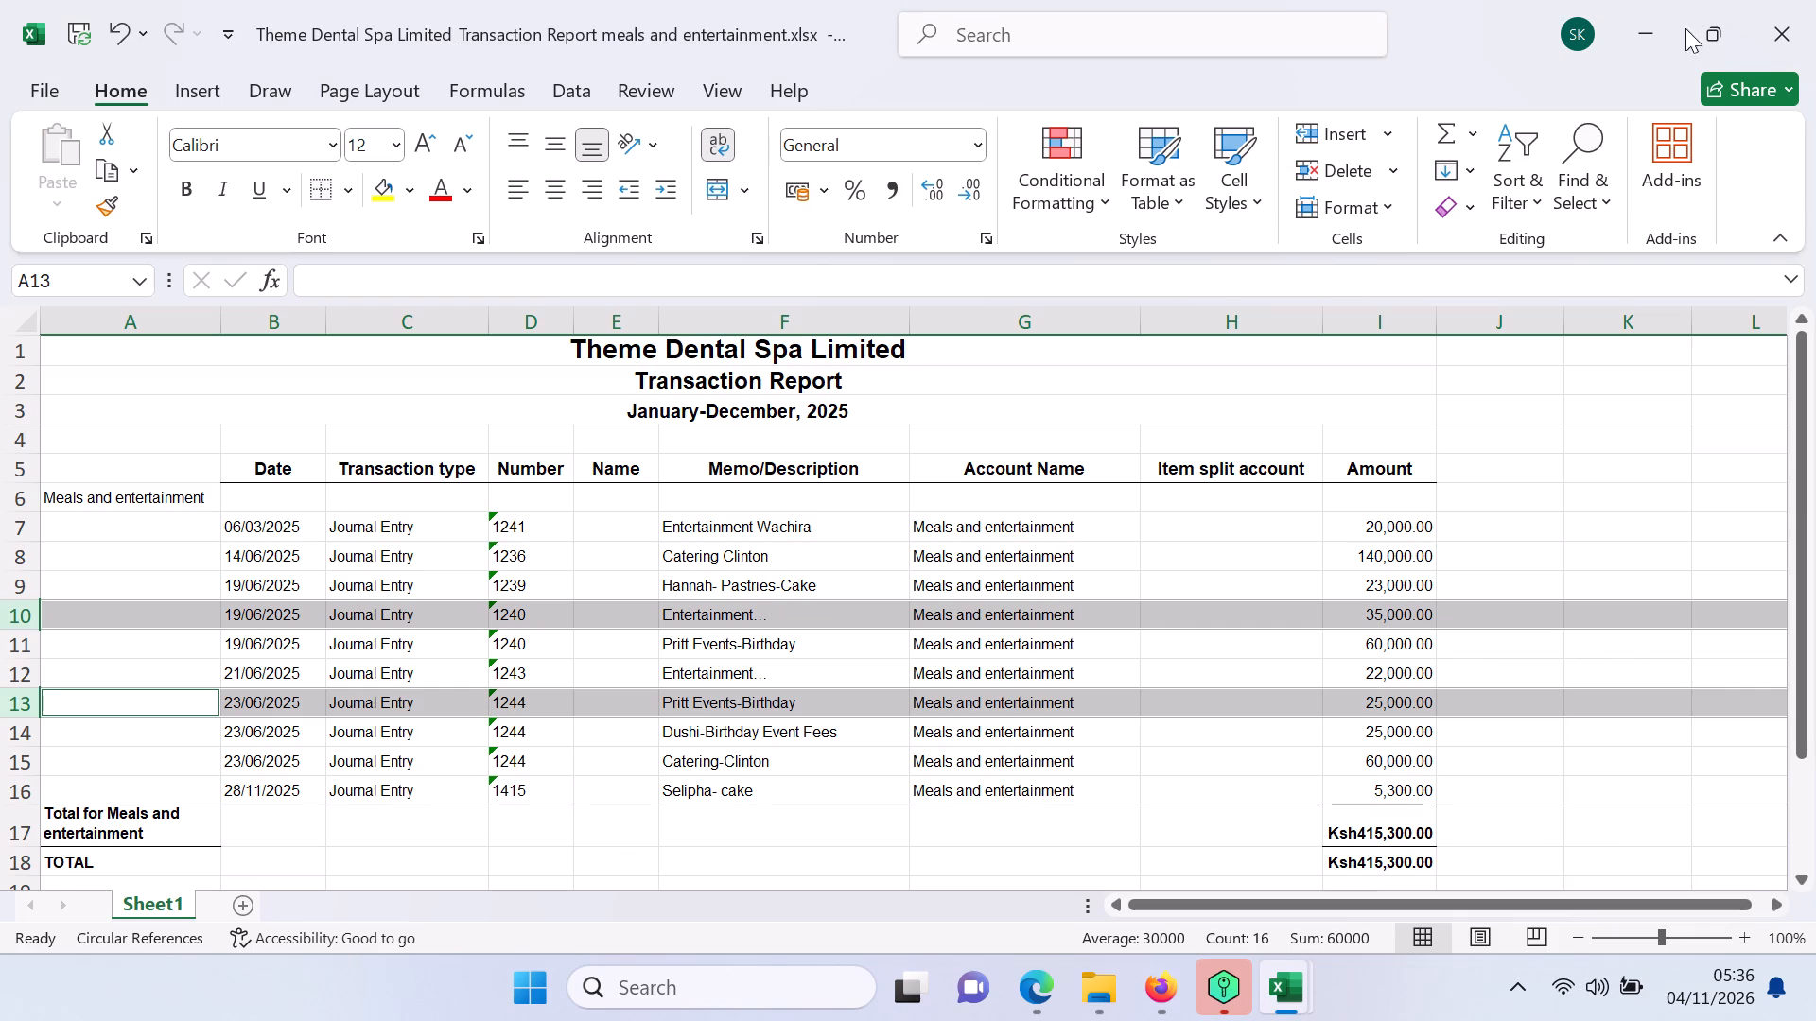
left_click(1652, 36)
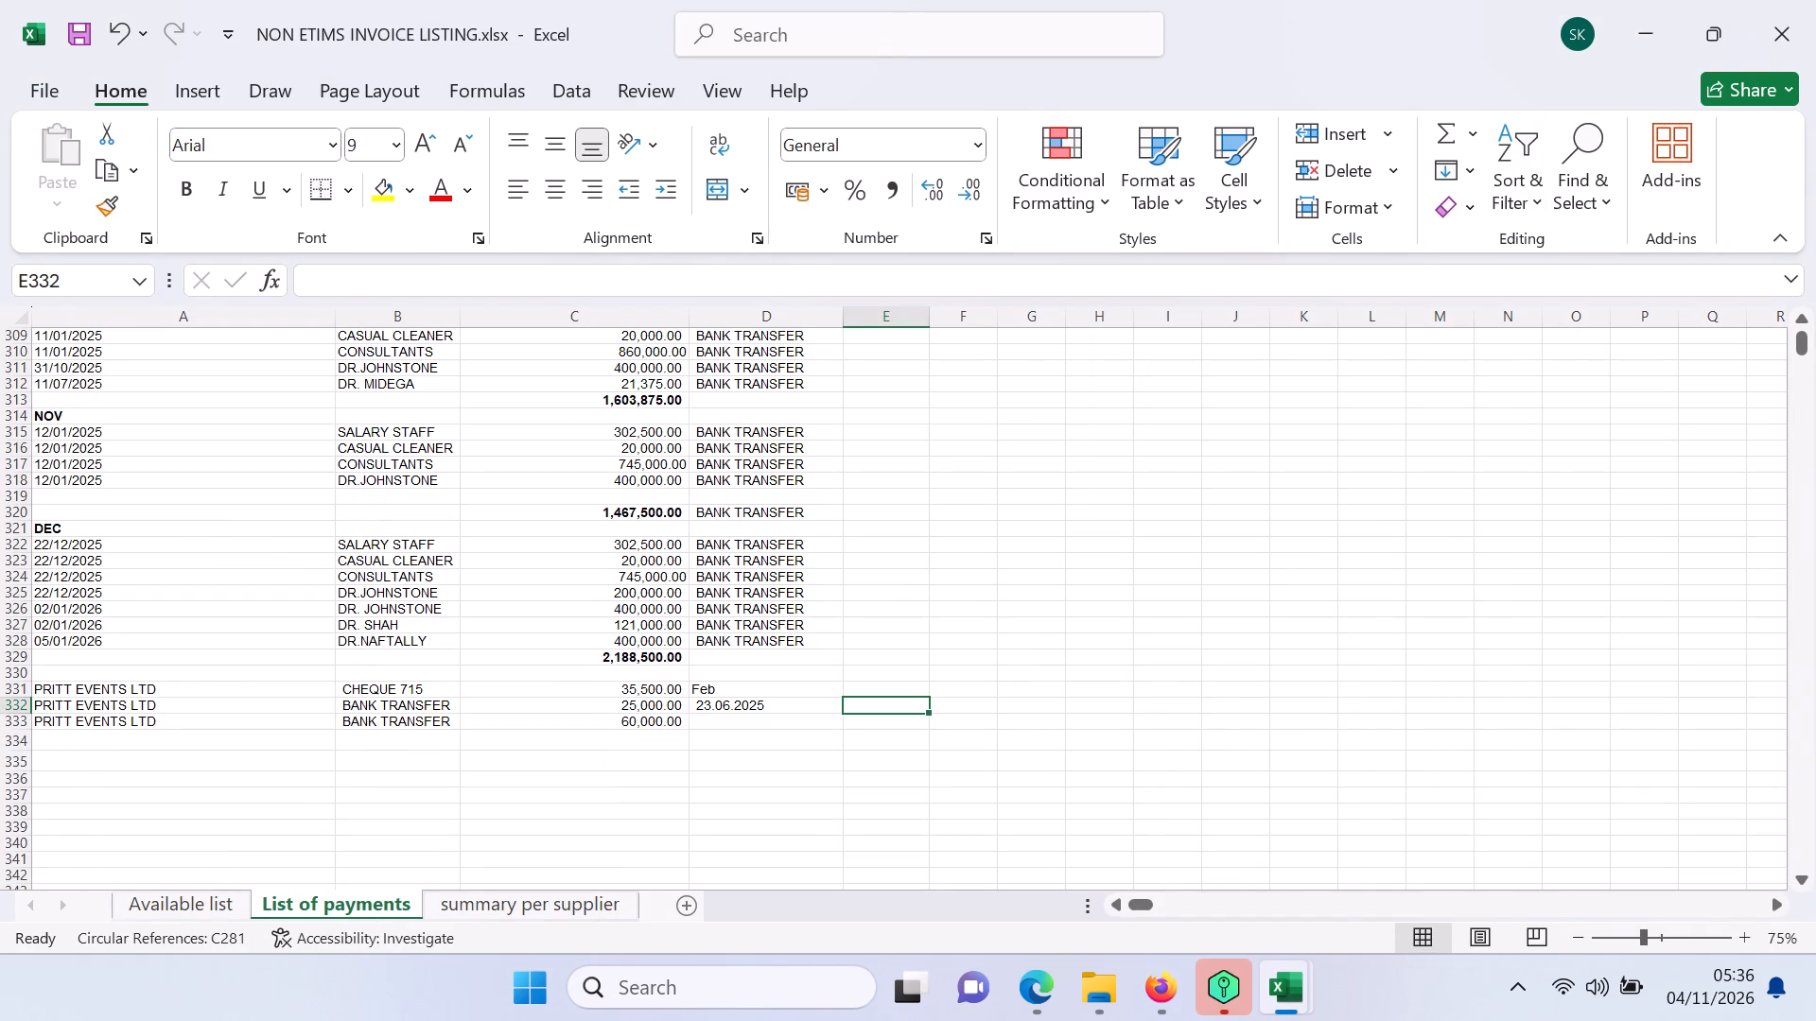
left_click(708, 723)
type("19")
type(".06.2025")
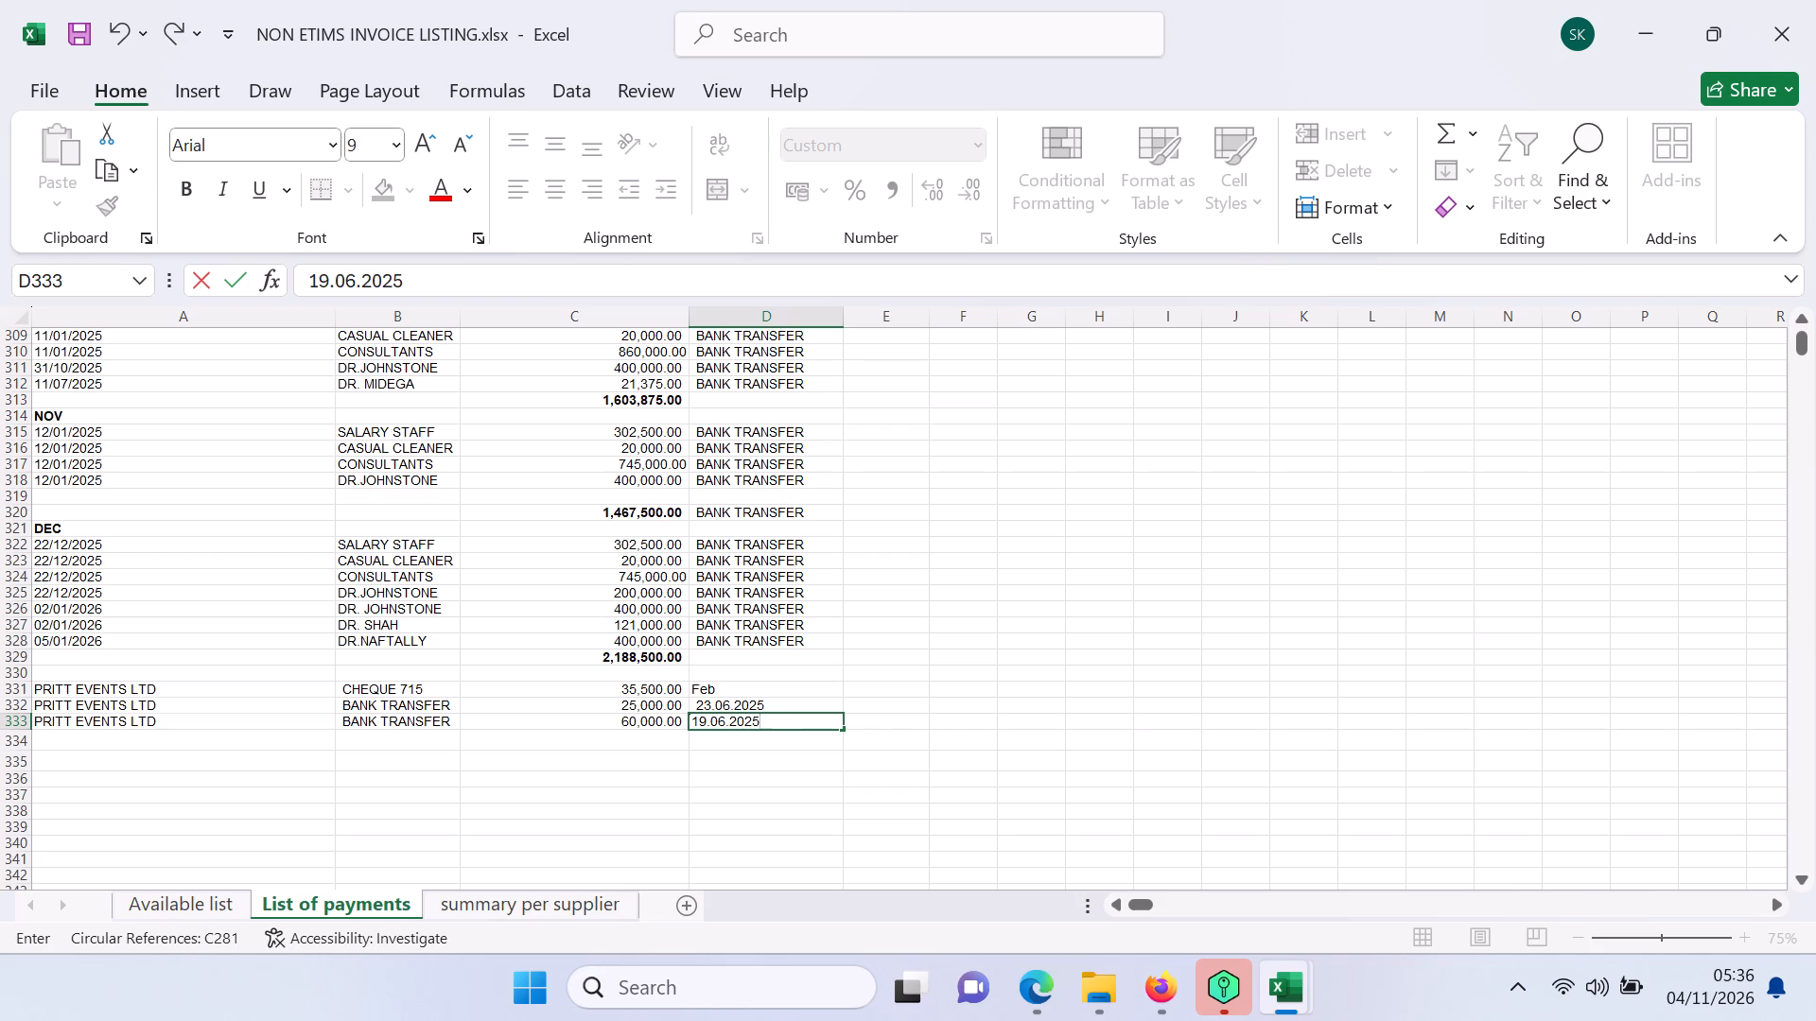
left_click(352, 767)
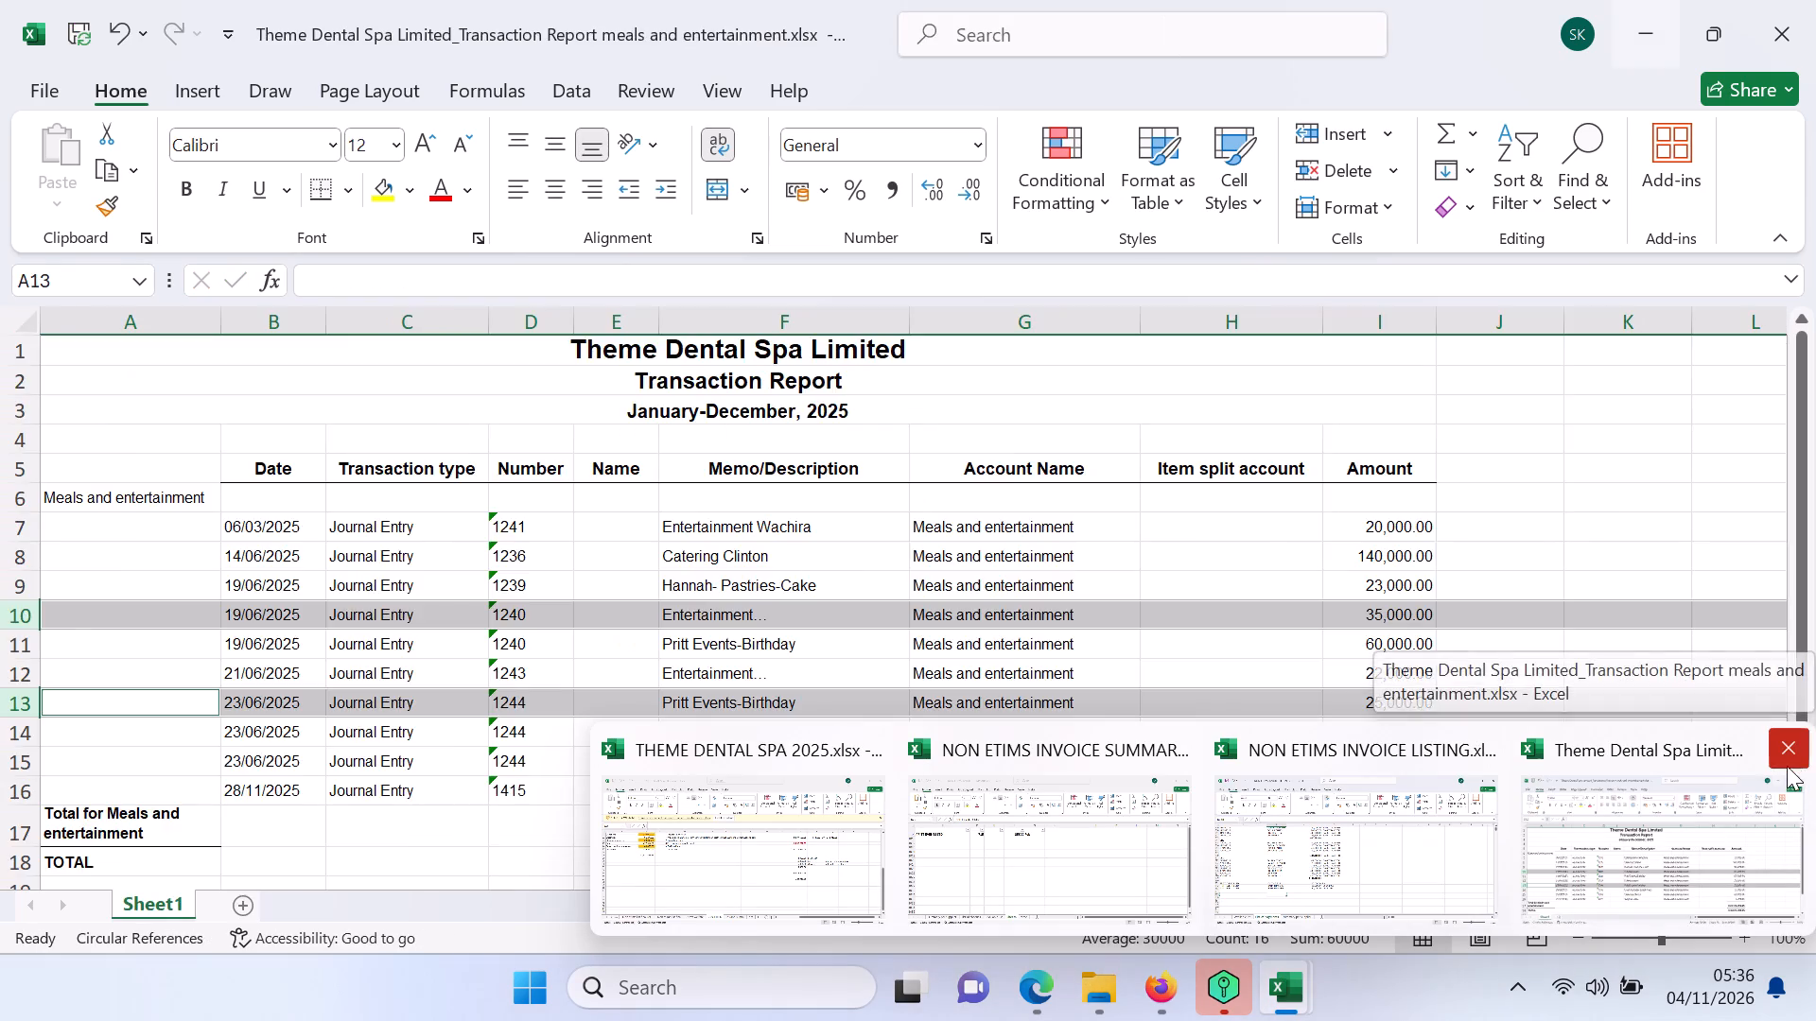
Search the computer for TRAVEL and open the workbook Theme Dental Spa Limited_Travel.xlsx.
left_click(699, 1003)
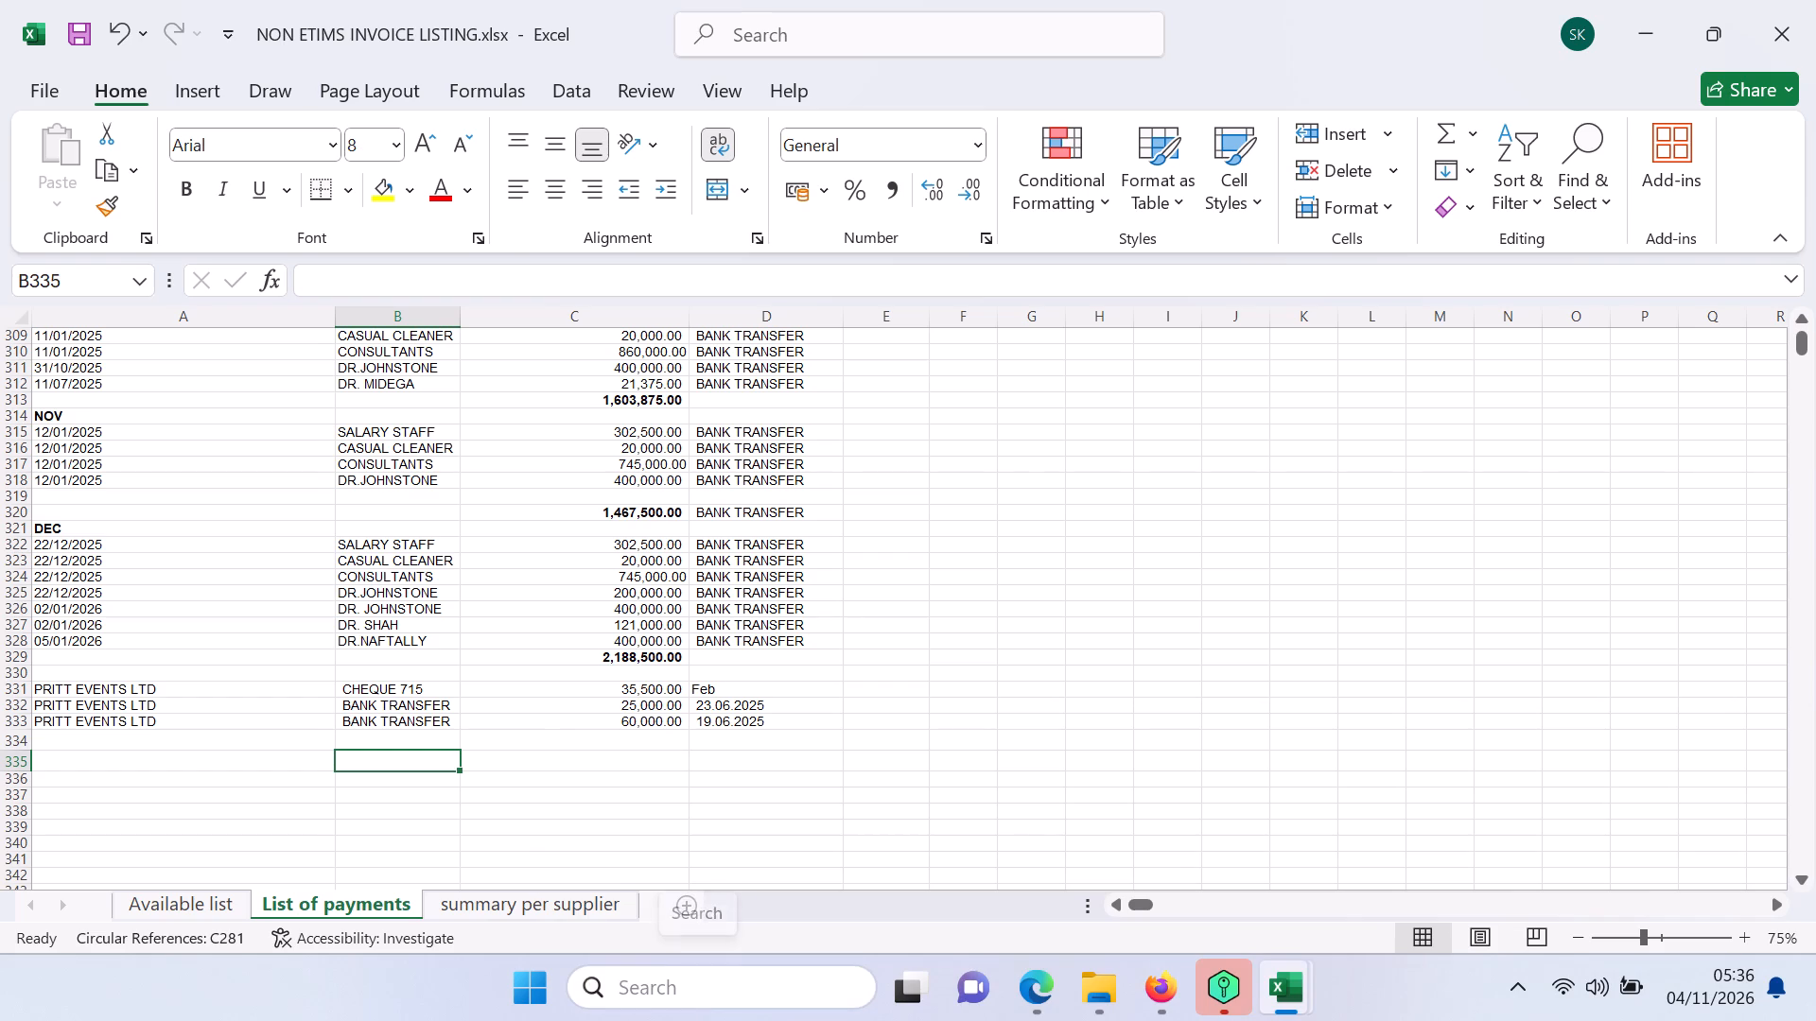
type("TRAVEL")
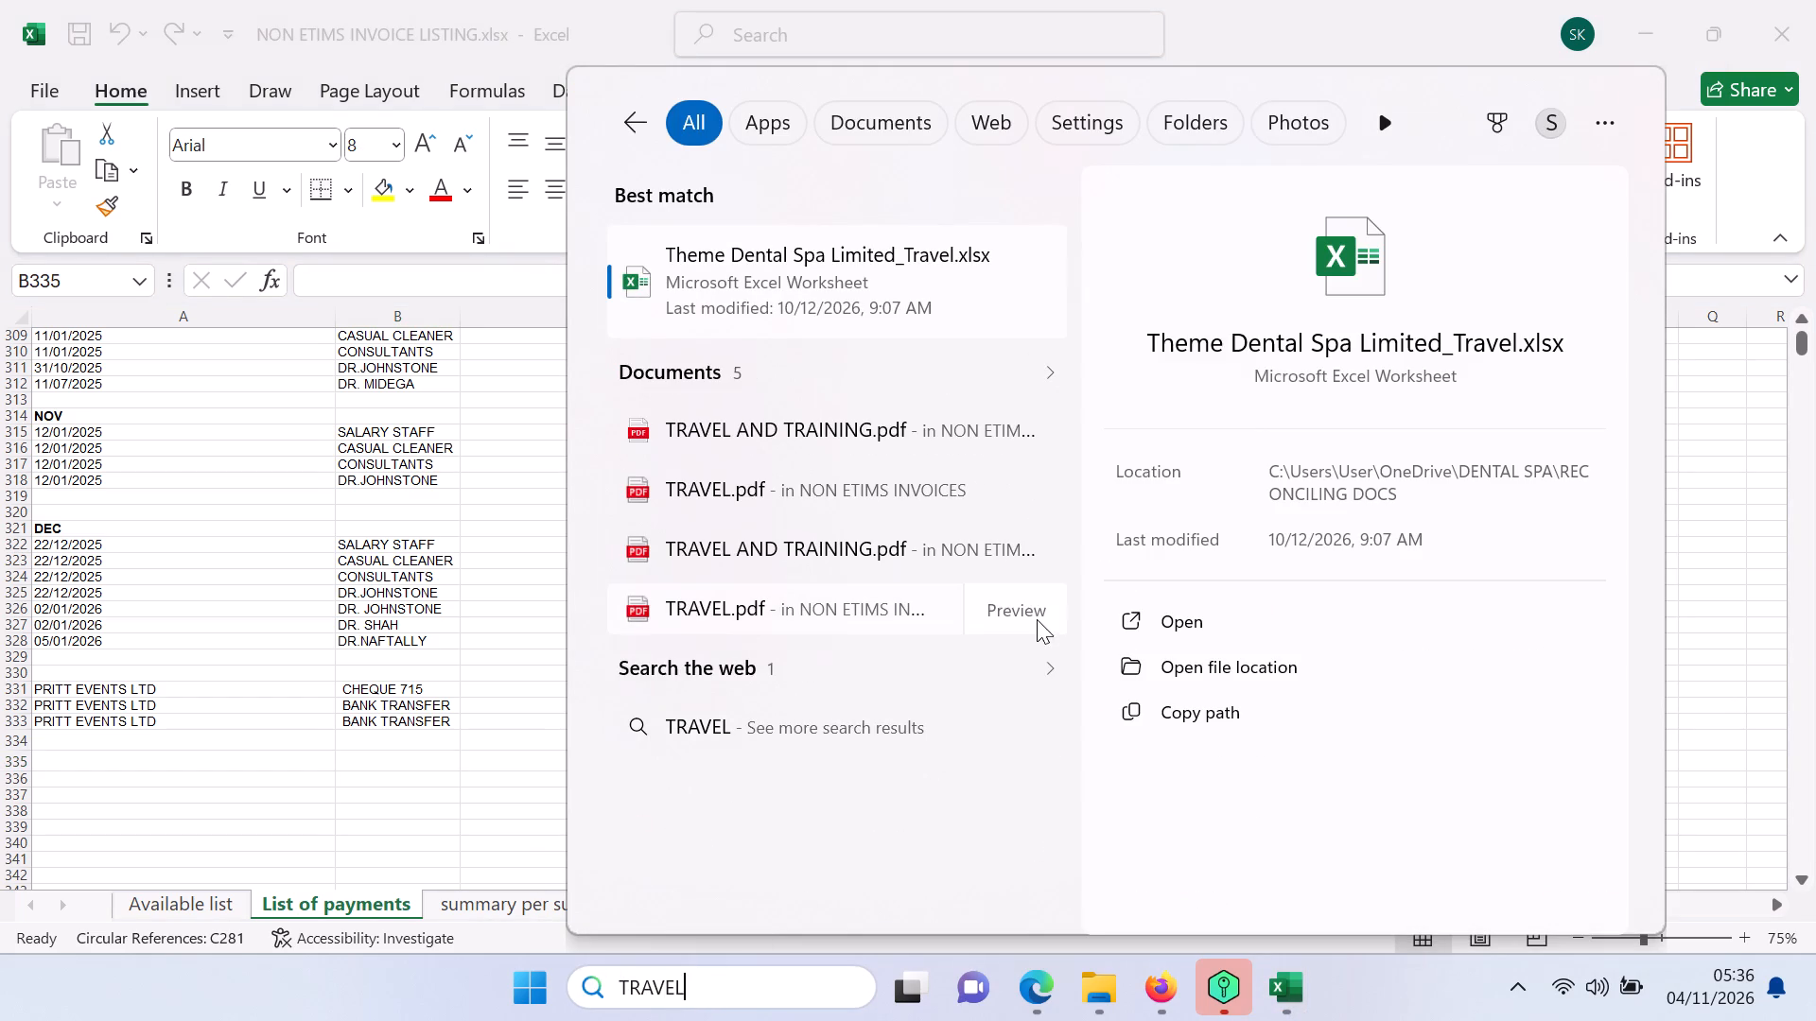
double_click(862, 276)
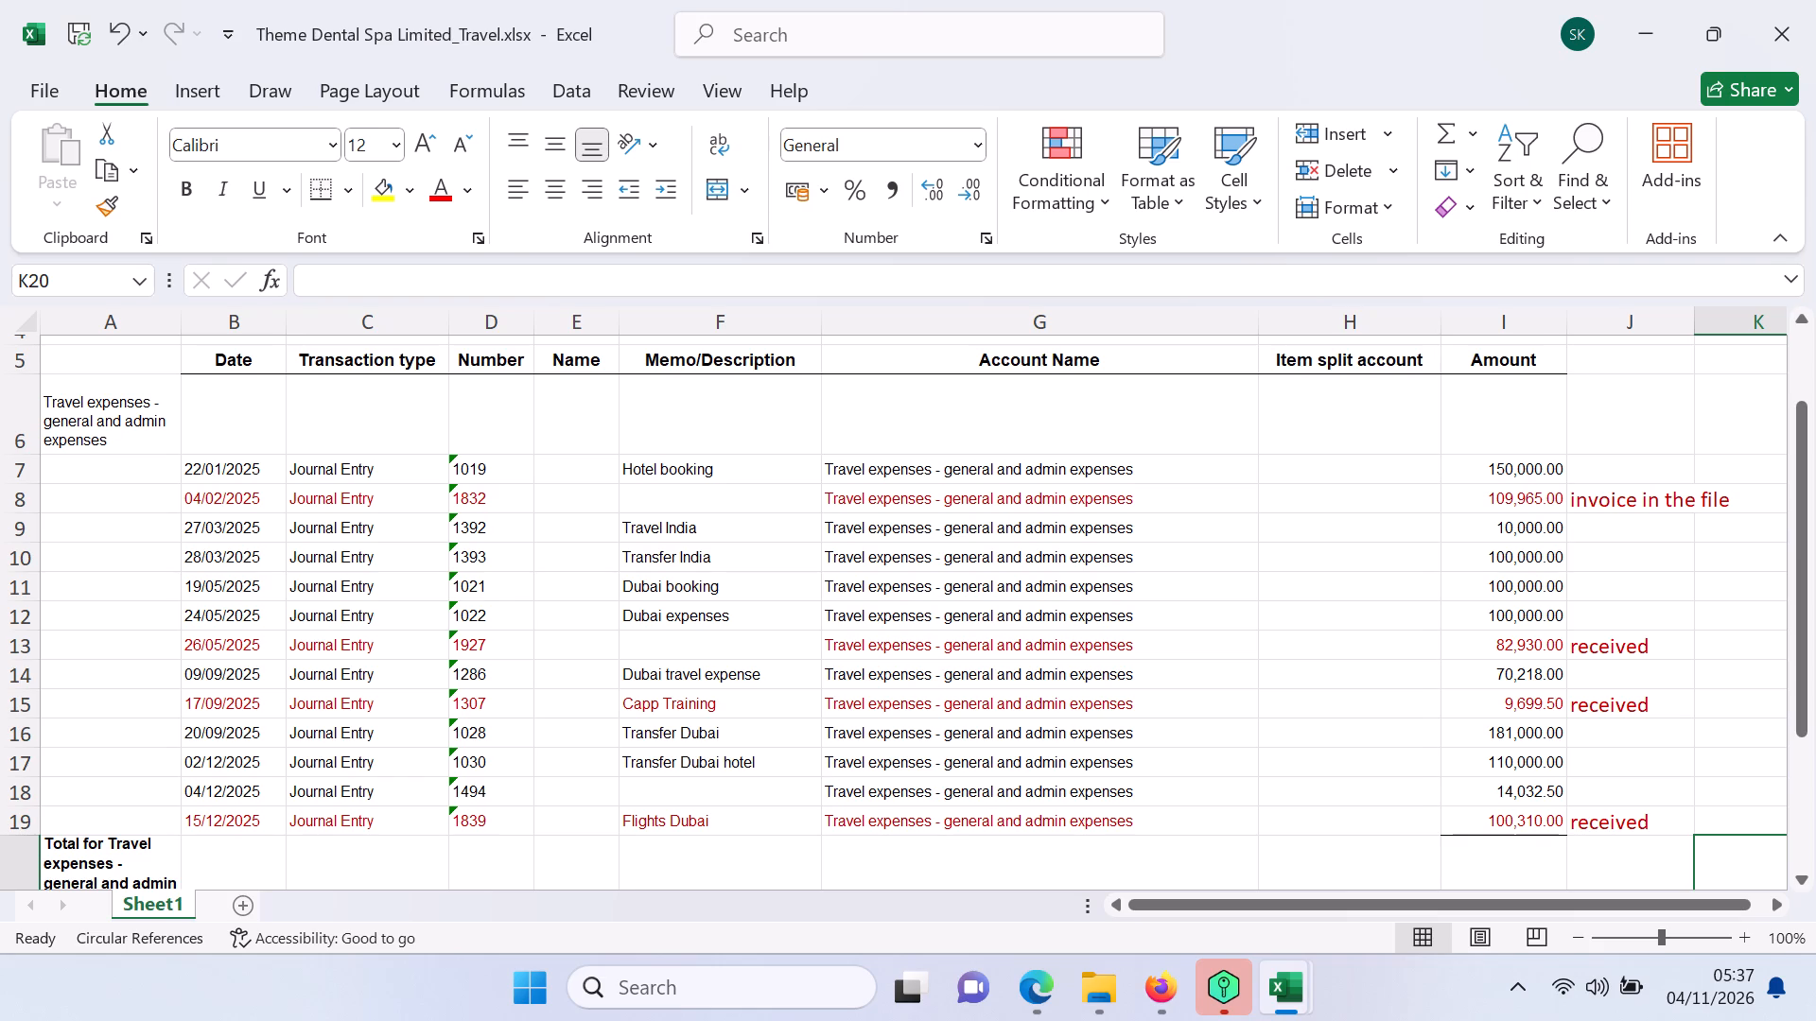
Search the computer for WELFARE and open the workbook Theme Dental Spa Limited_Transaction Report welfare.xlsx.
left_click(780, 994)
type("WELFARE")
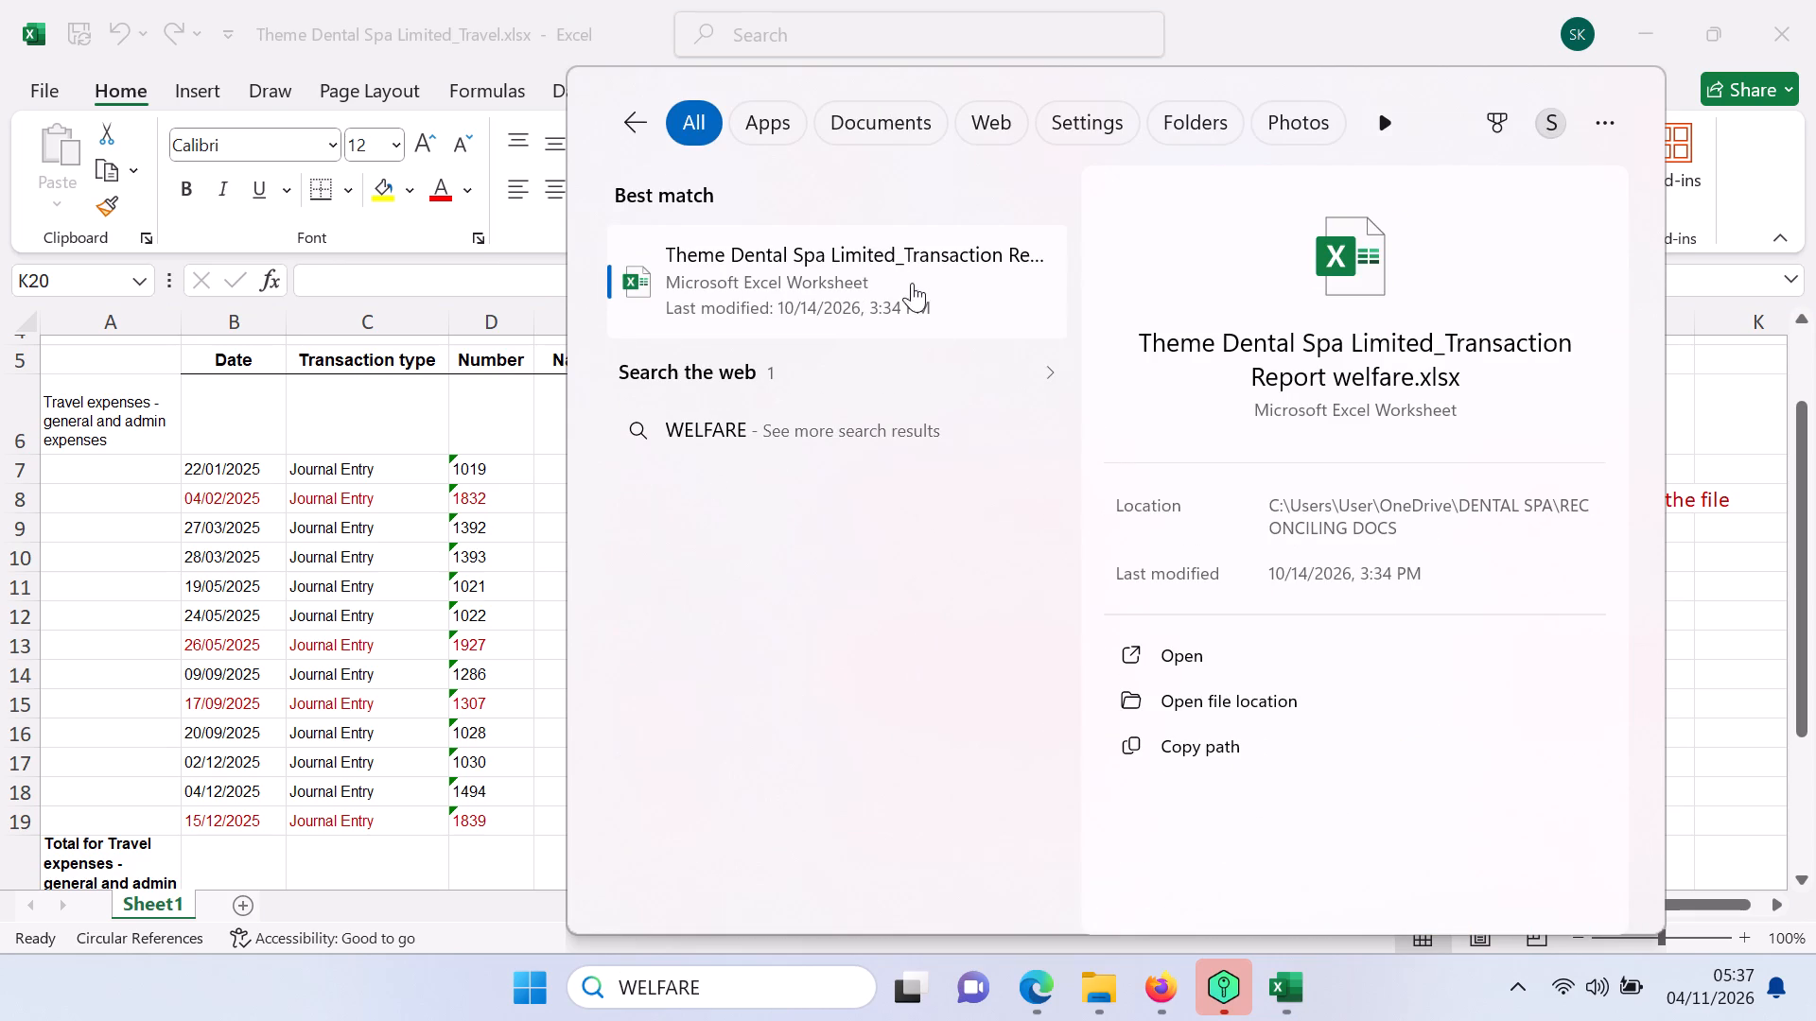
double_click(886, 253)
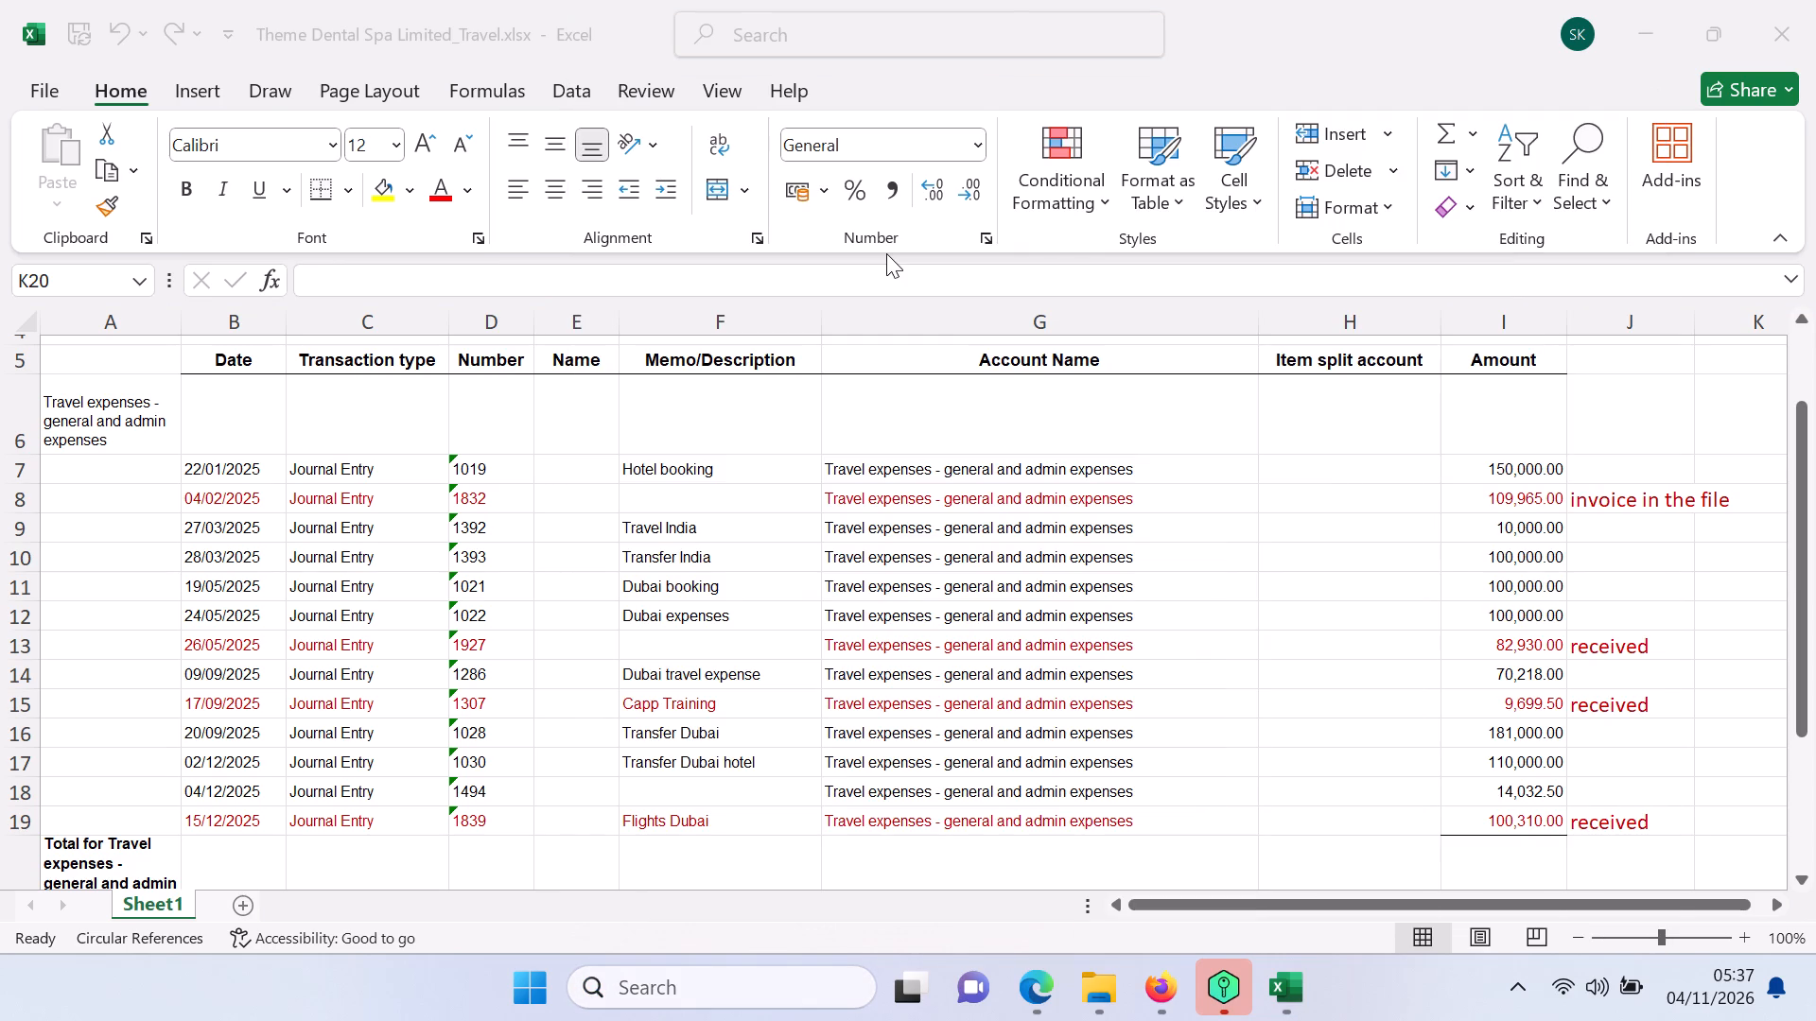
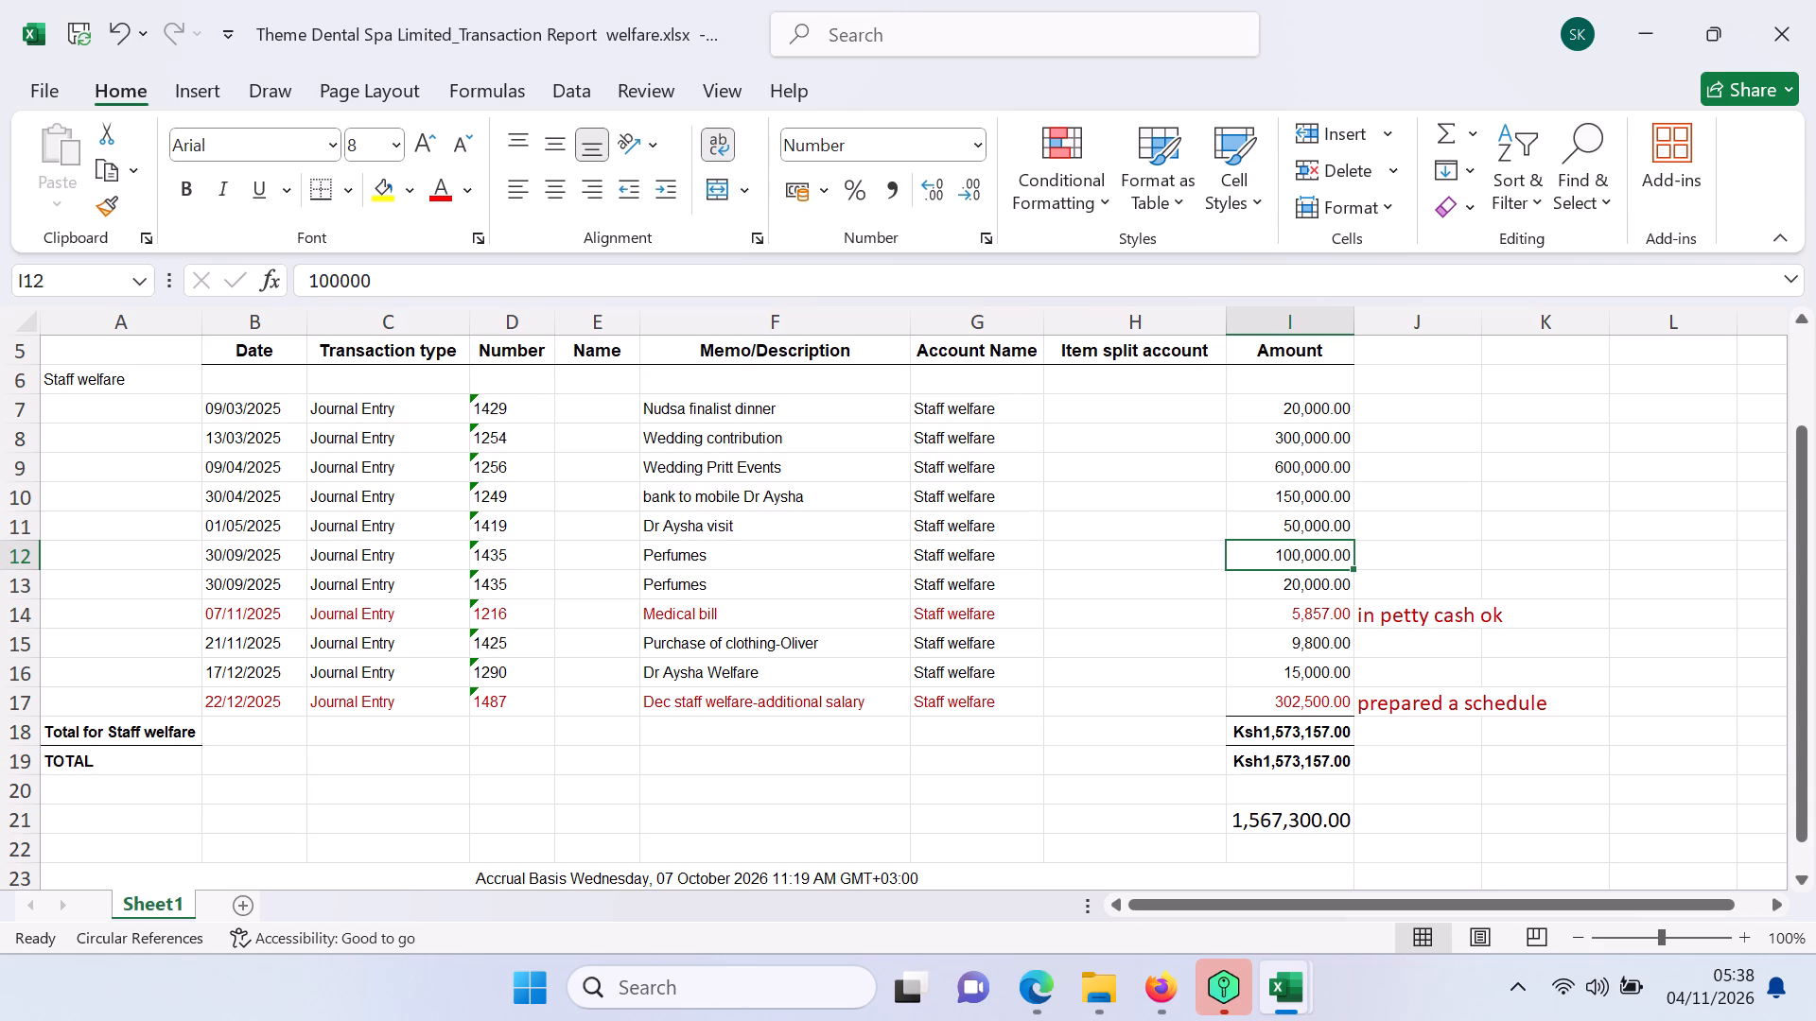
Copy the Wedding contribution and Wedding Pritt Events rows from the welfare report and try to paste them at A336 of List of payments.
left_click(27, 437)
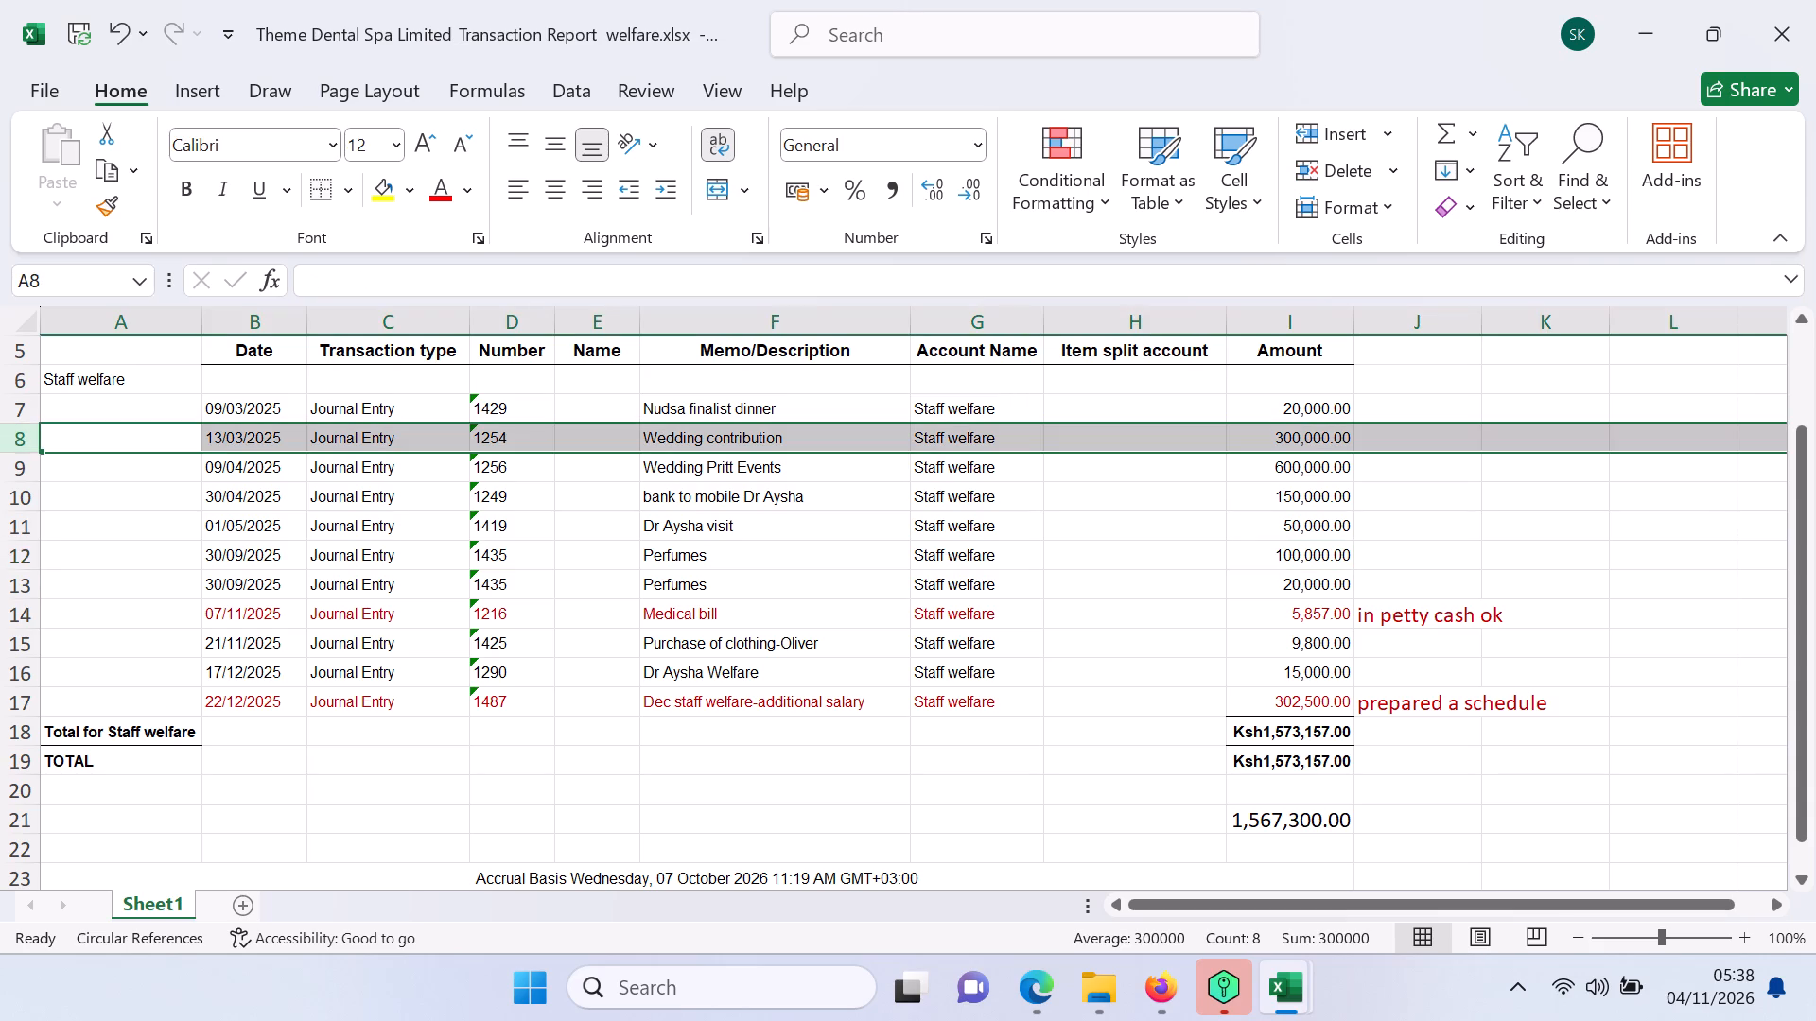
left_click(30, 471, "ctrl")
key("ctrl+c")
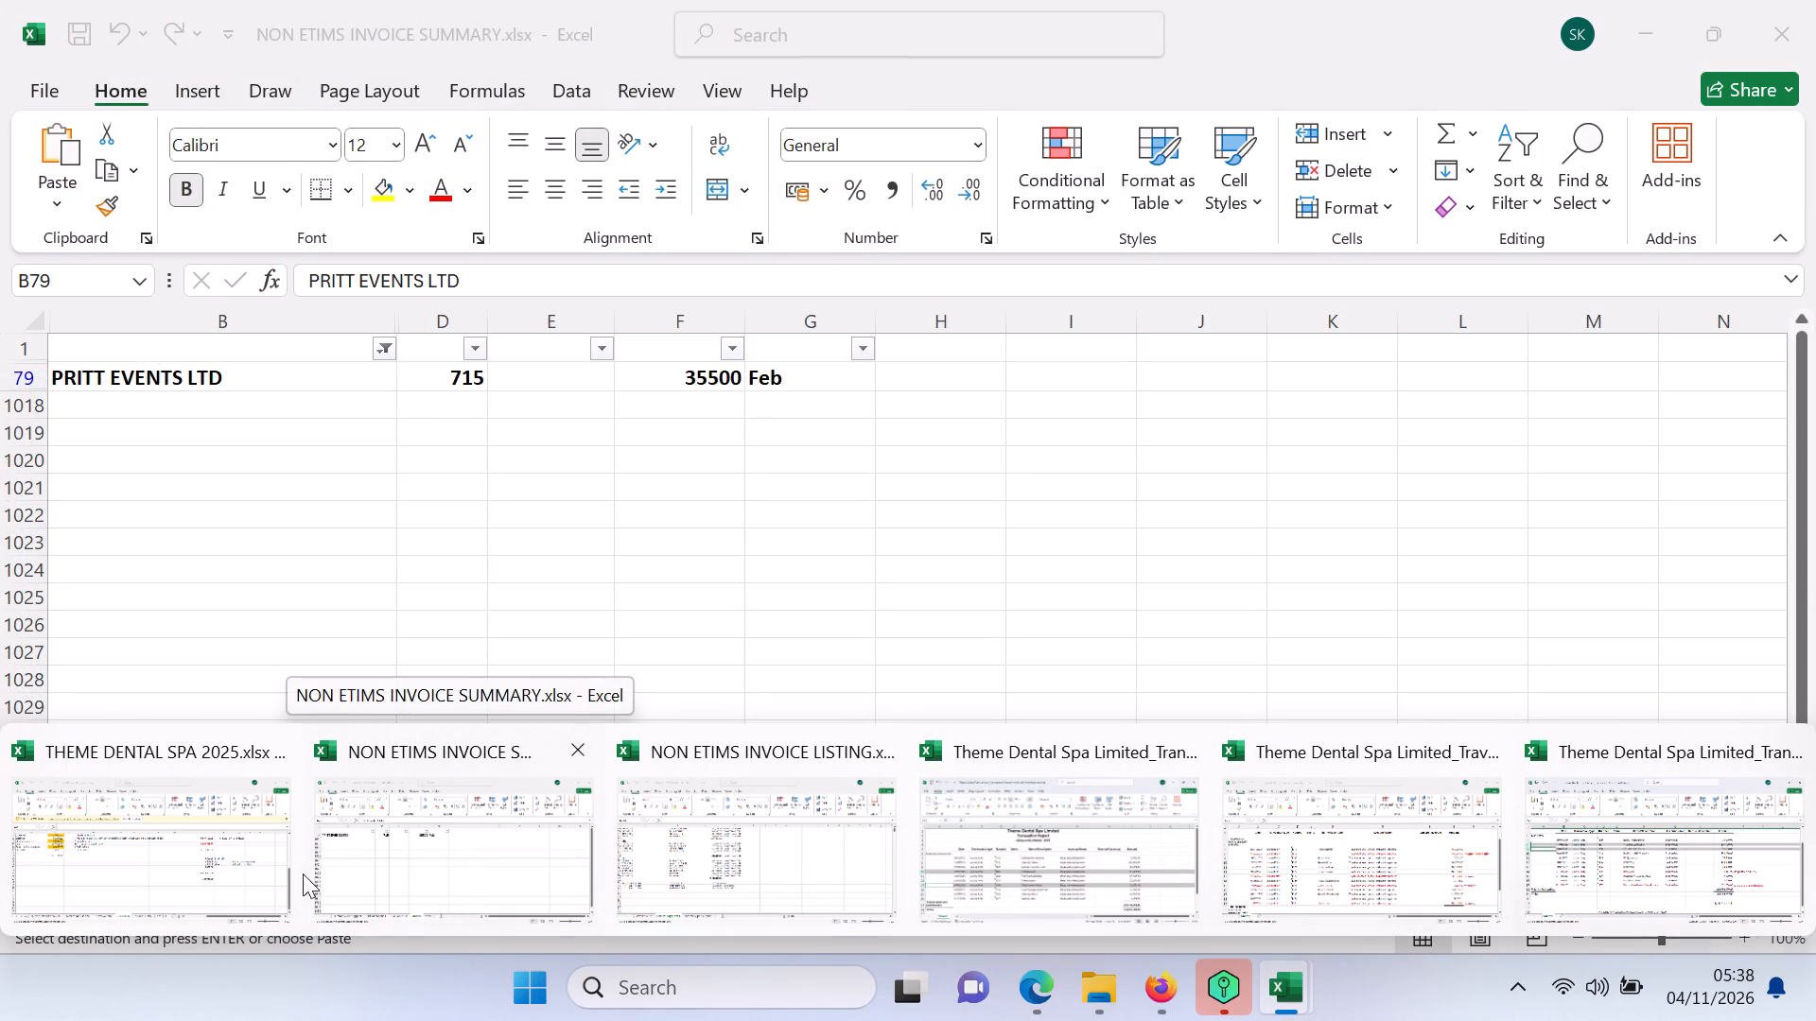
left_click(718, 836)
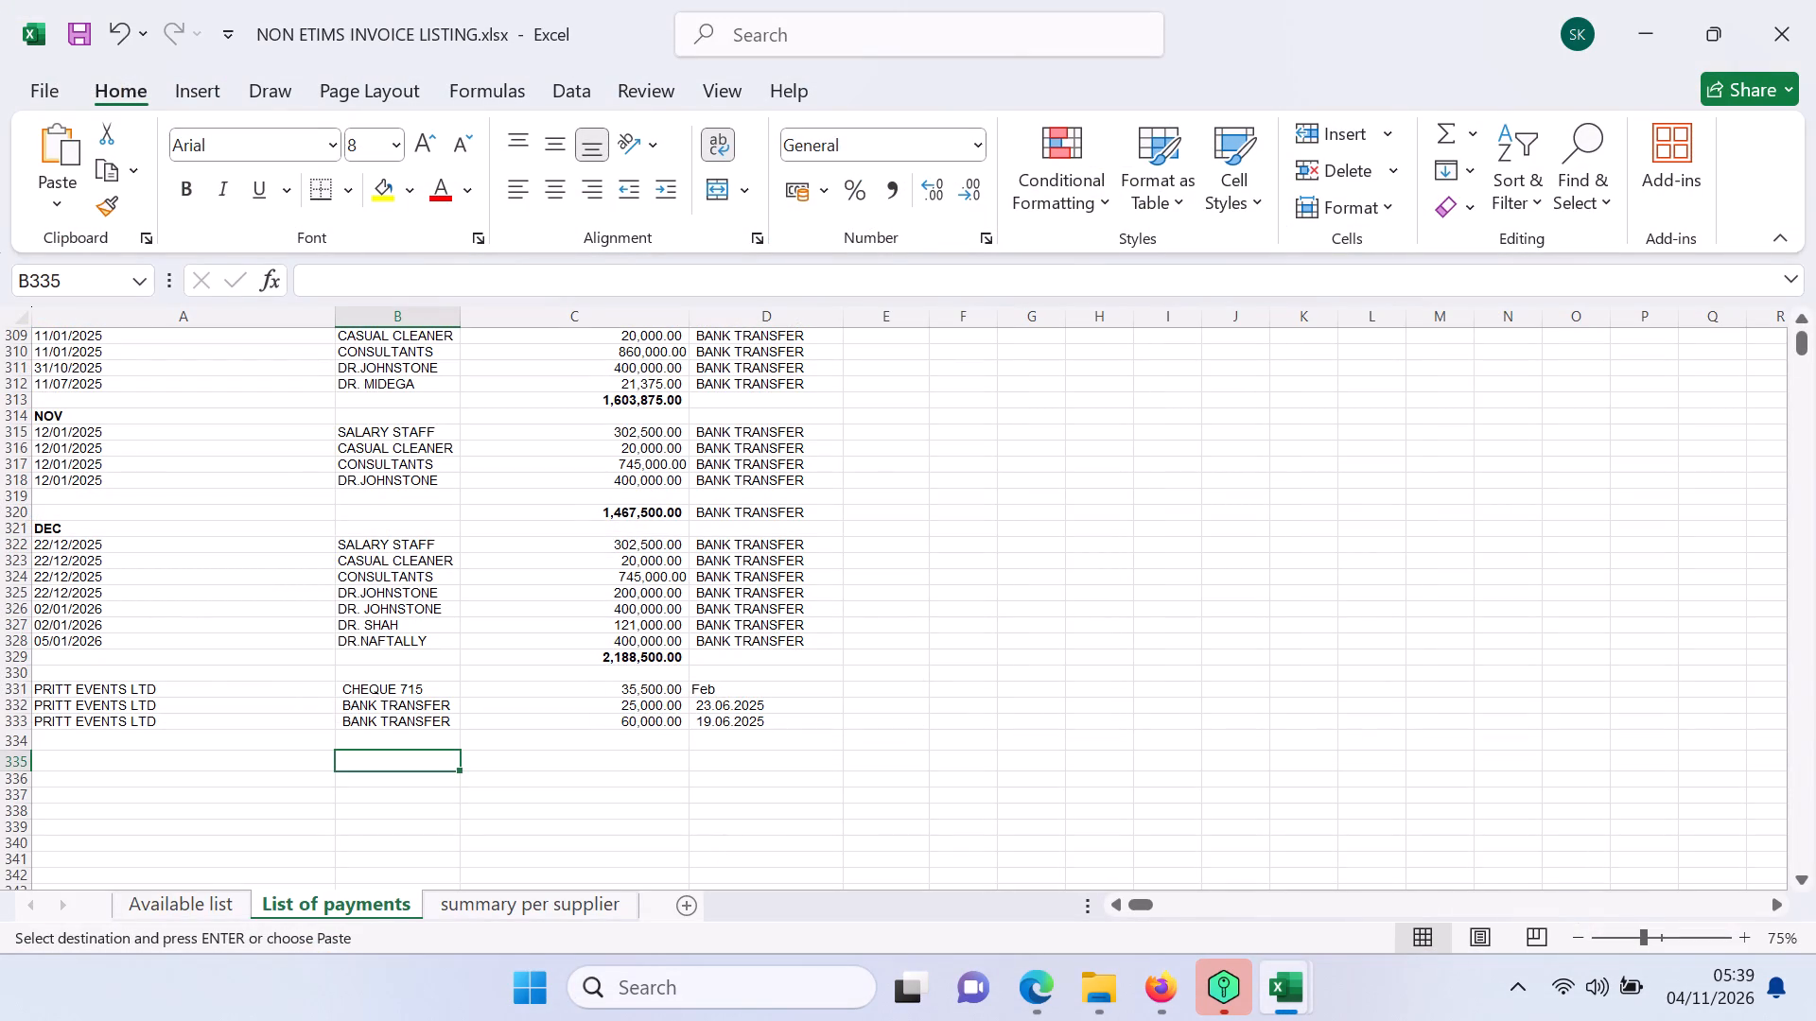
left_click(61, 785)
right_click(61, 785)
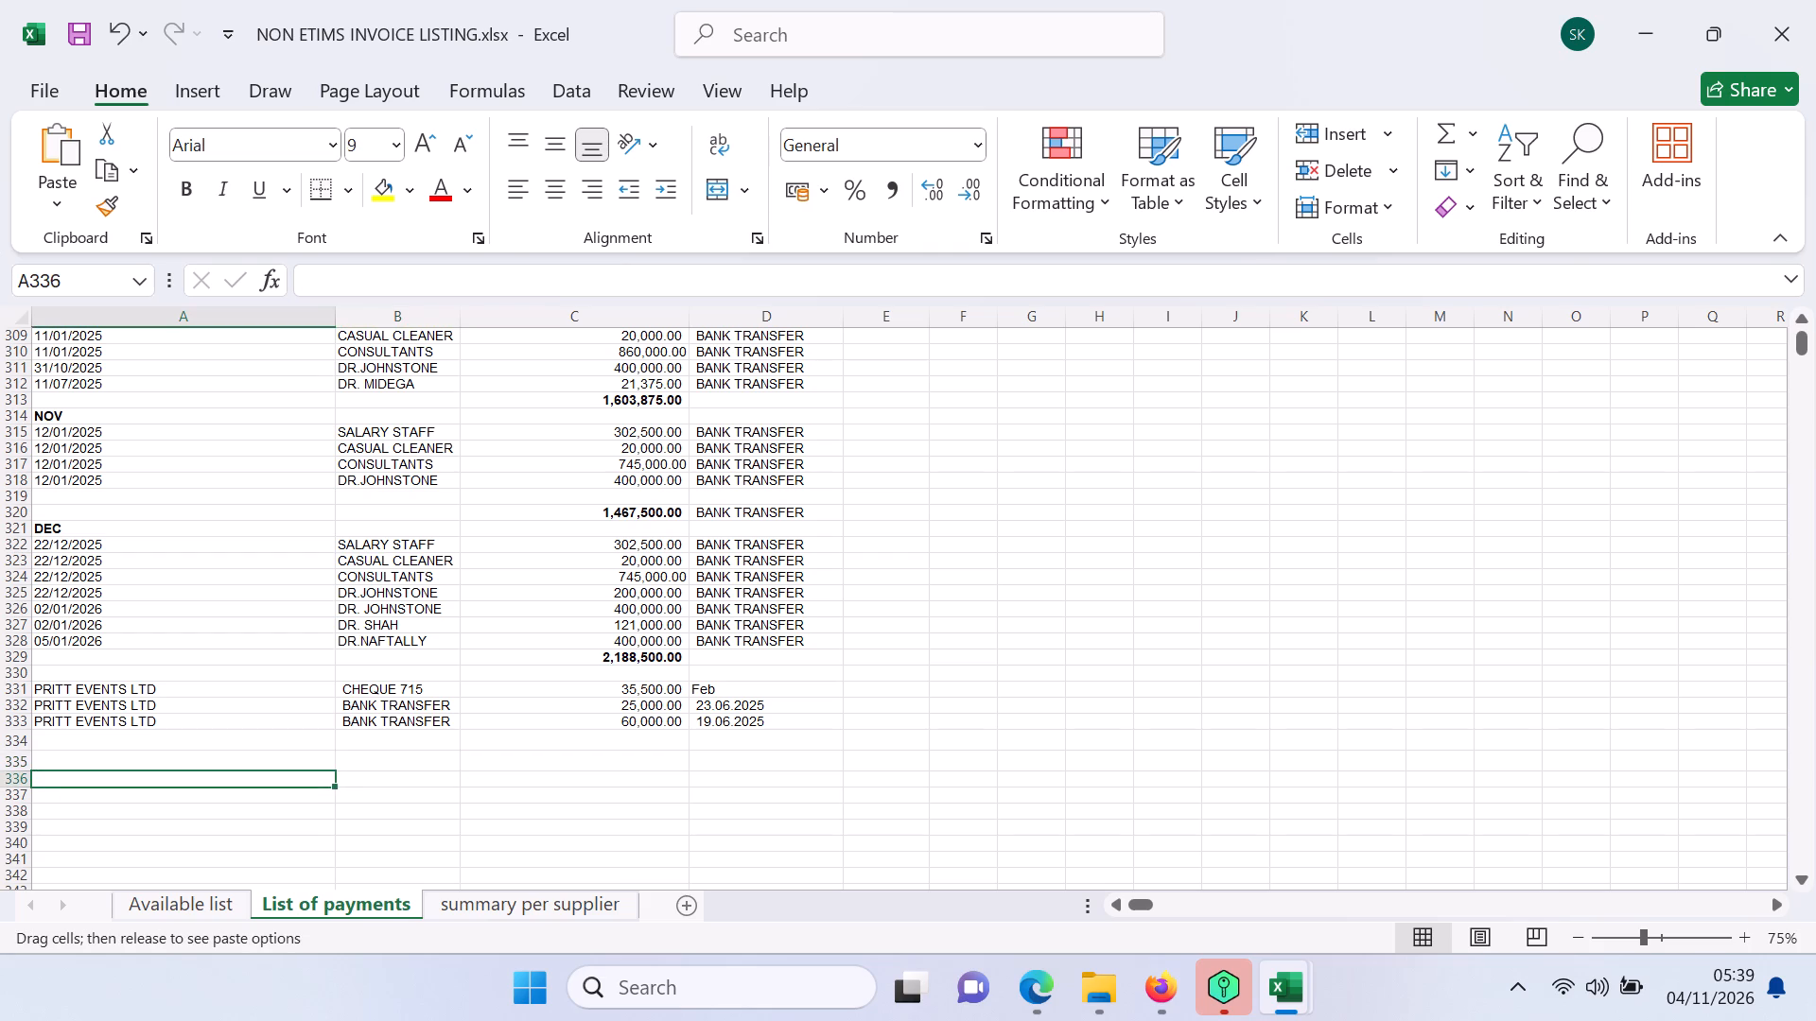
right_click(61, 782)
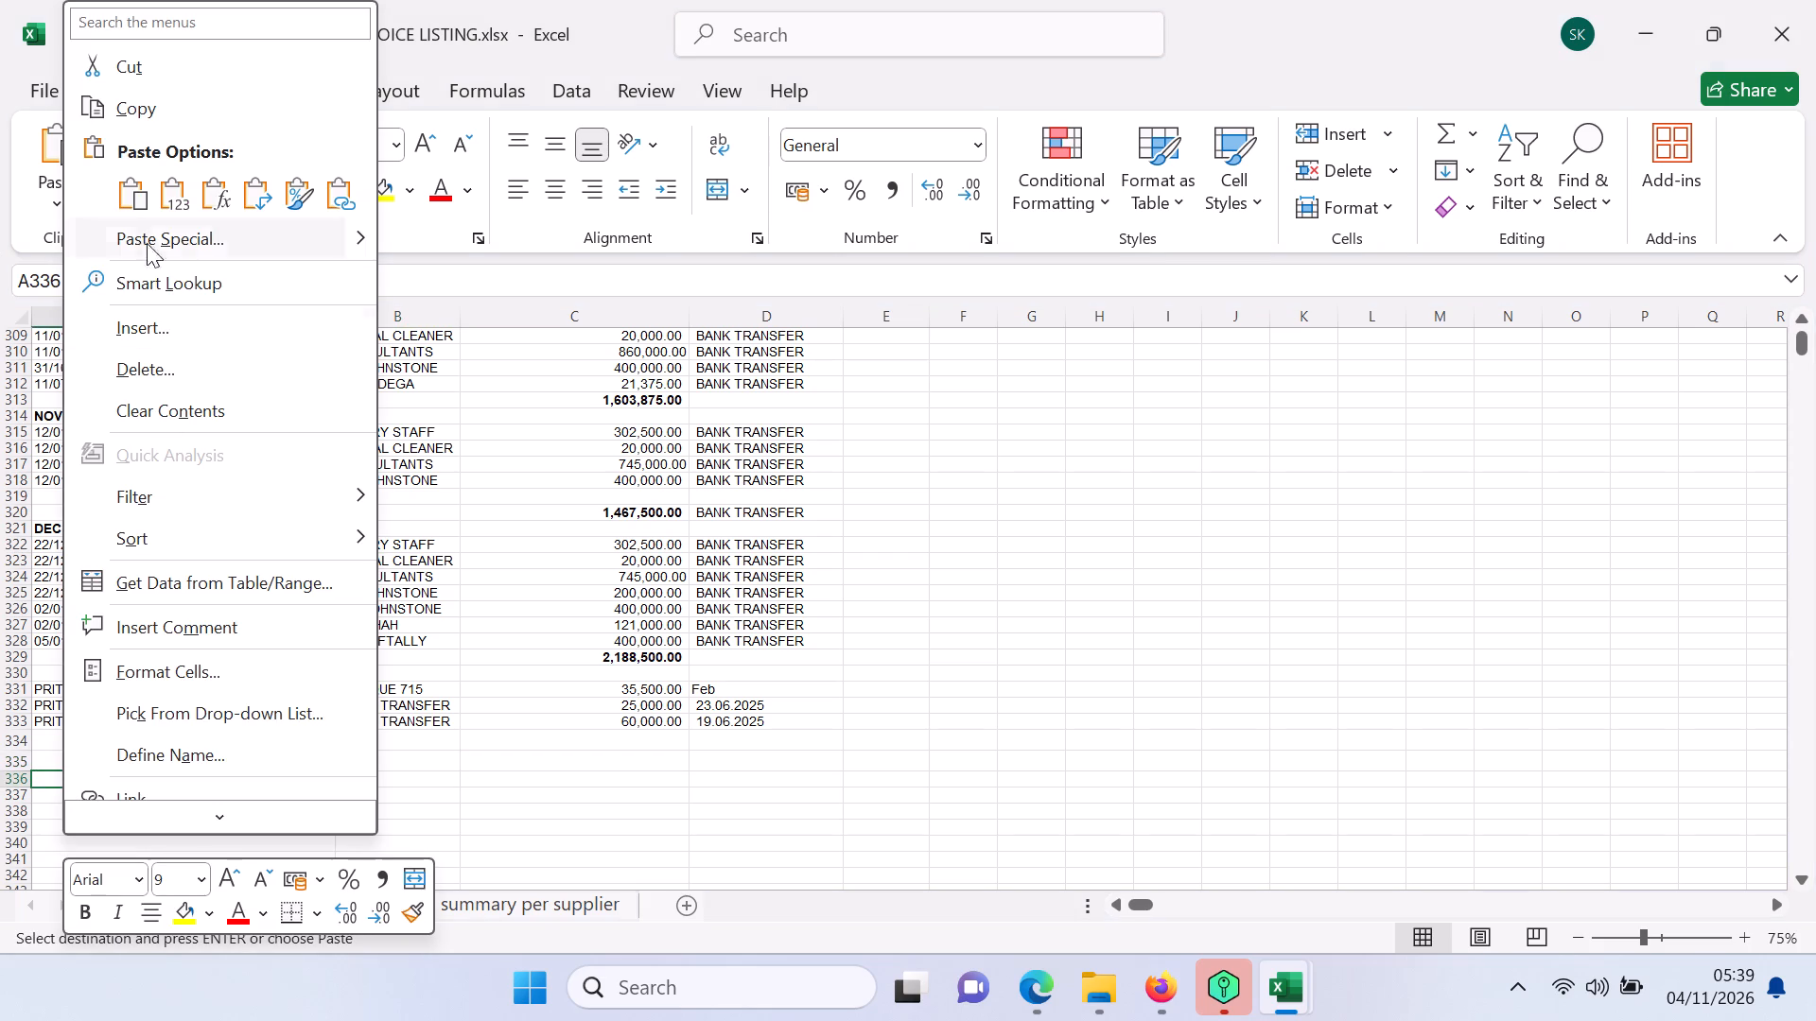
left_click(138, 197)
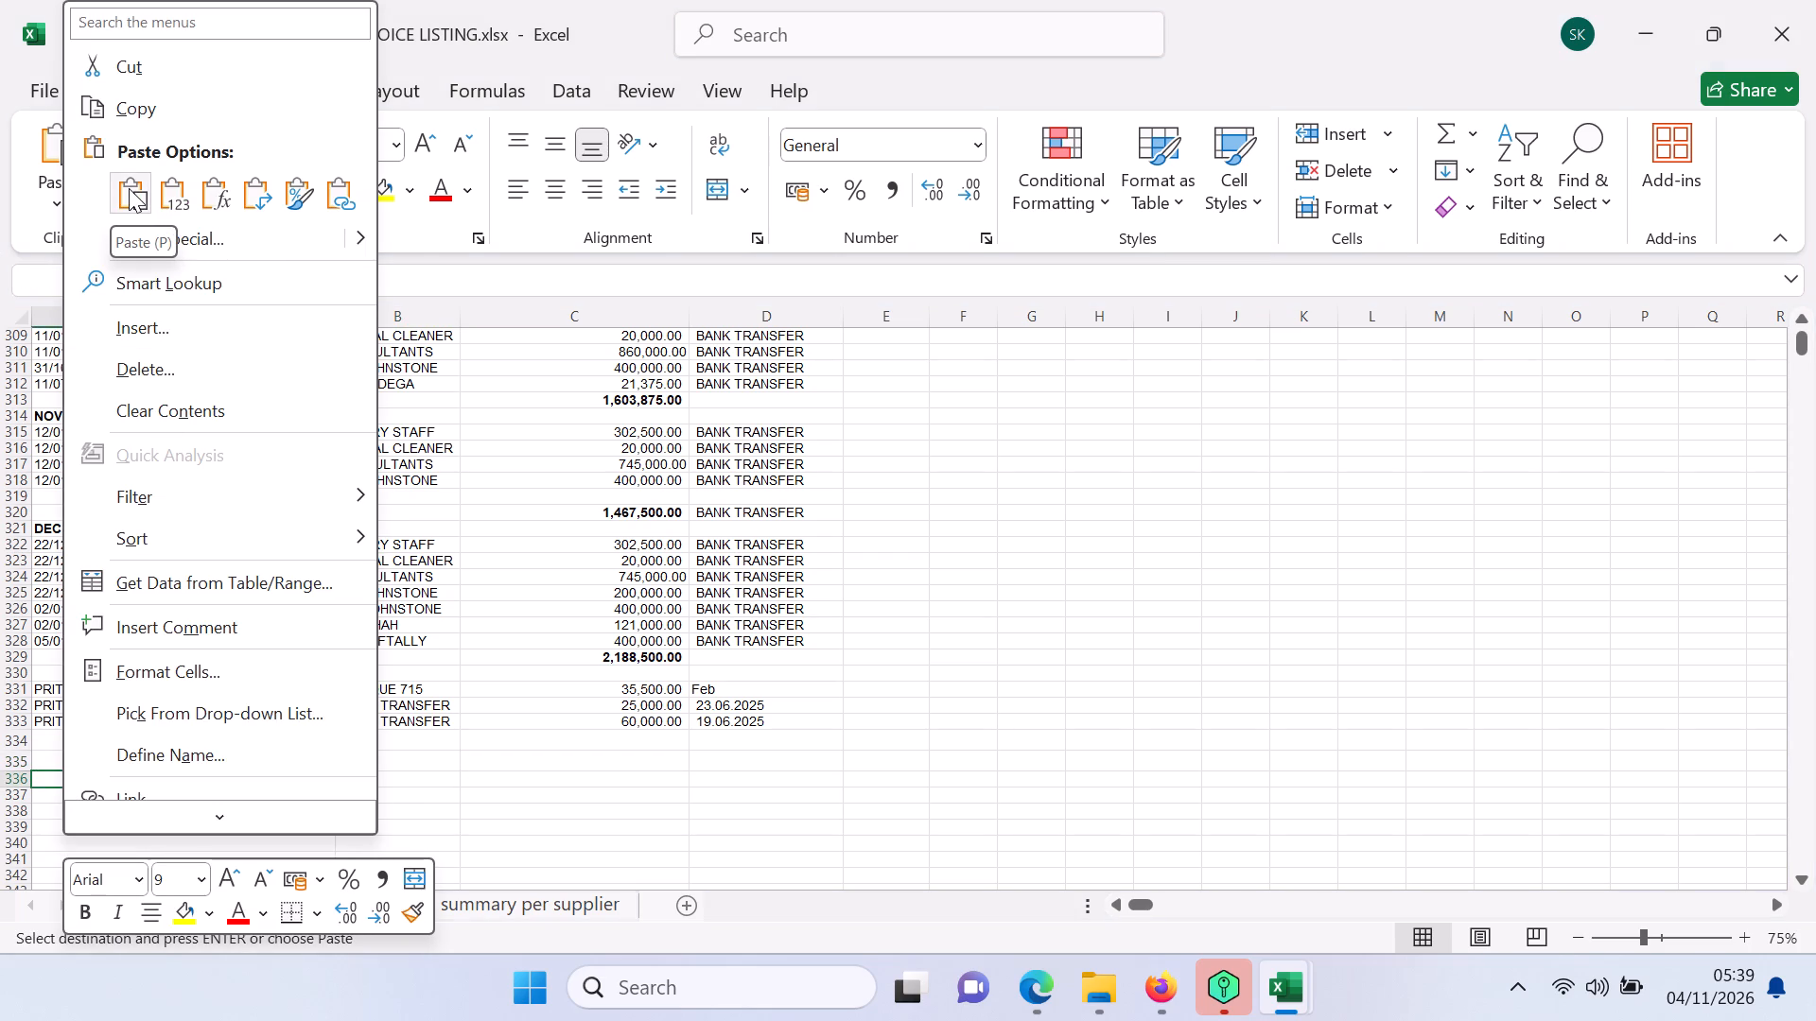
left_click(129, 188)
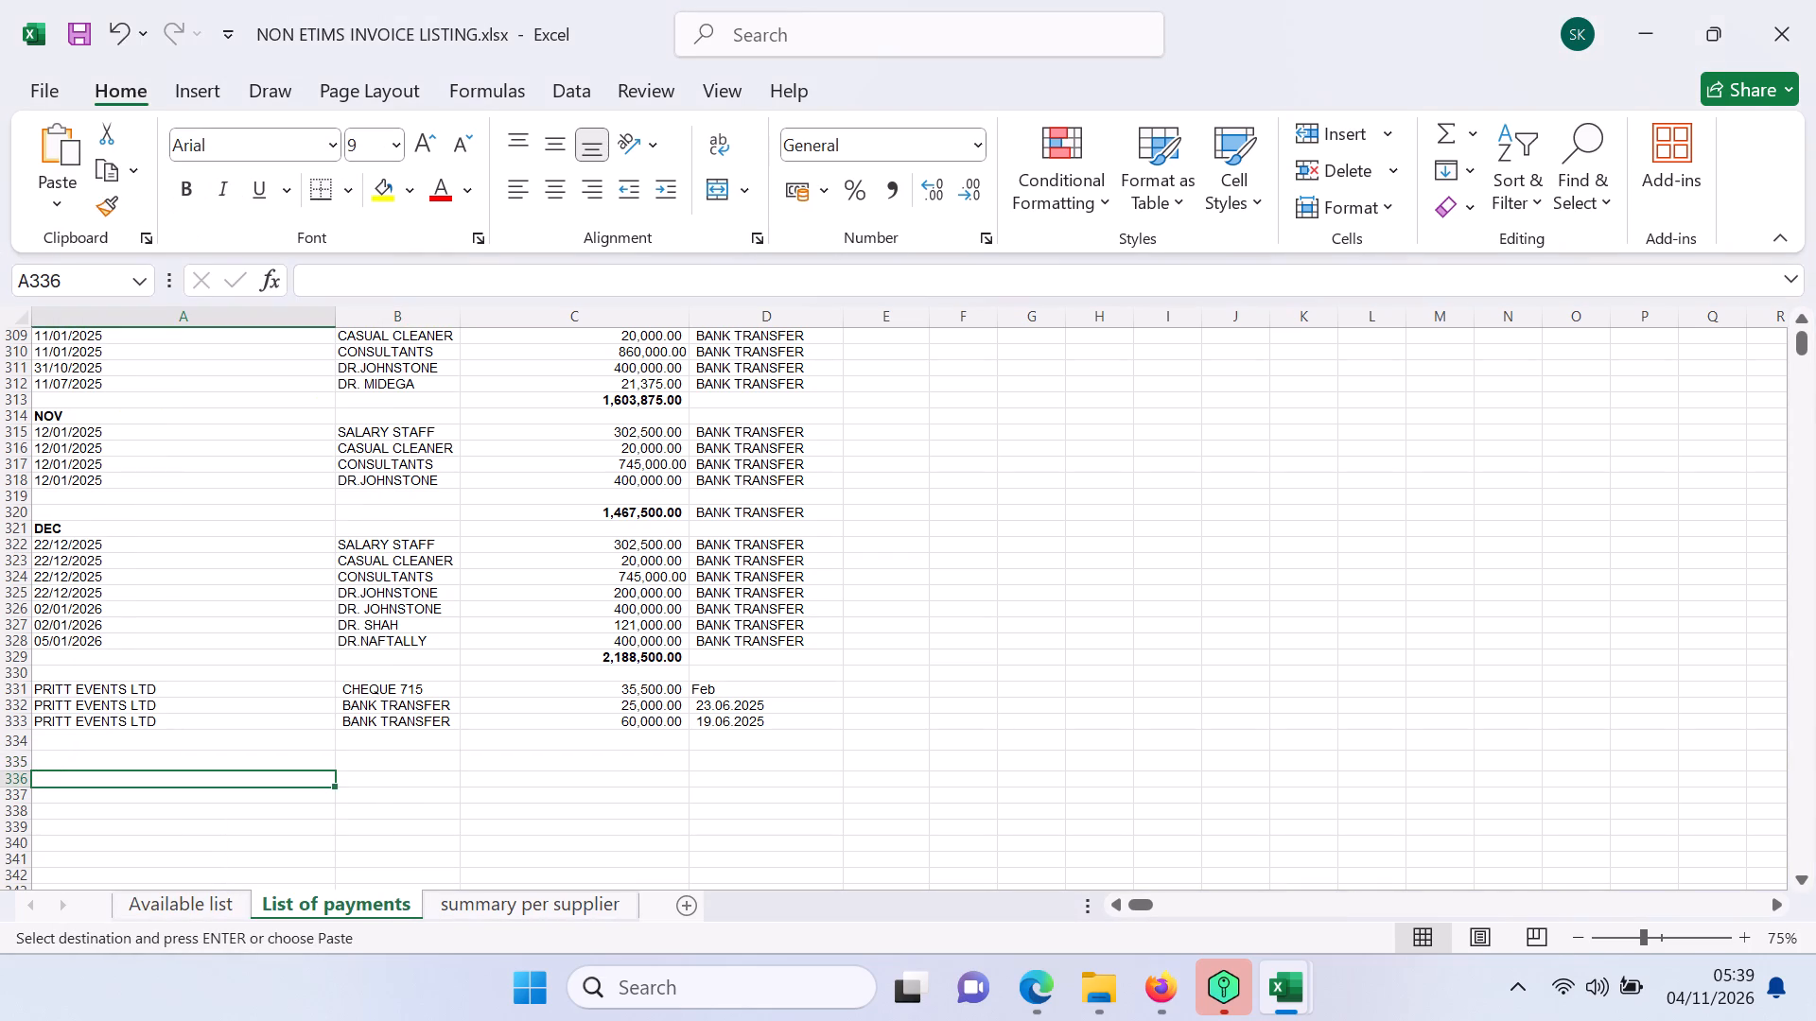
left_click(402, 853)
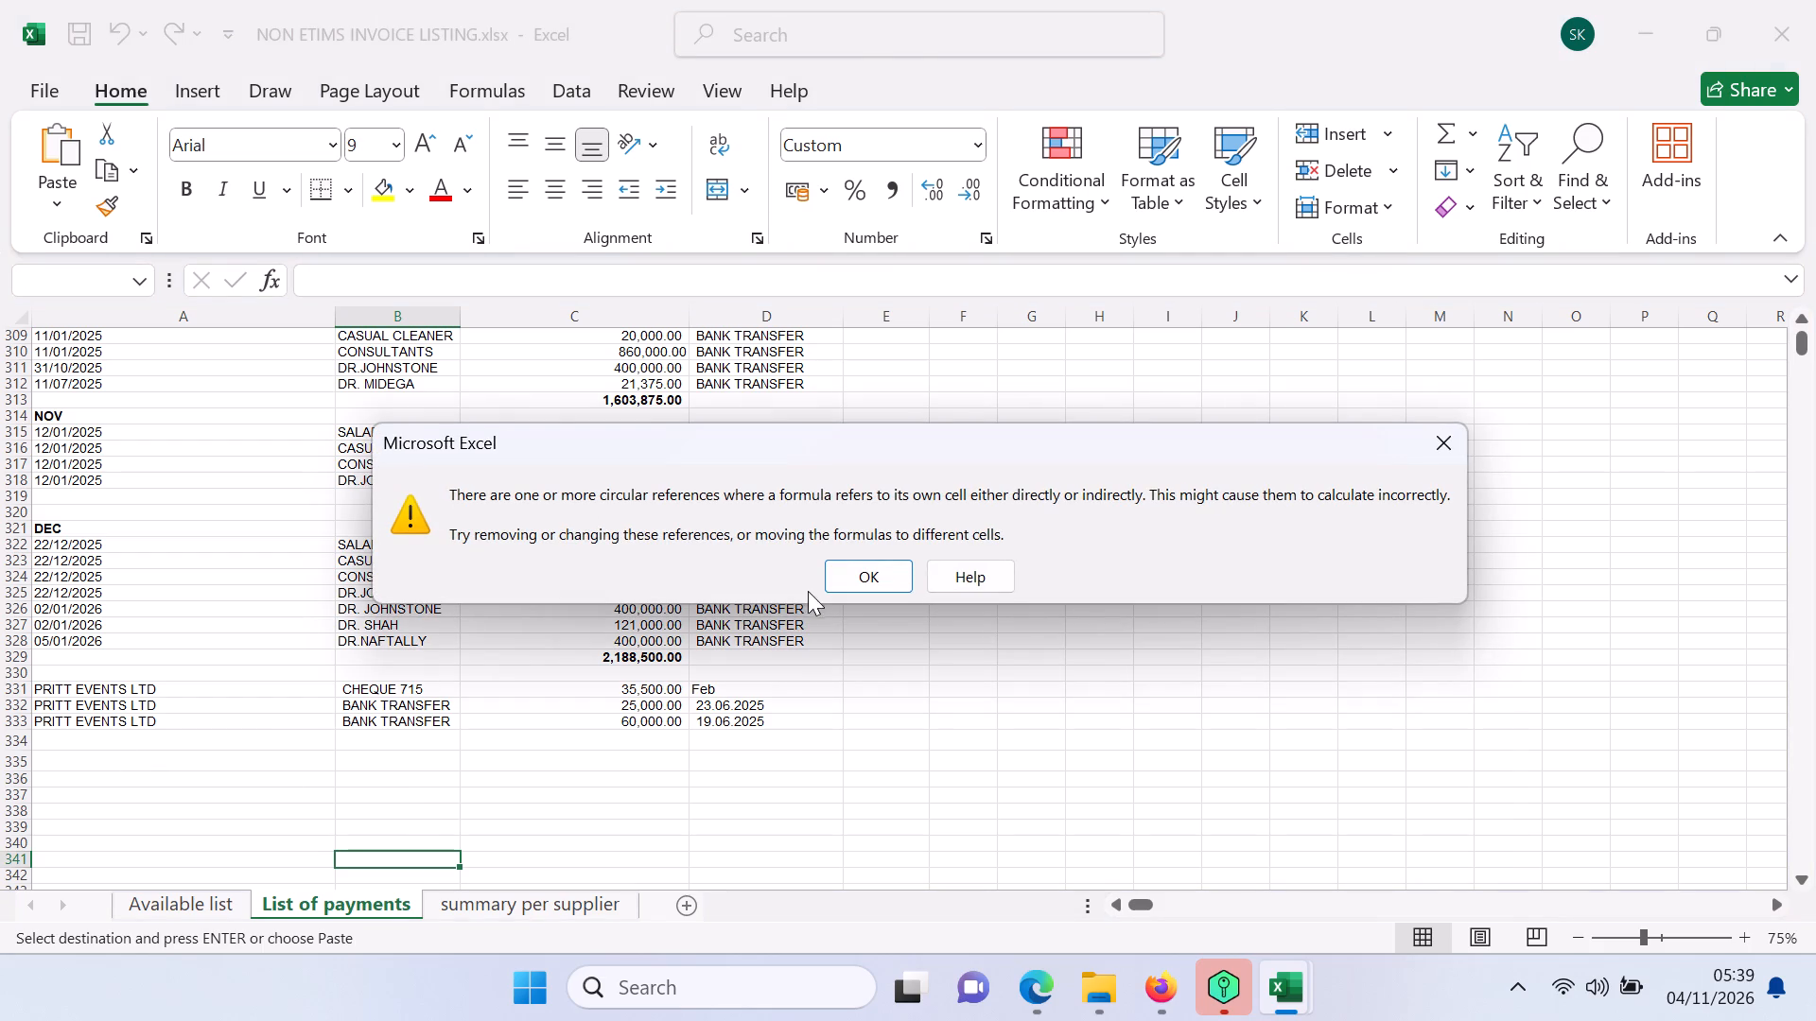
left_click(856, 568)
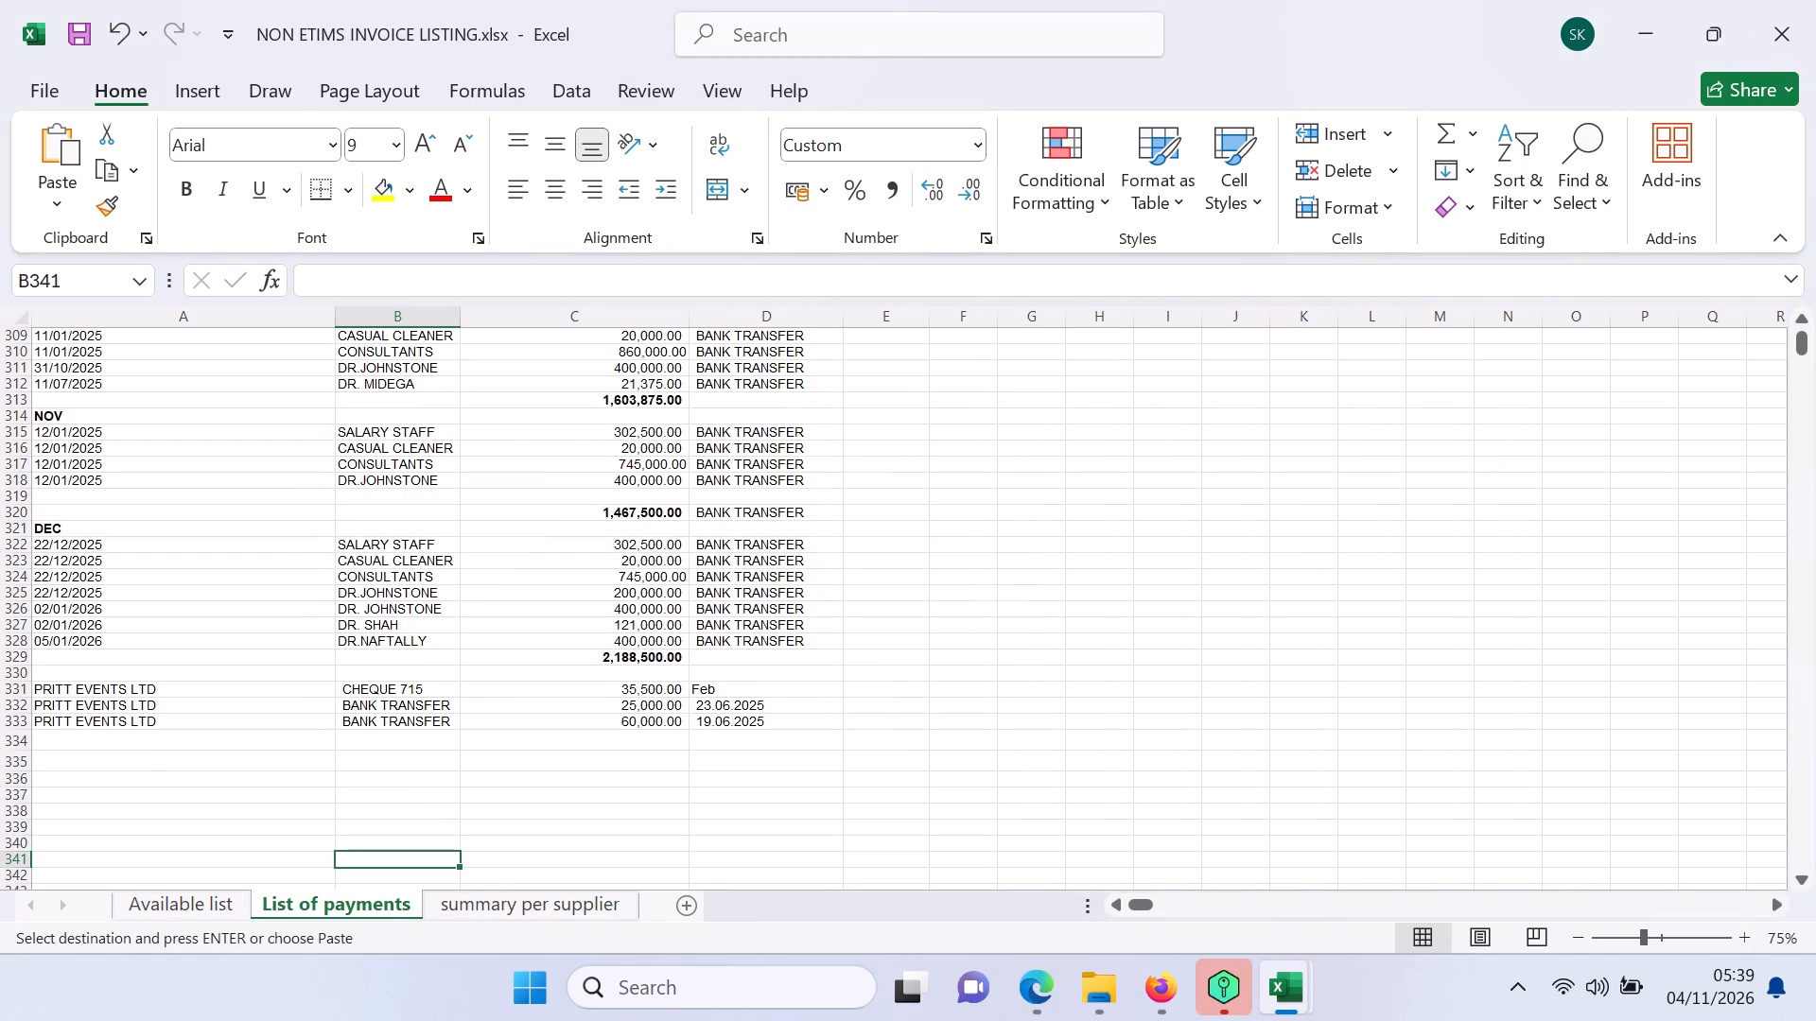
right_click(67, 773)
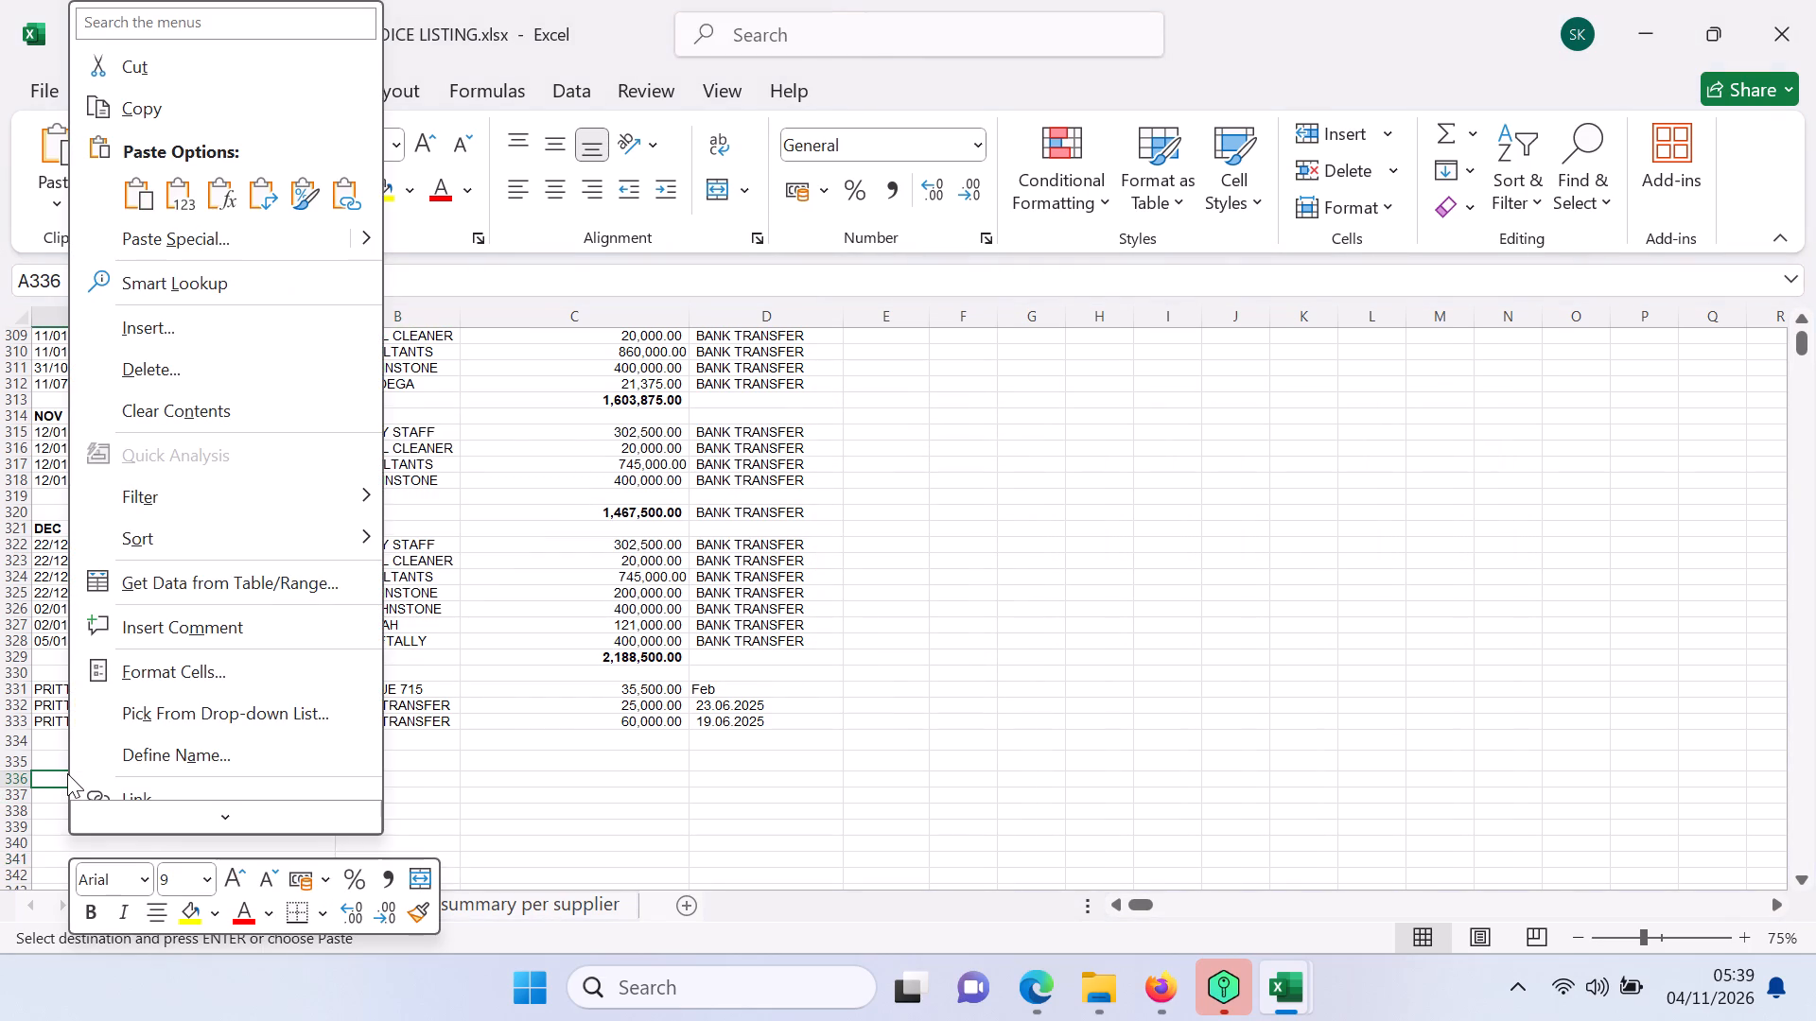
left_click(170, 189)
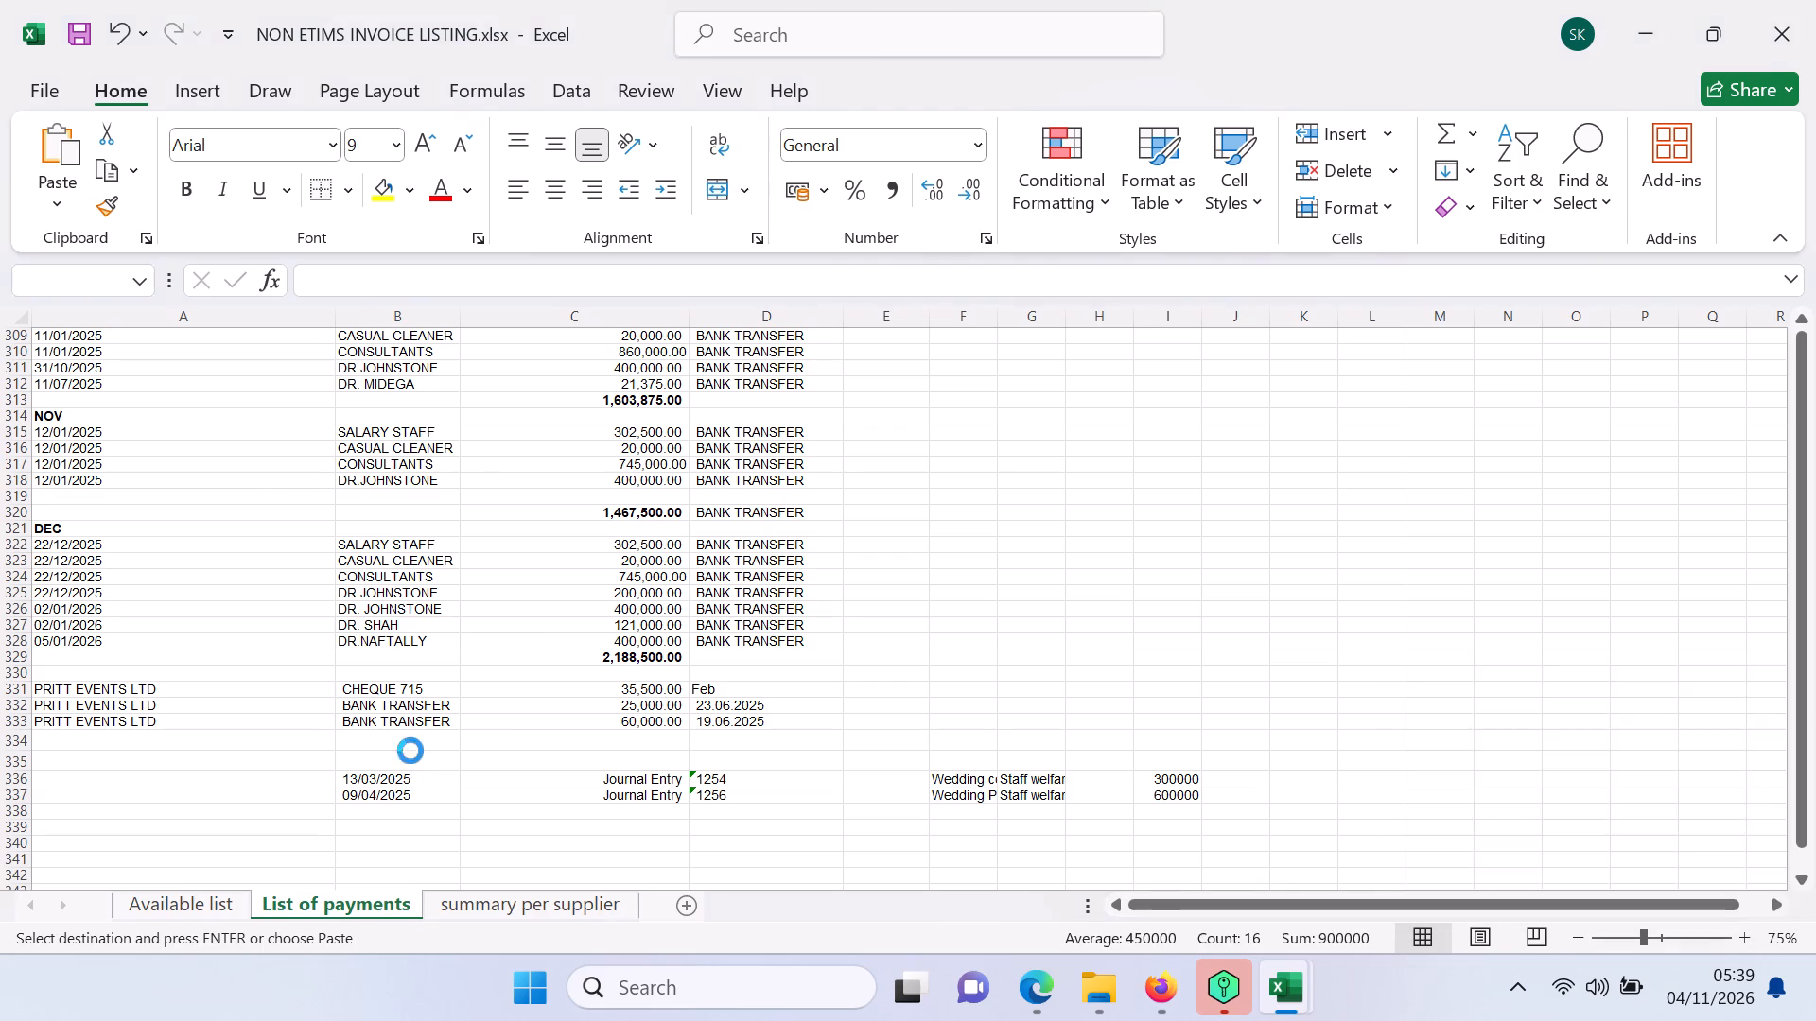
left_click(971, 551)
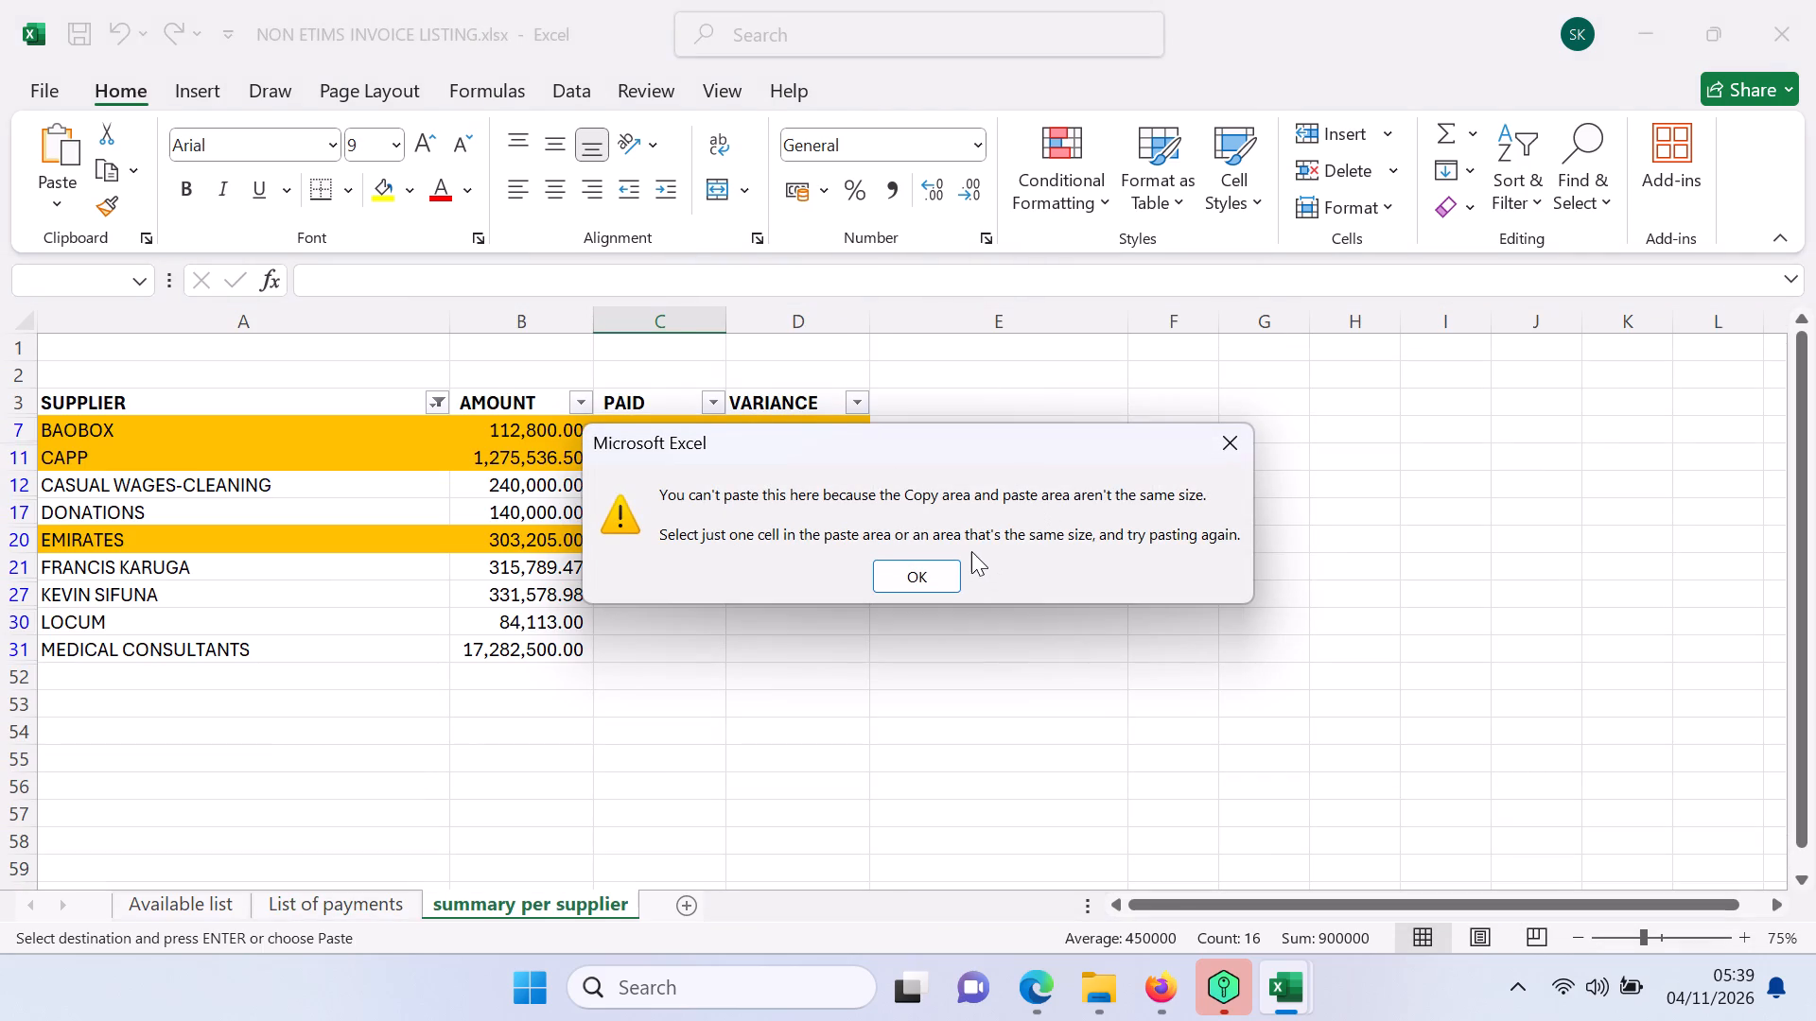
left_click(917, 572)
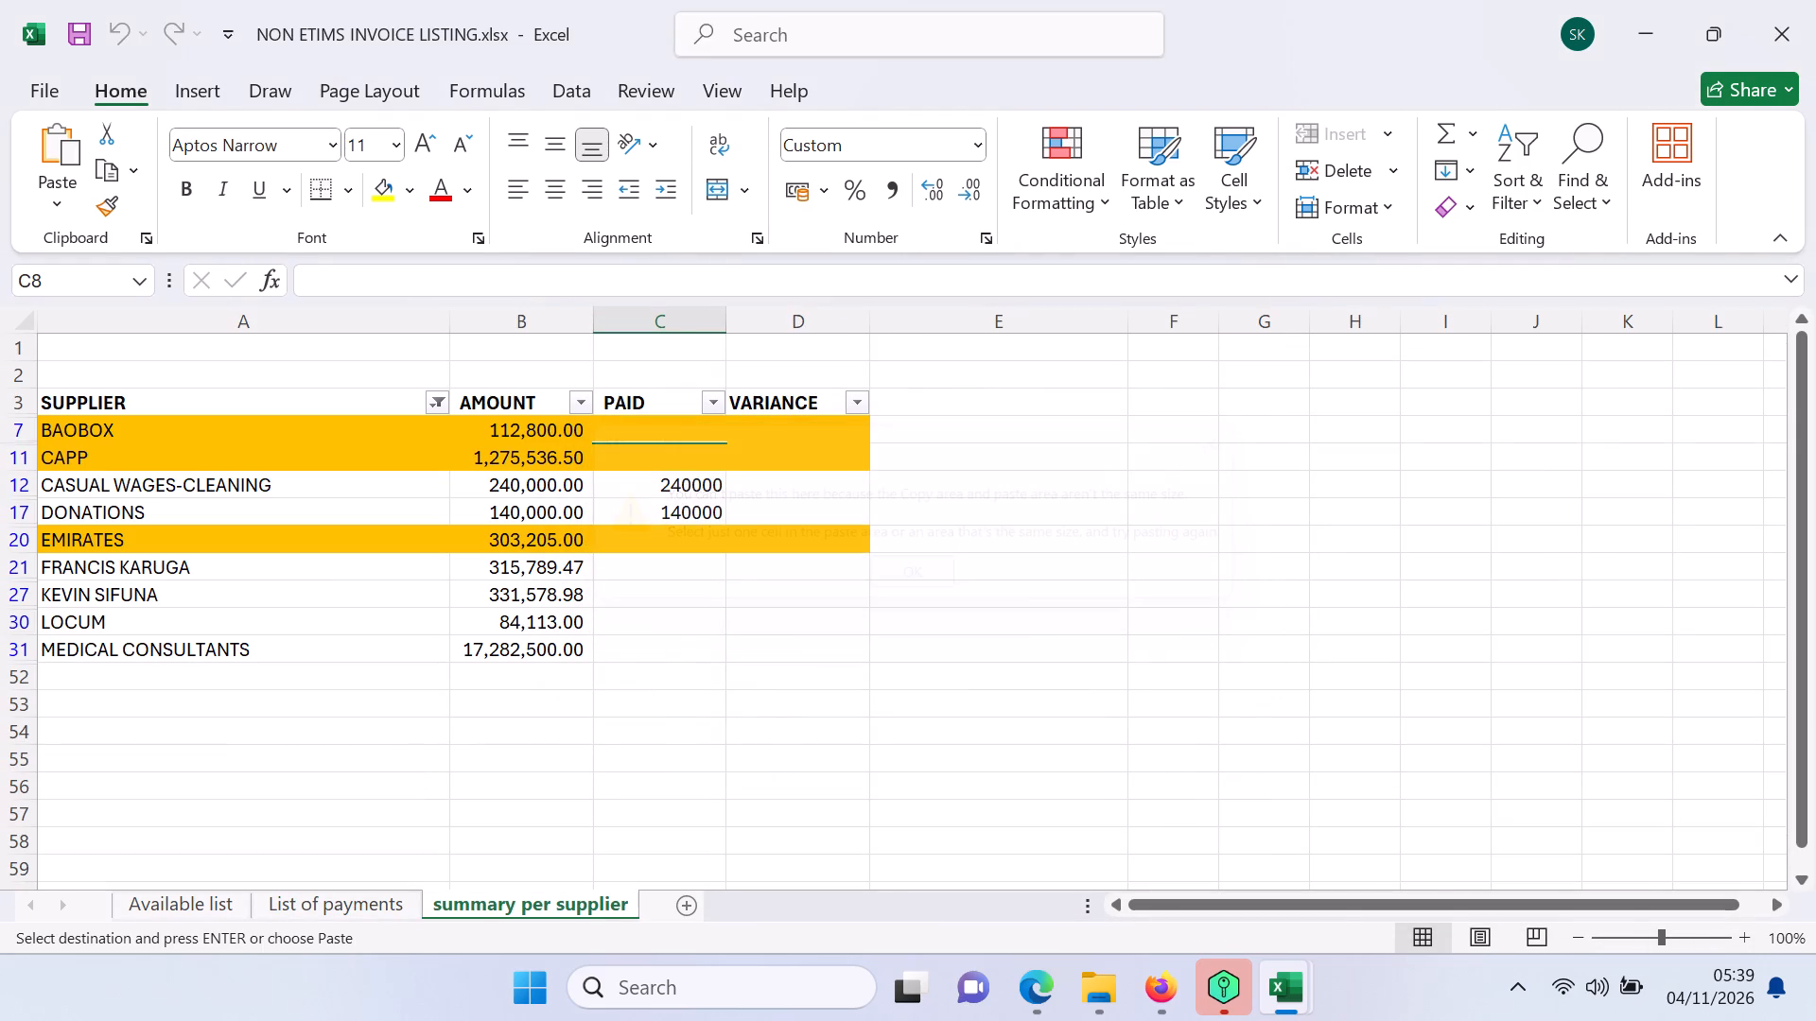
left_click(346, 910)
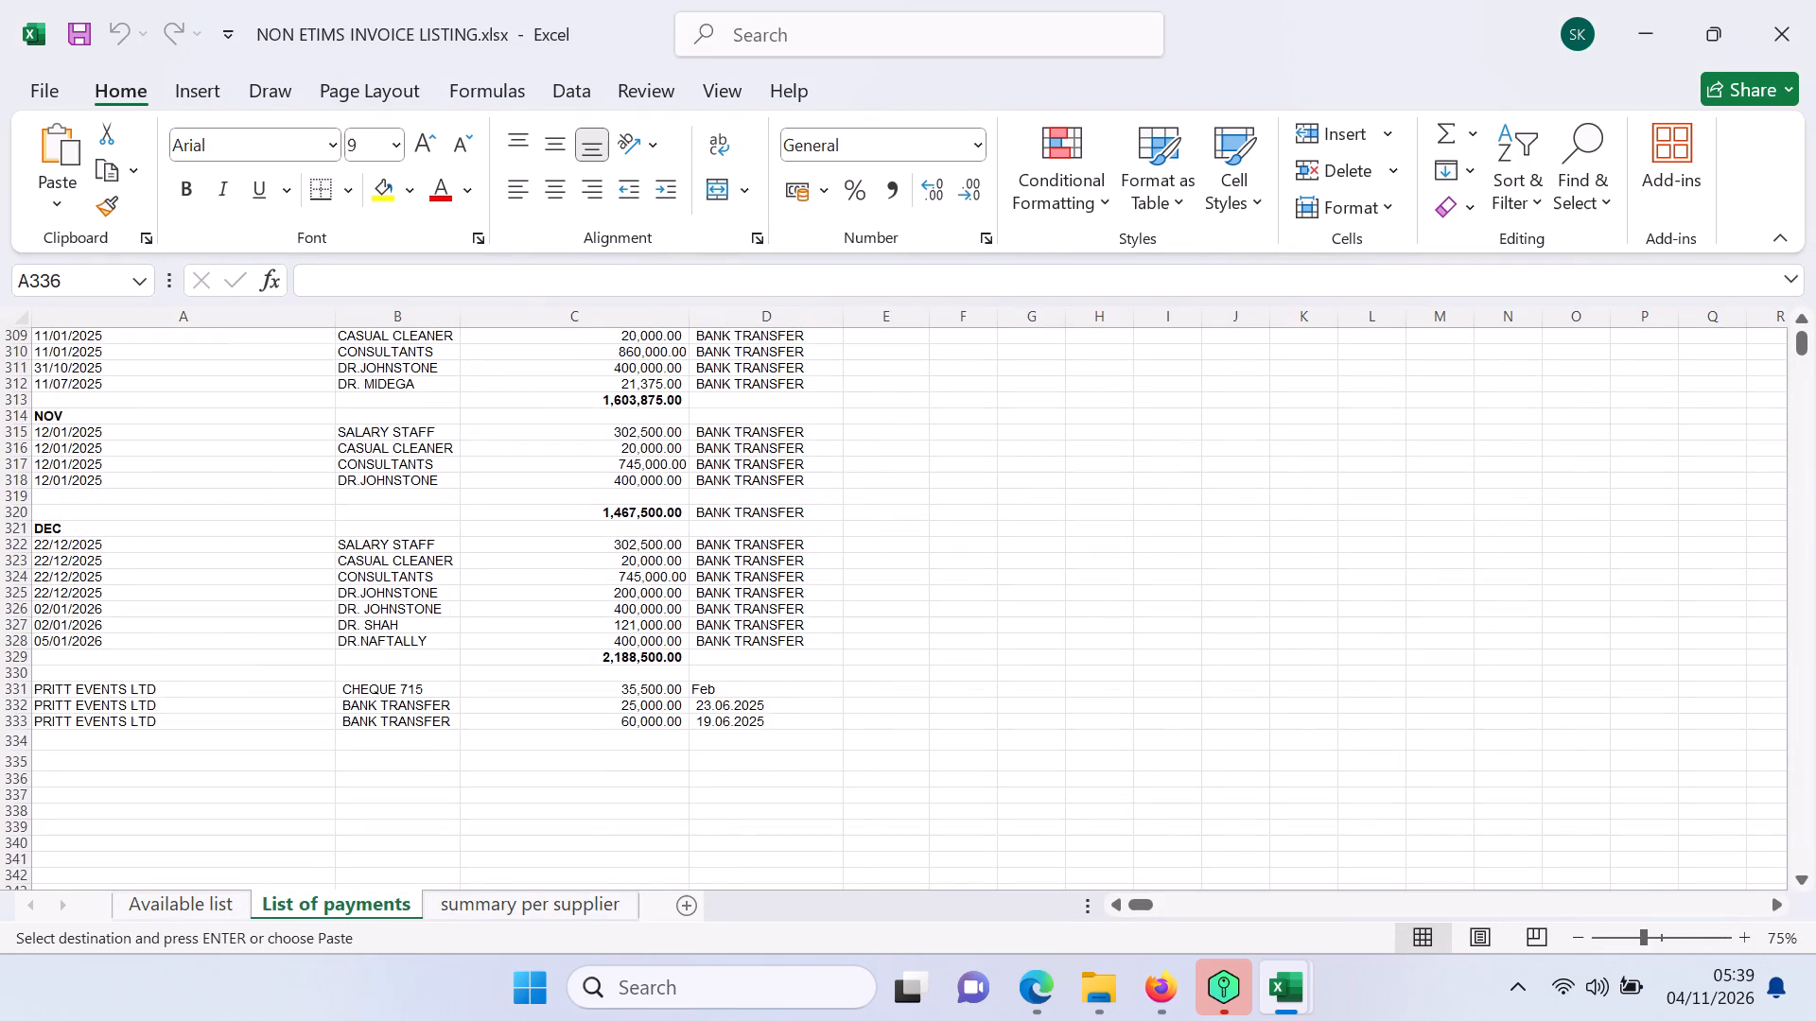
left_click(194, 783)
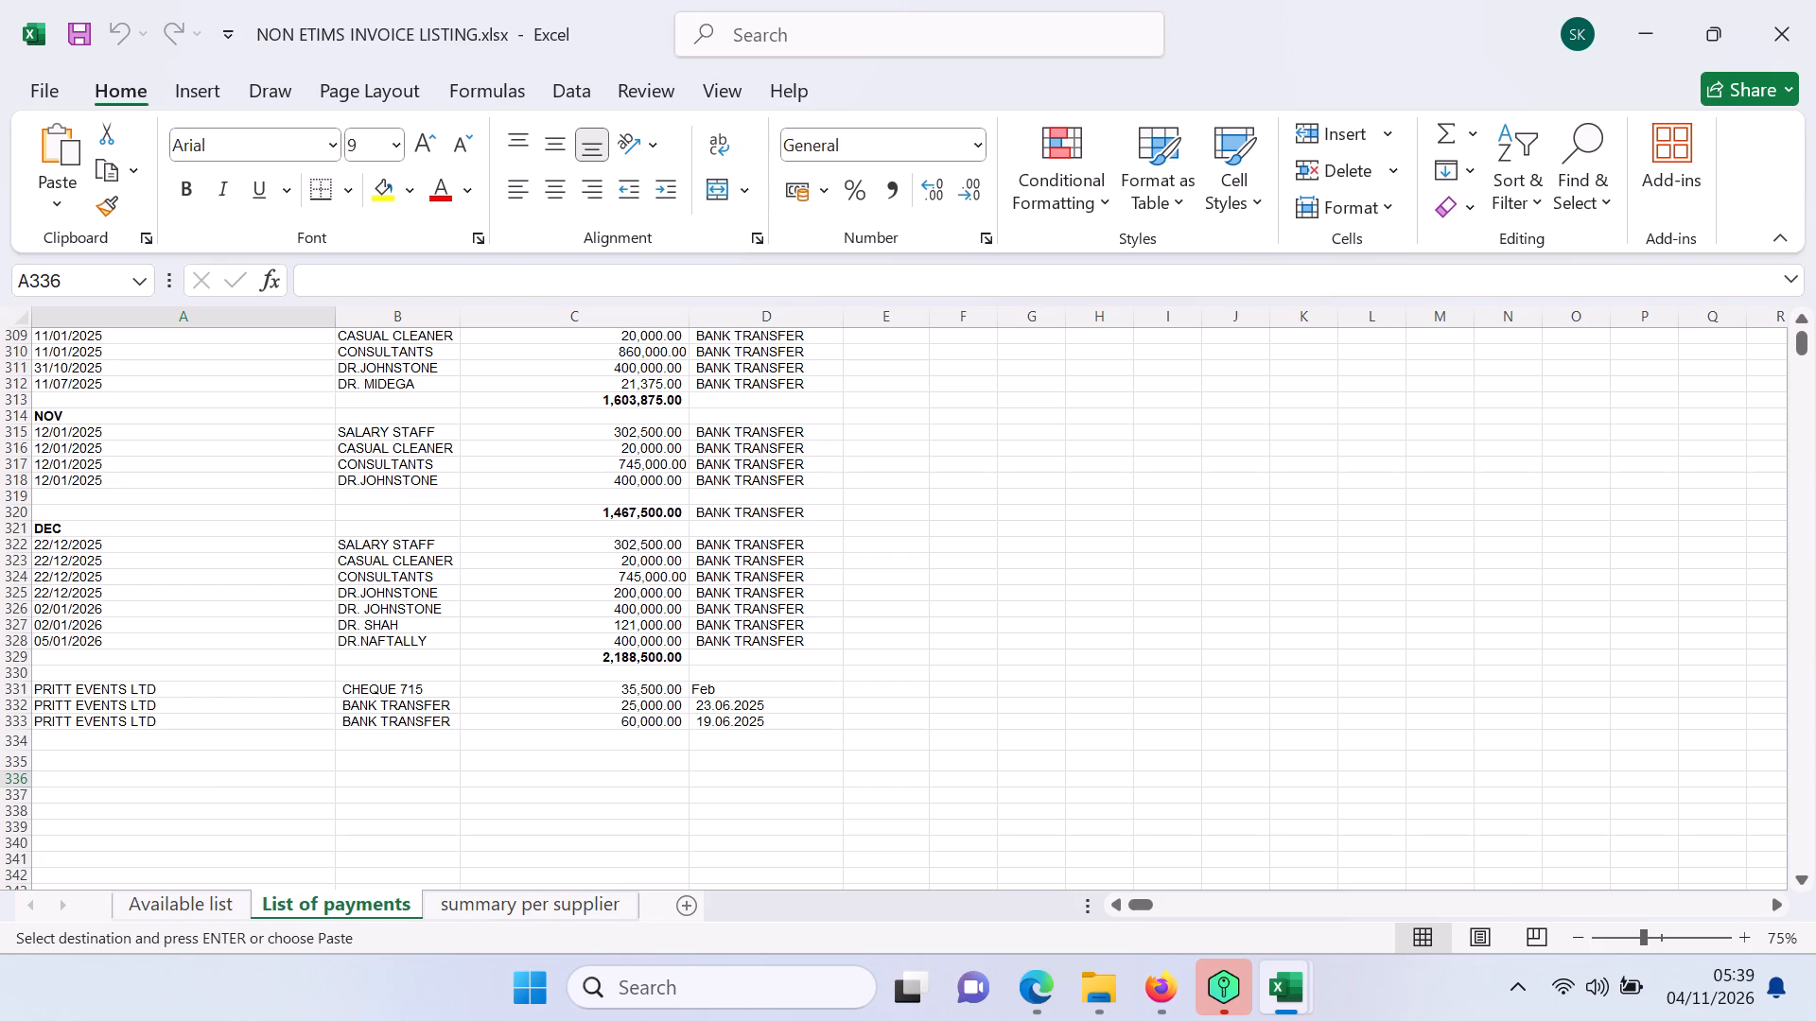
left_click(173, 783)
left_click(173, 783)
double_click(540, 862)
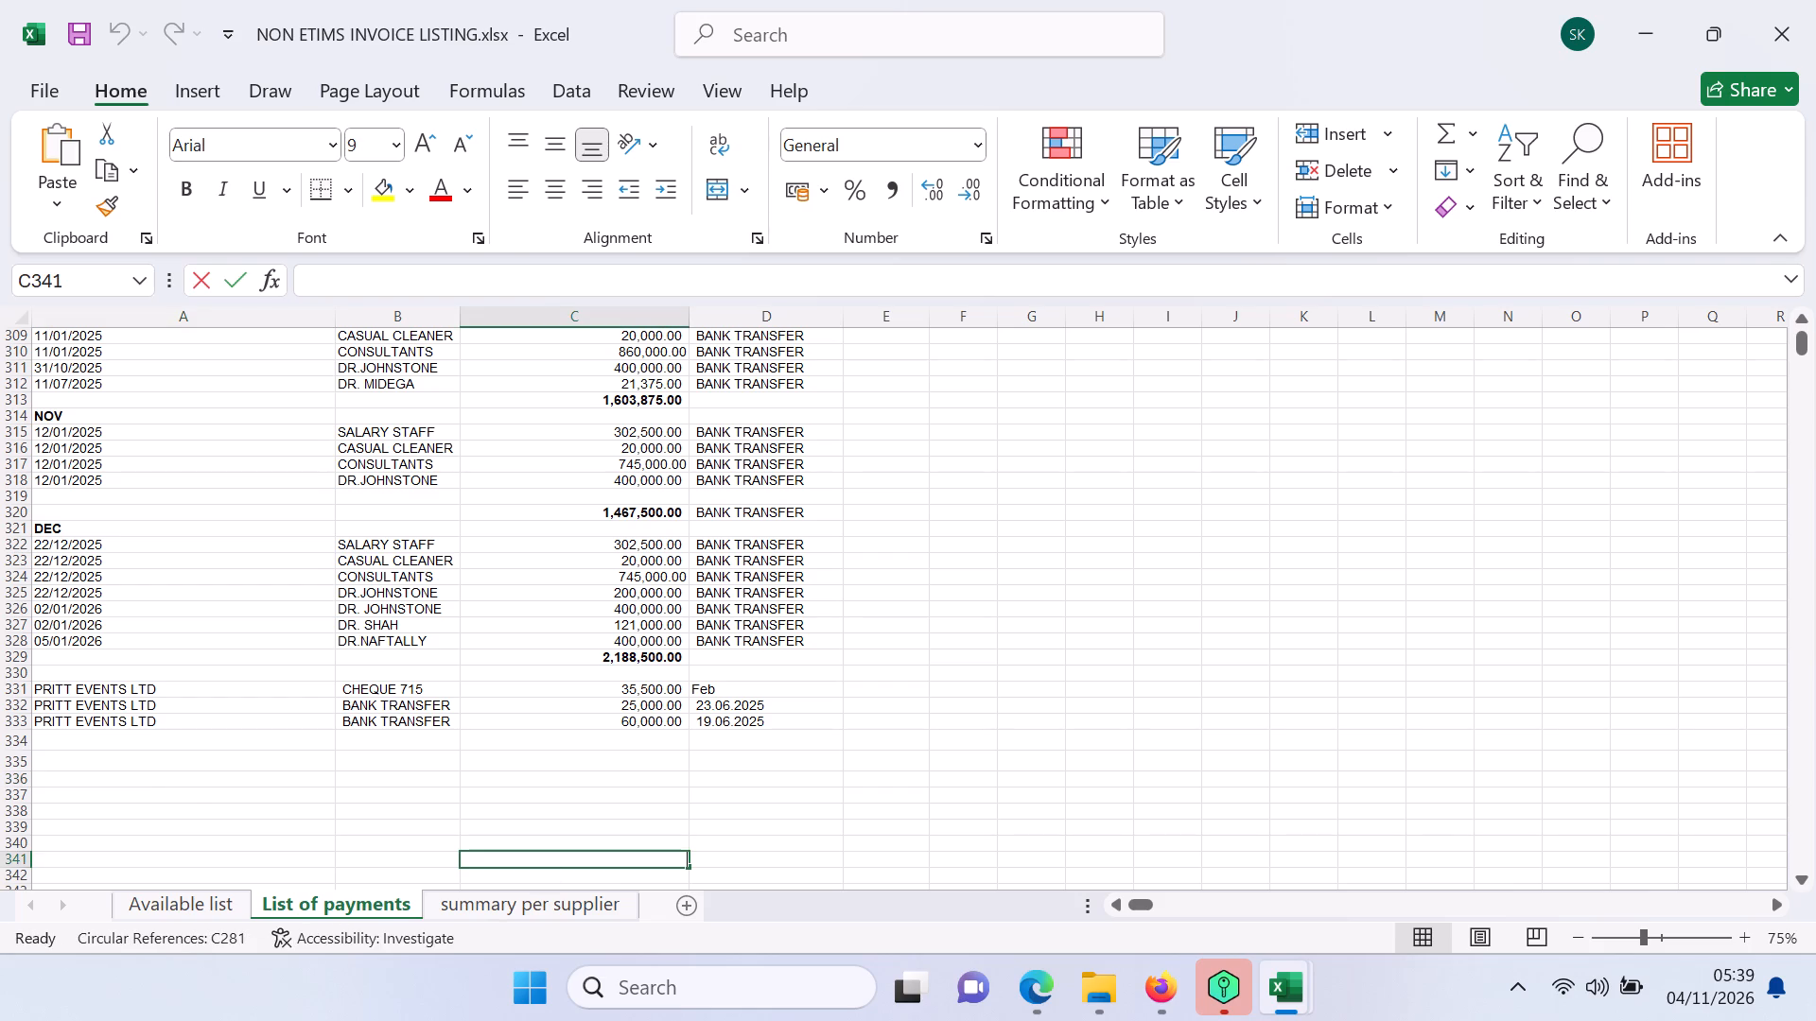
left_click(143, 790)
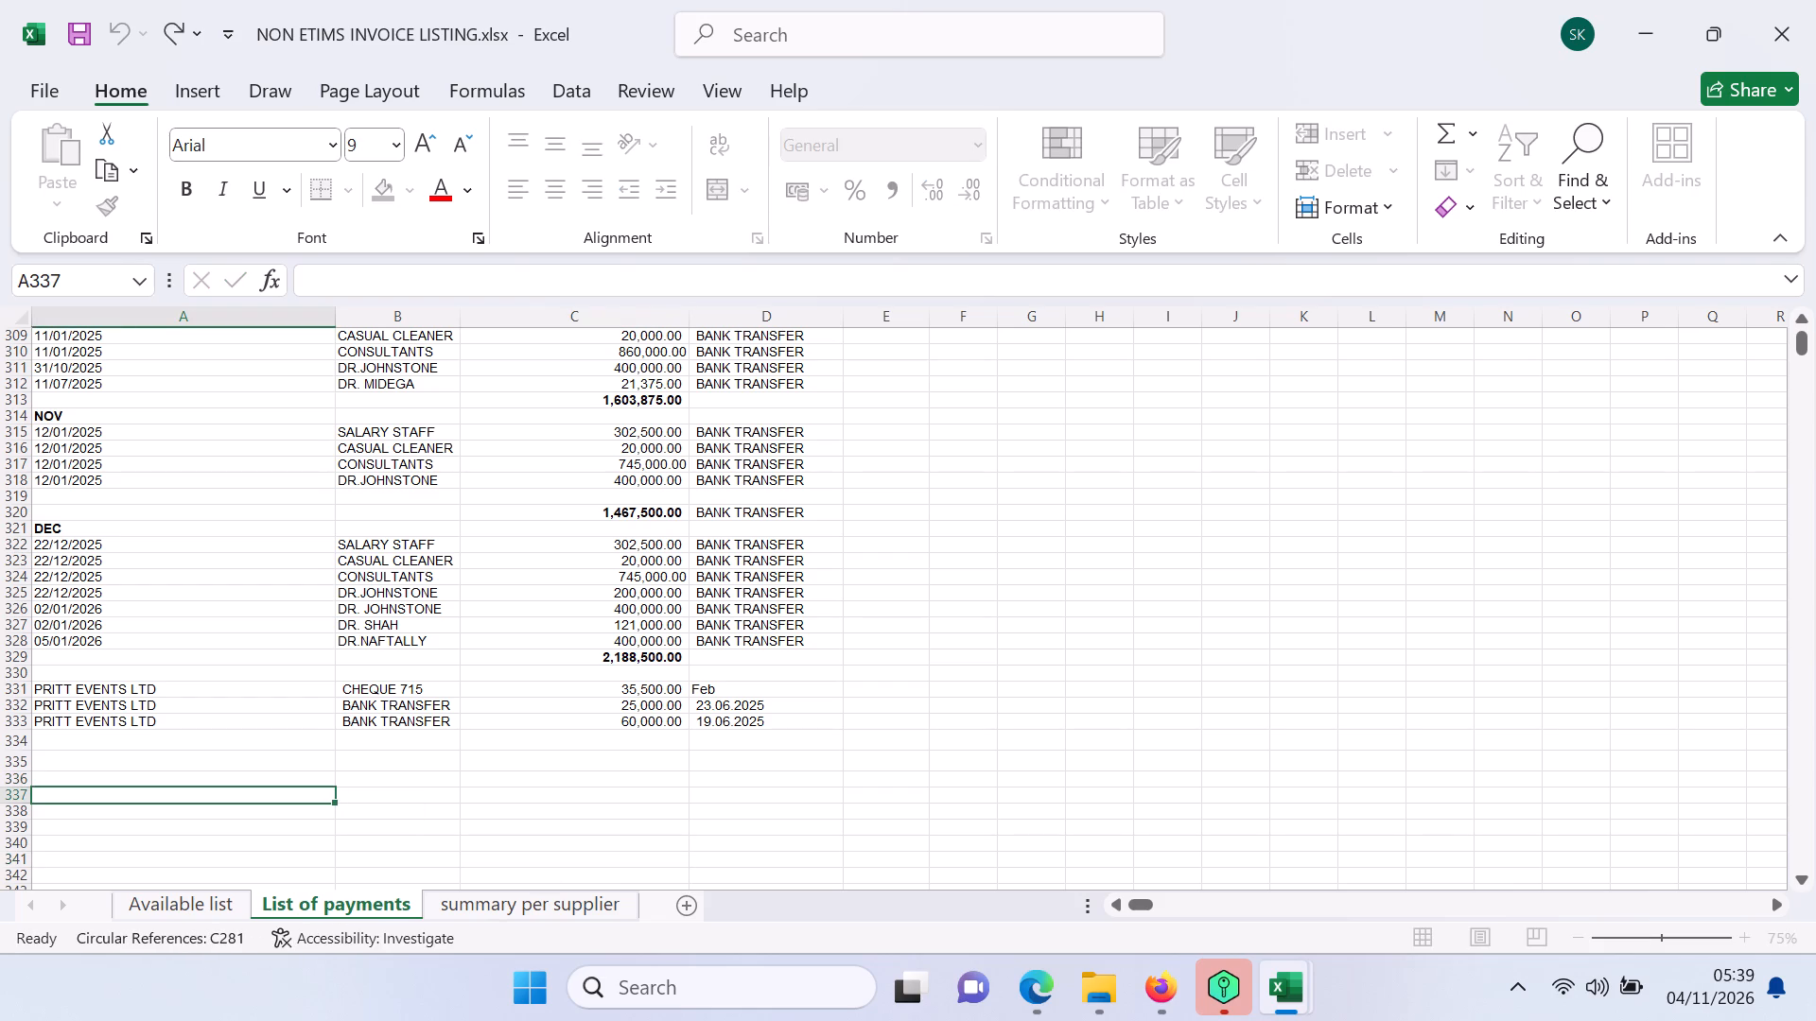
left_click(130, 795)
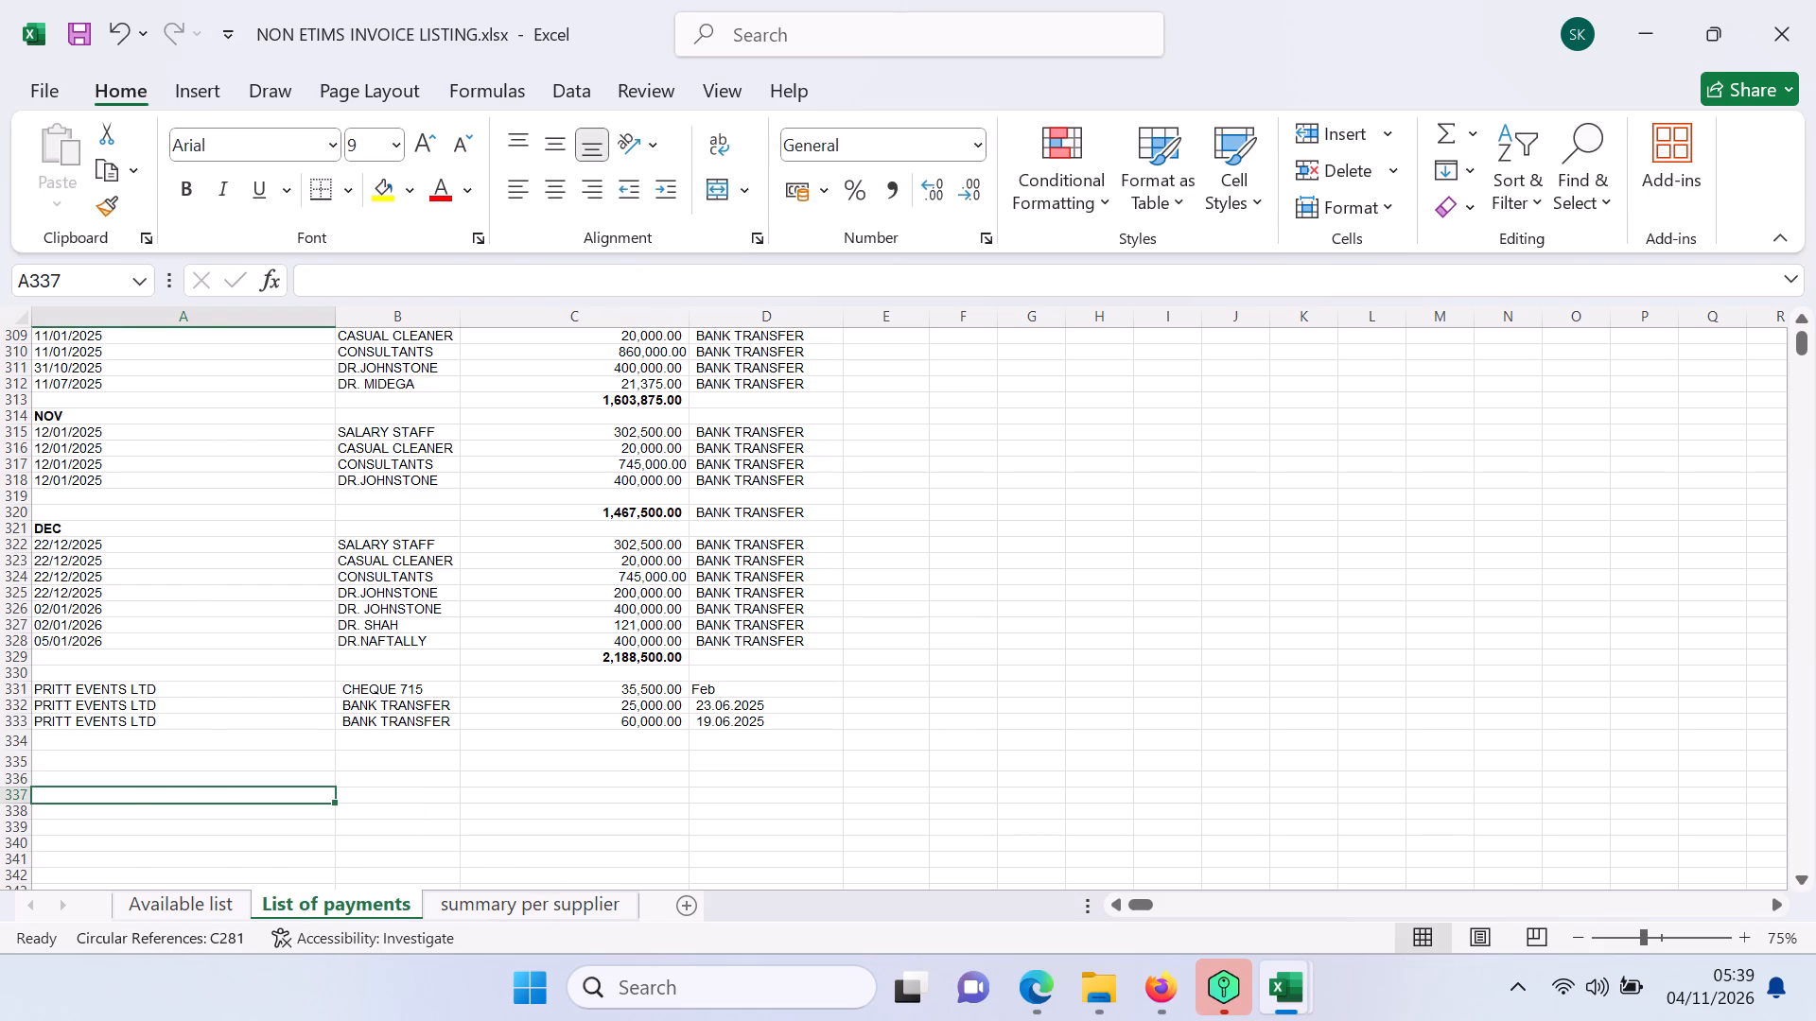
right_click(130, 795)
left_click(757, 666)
Copy the Wedding contribution and Wedding Pritt Events rows from the welfare report and paste them as values at A337 of List of payments.
left_click(1295, 995)
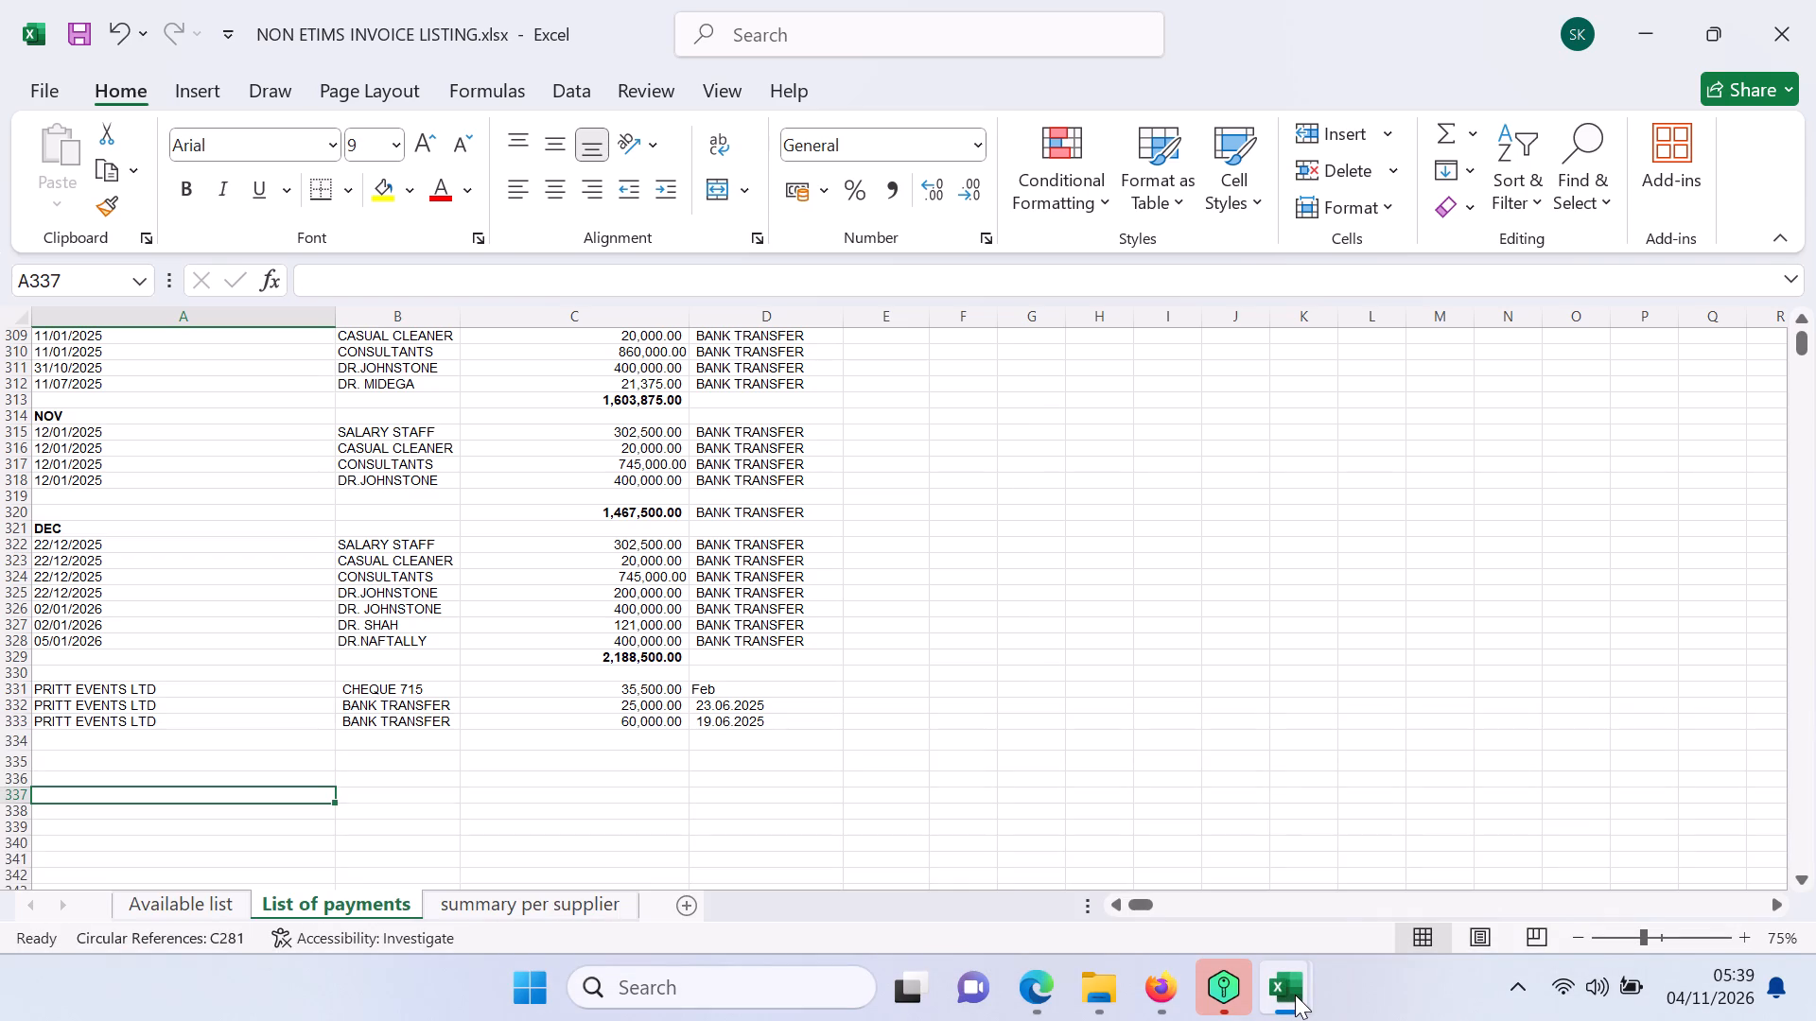
left_click(1286, 978)
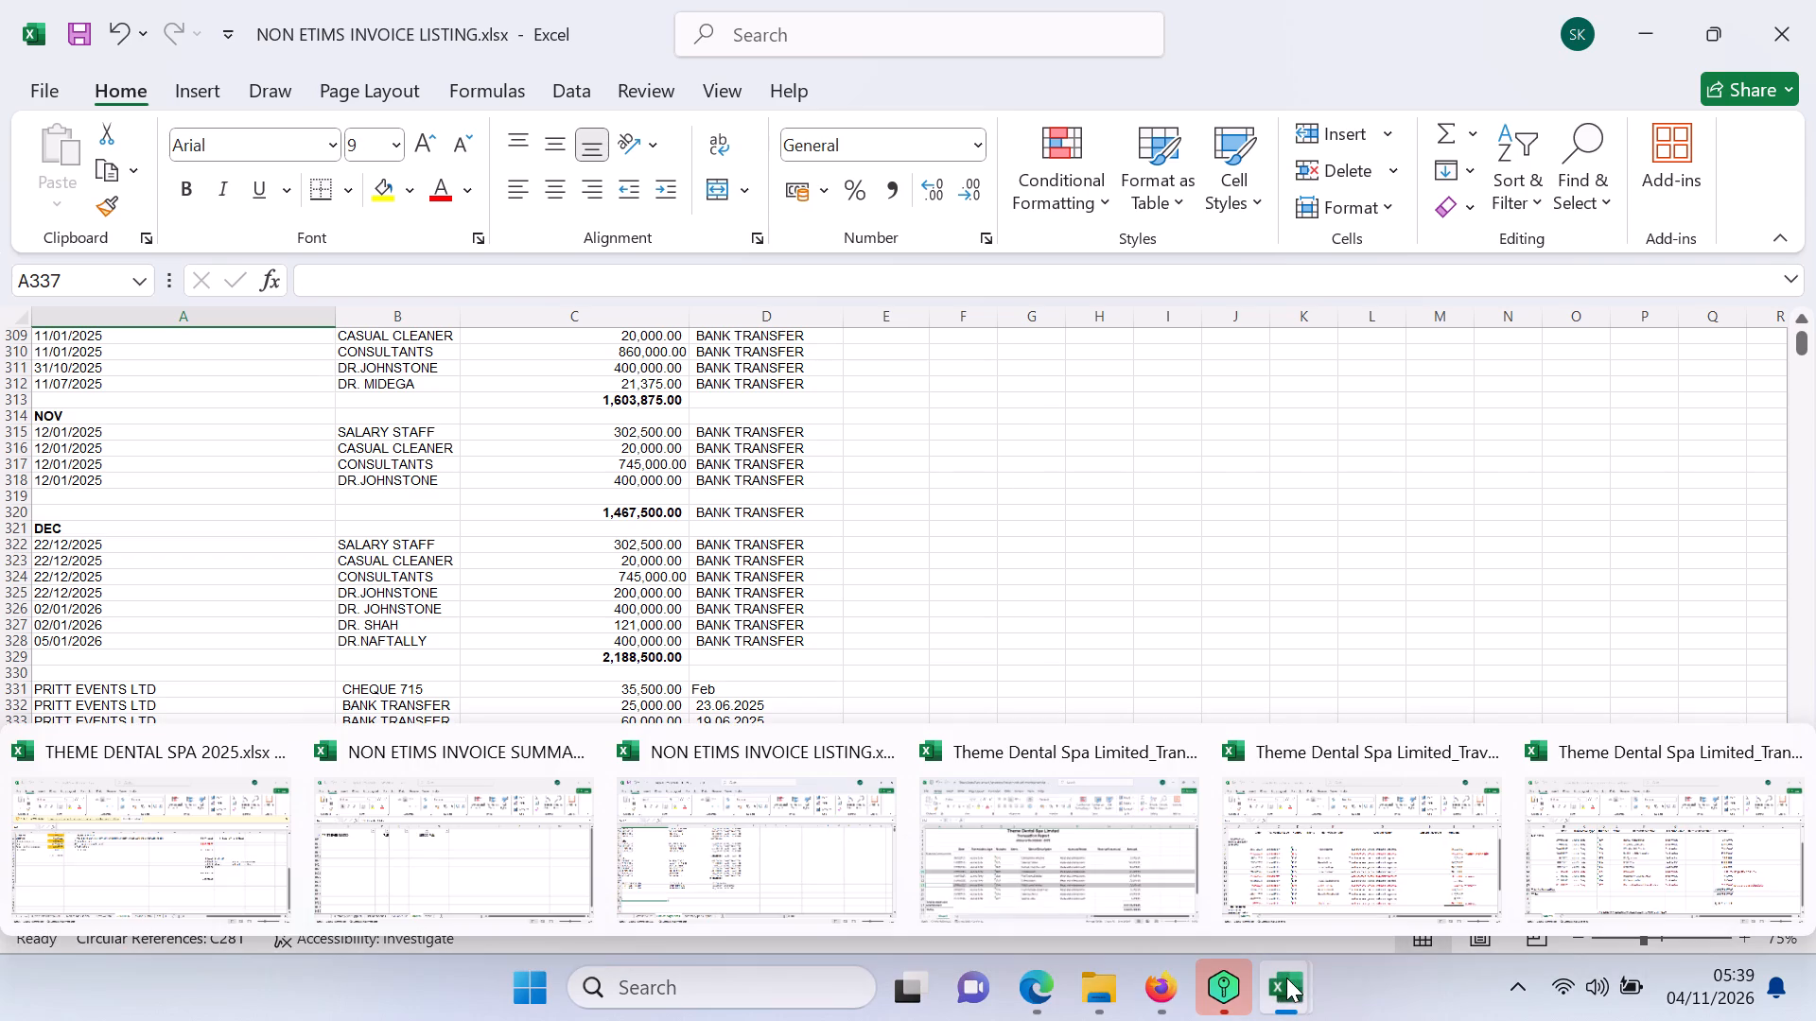
left_click(1642, 833)
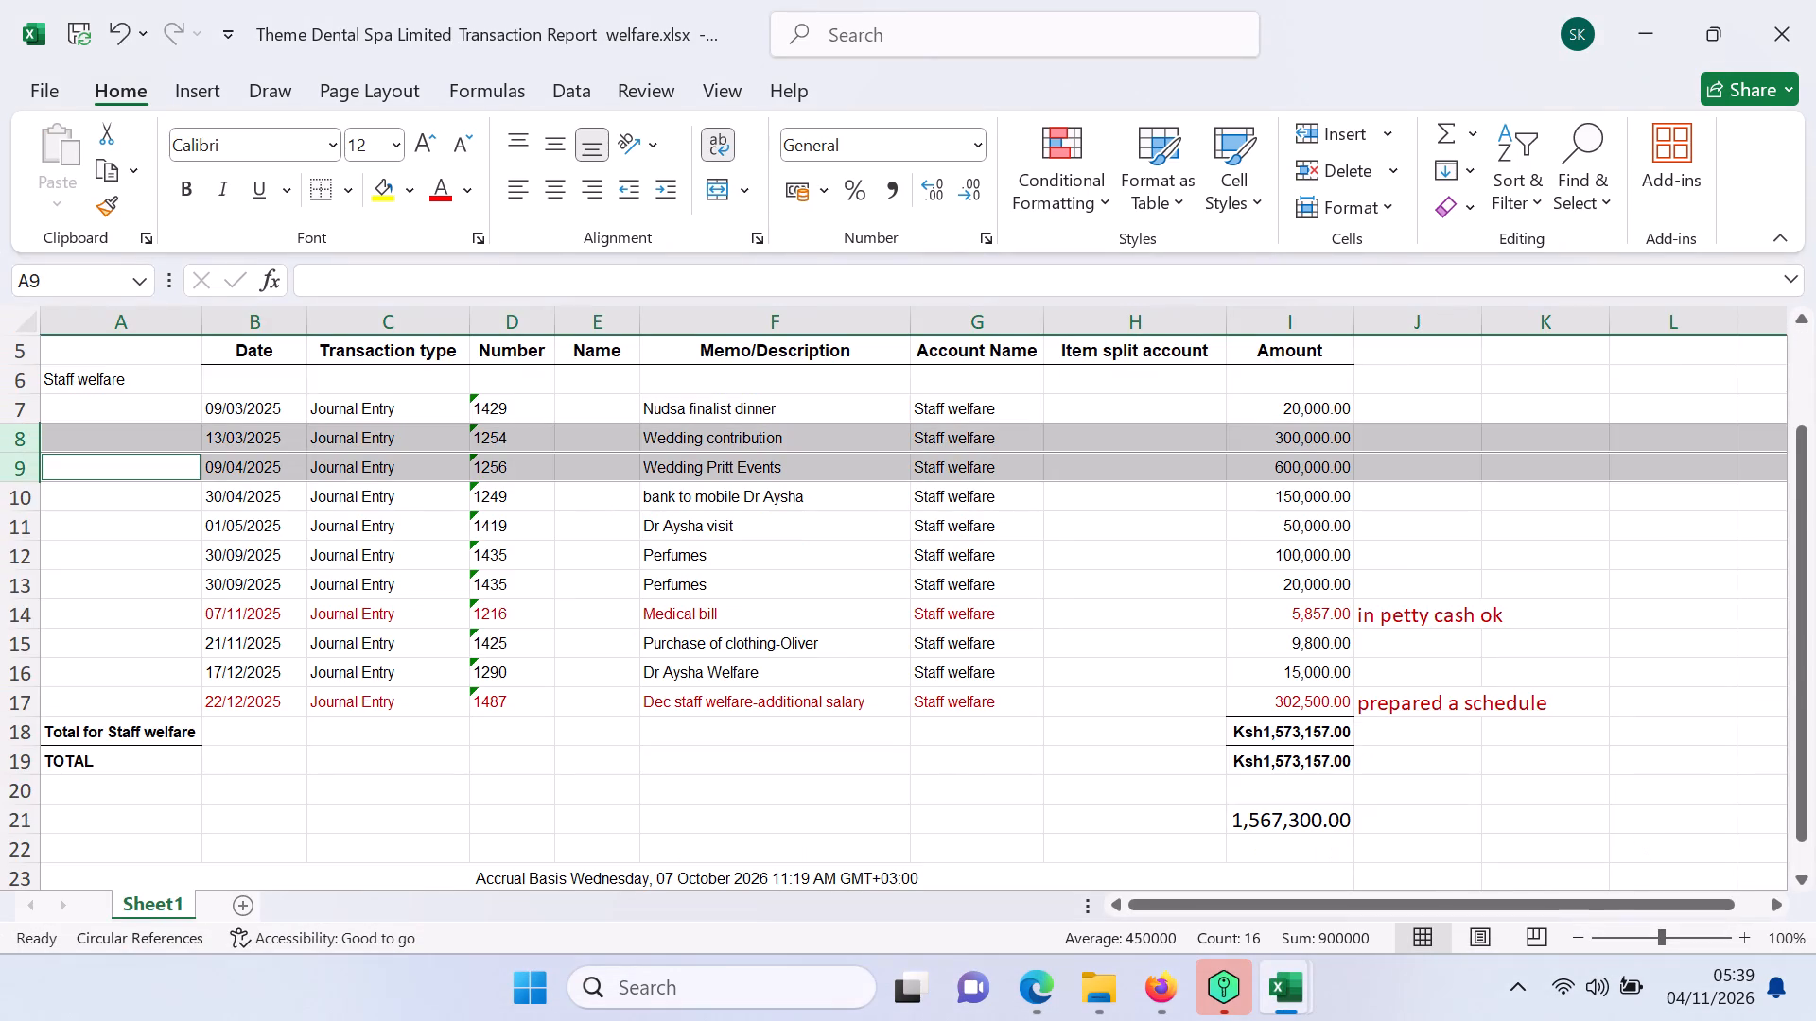
right_click(1074, 463)
left_click(1161, 223)
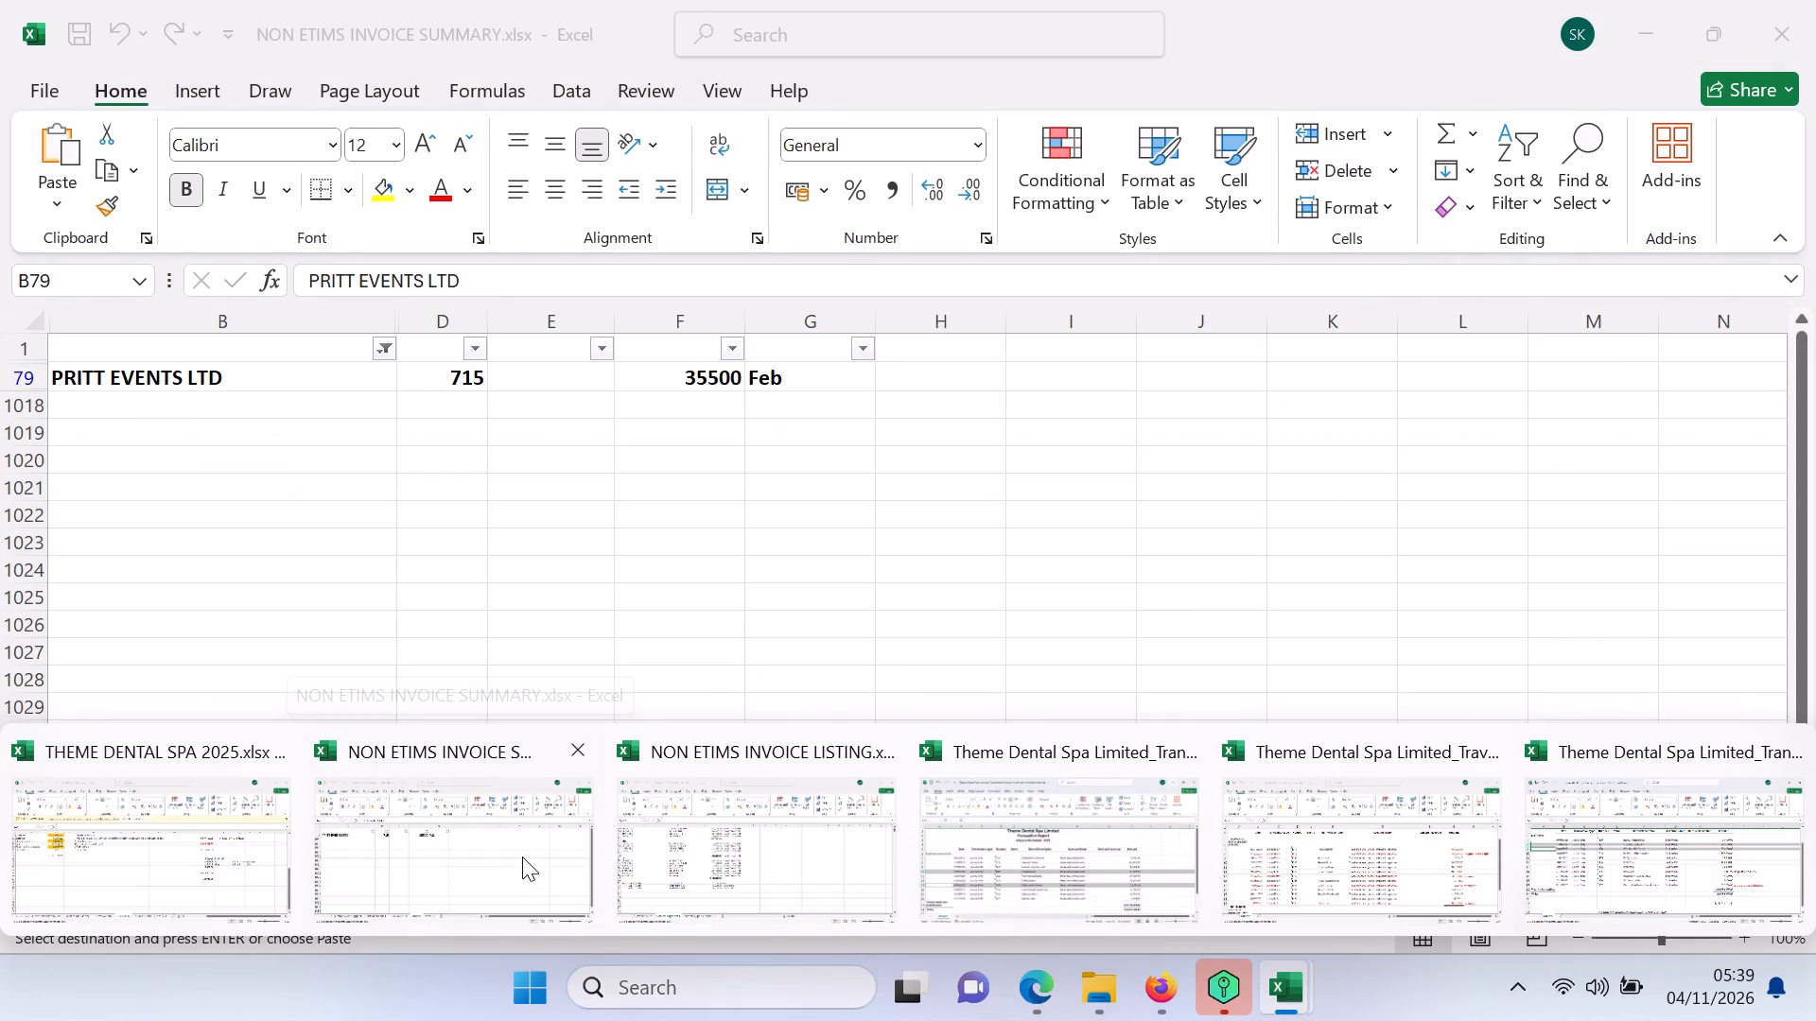
left_click(724, 852)
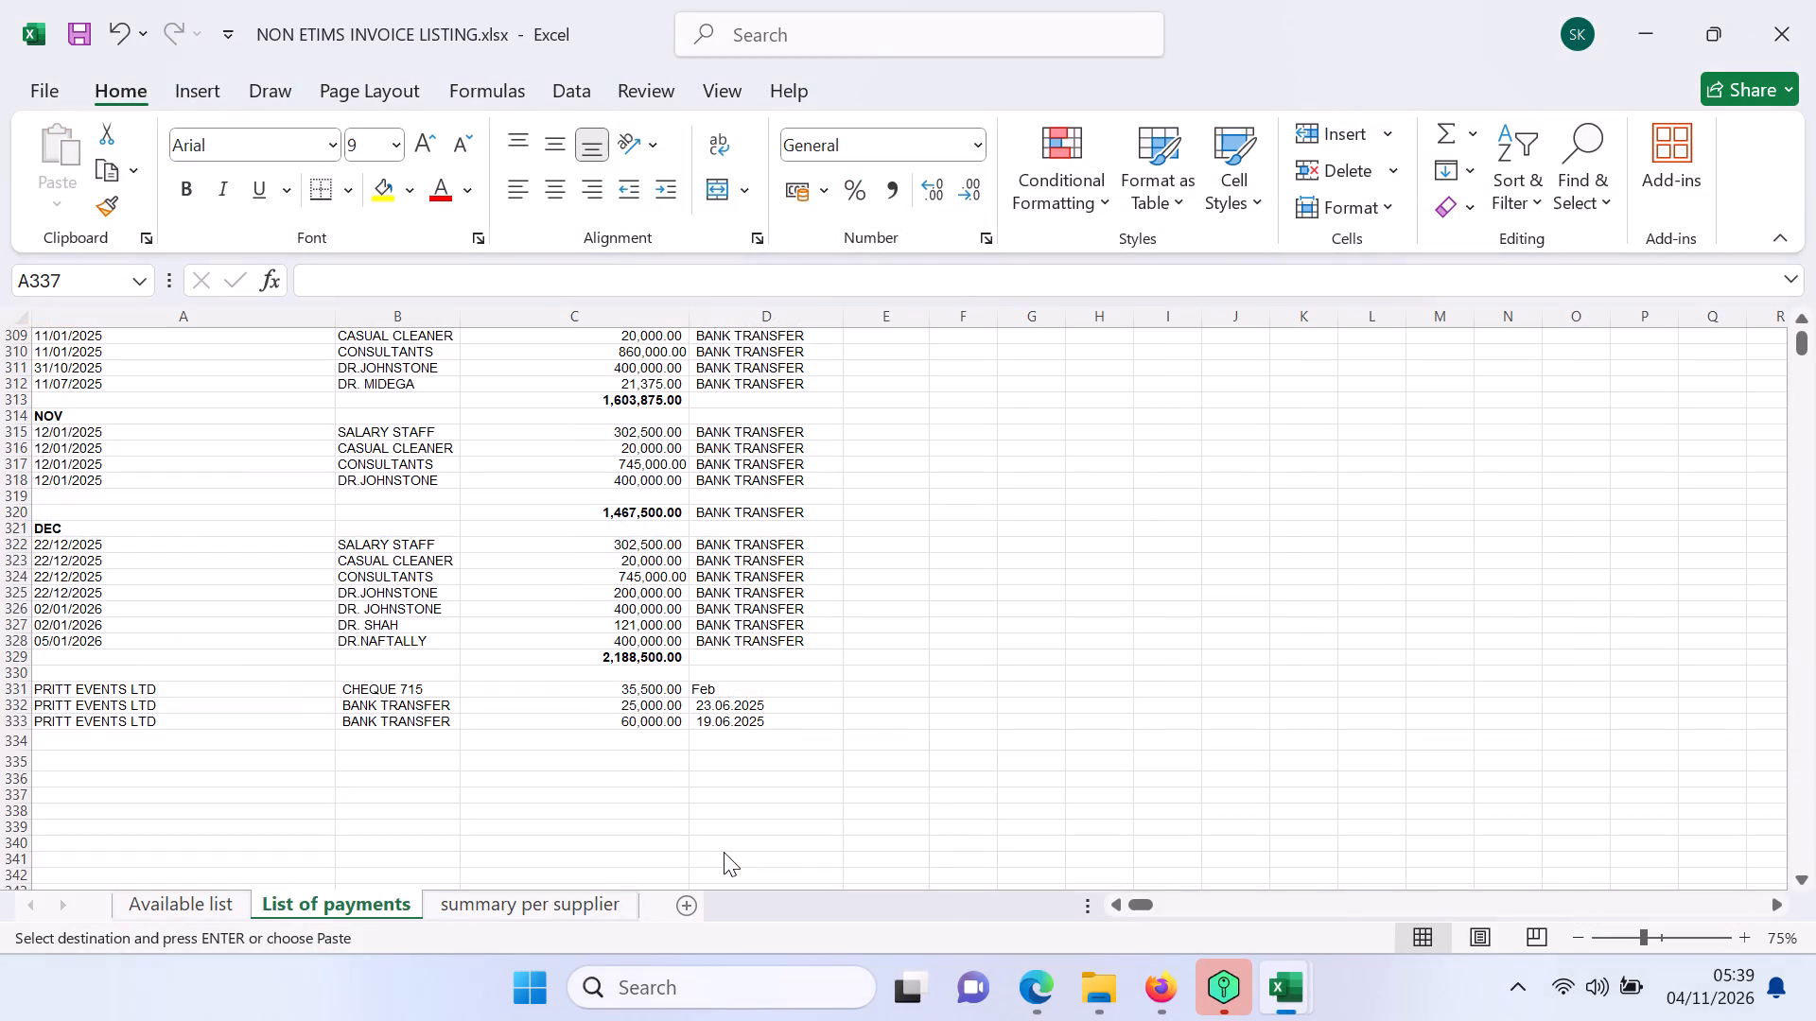
left_click(74, 793)
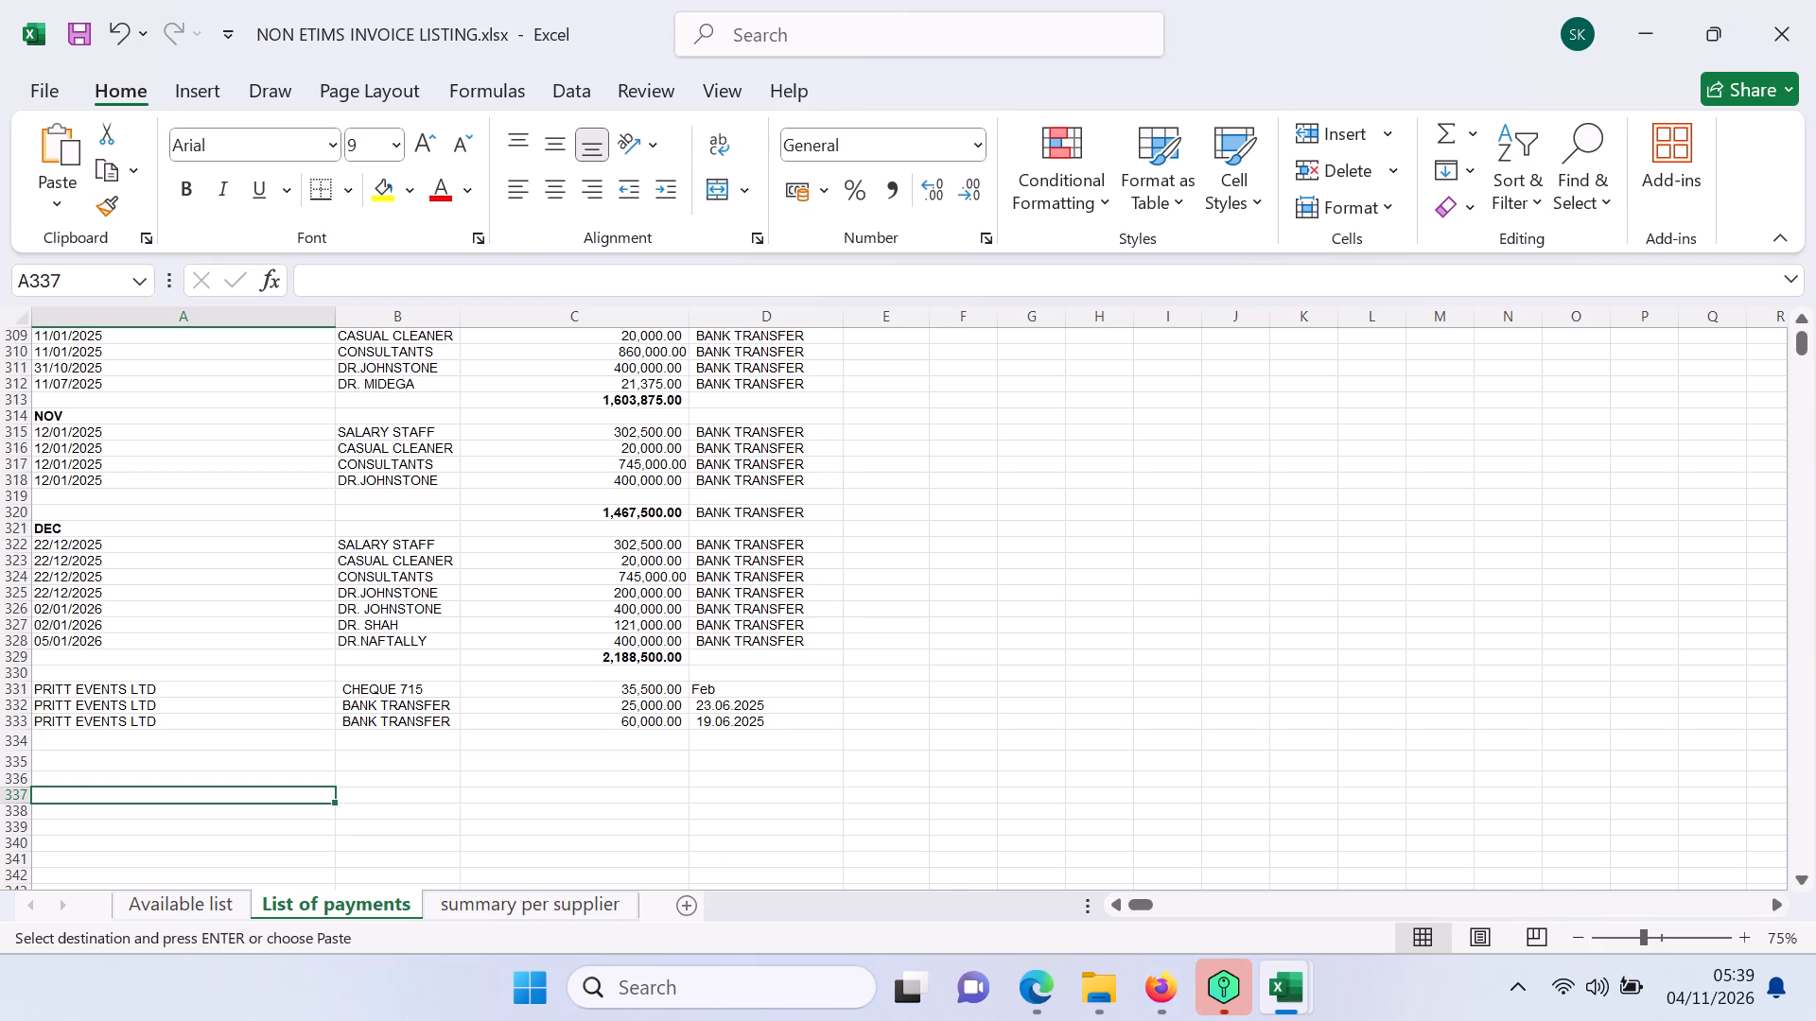
right_click(74, 793)
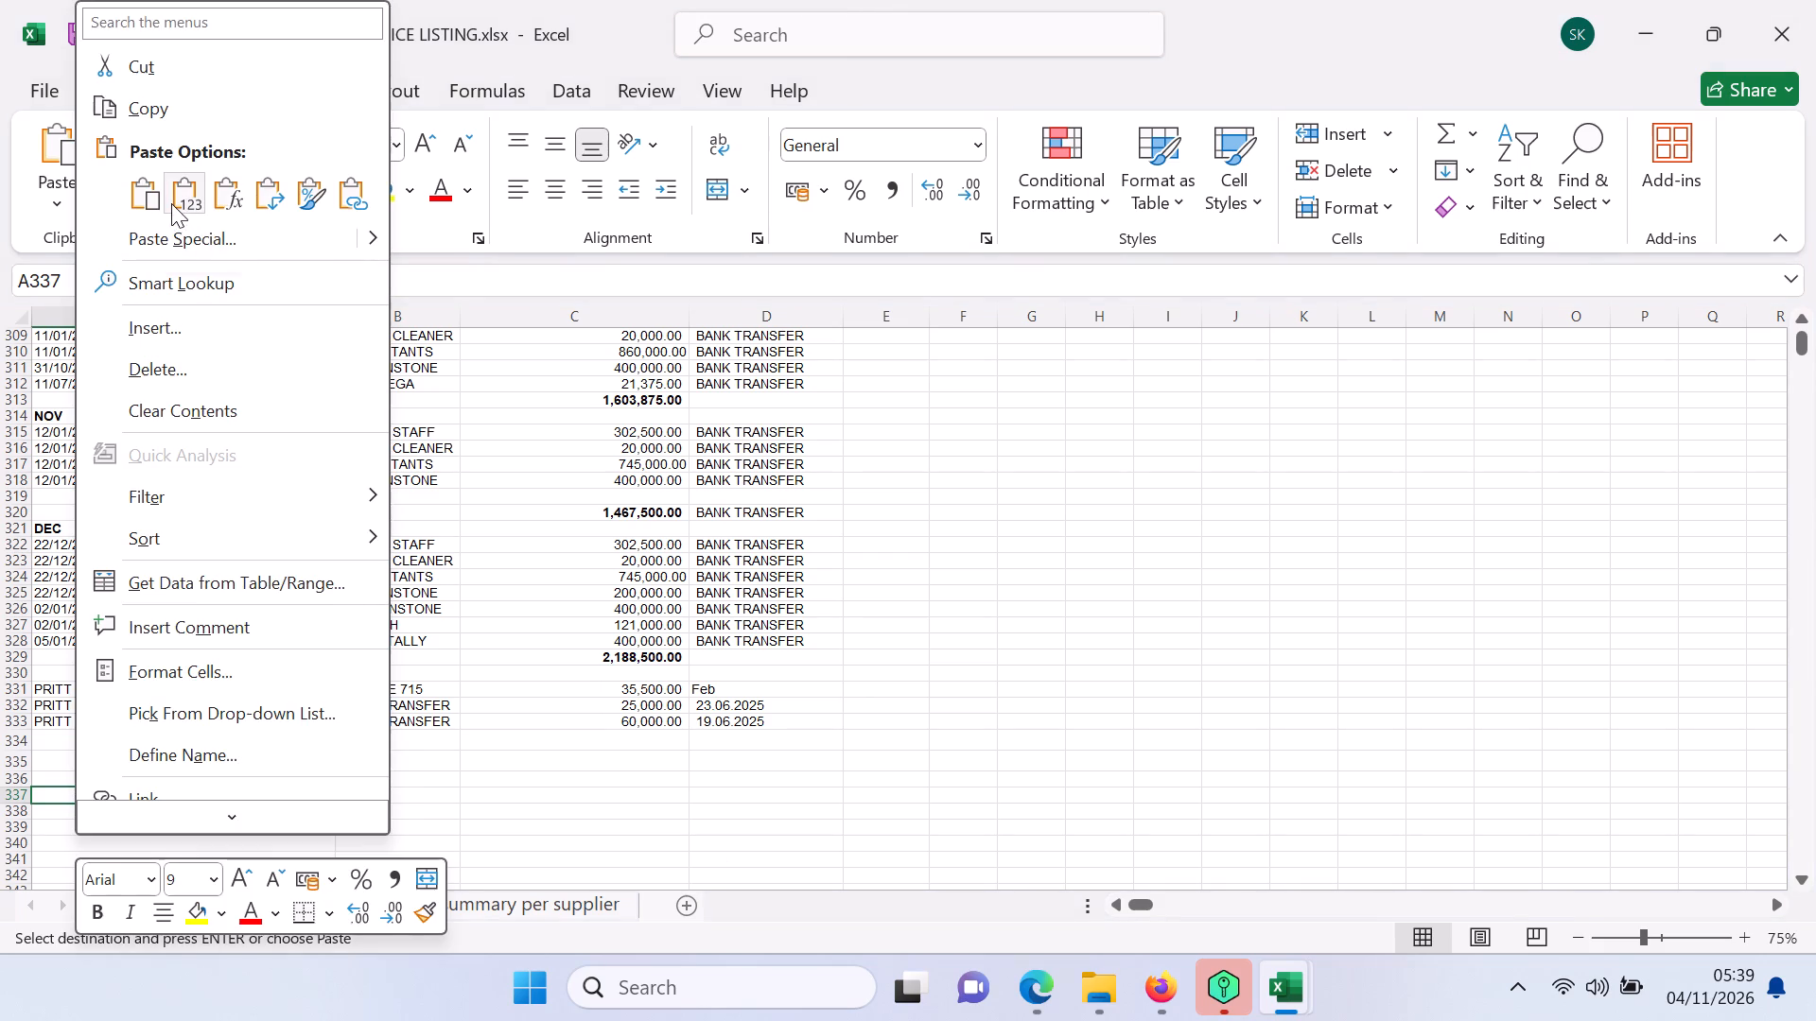
left_click(171, 203)
left_click(1254, 743)
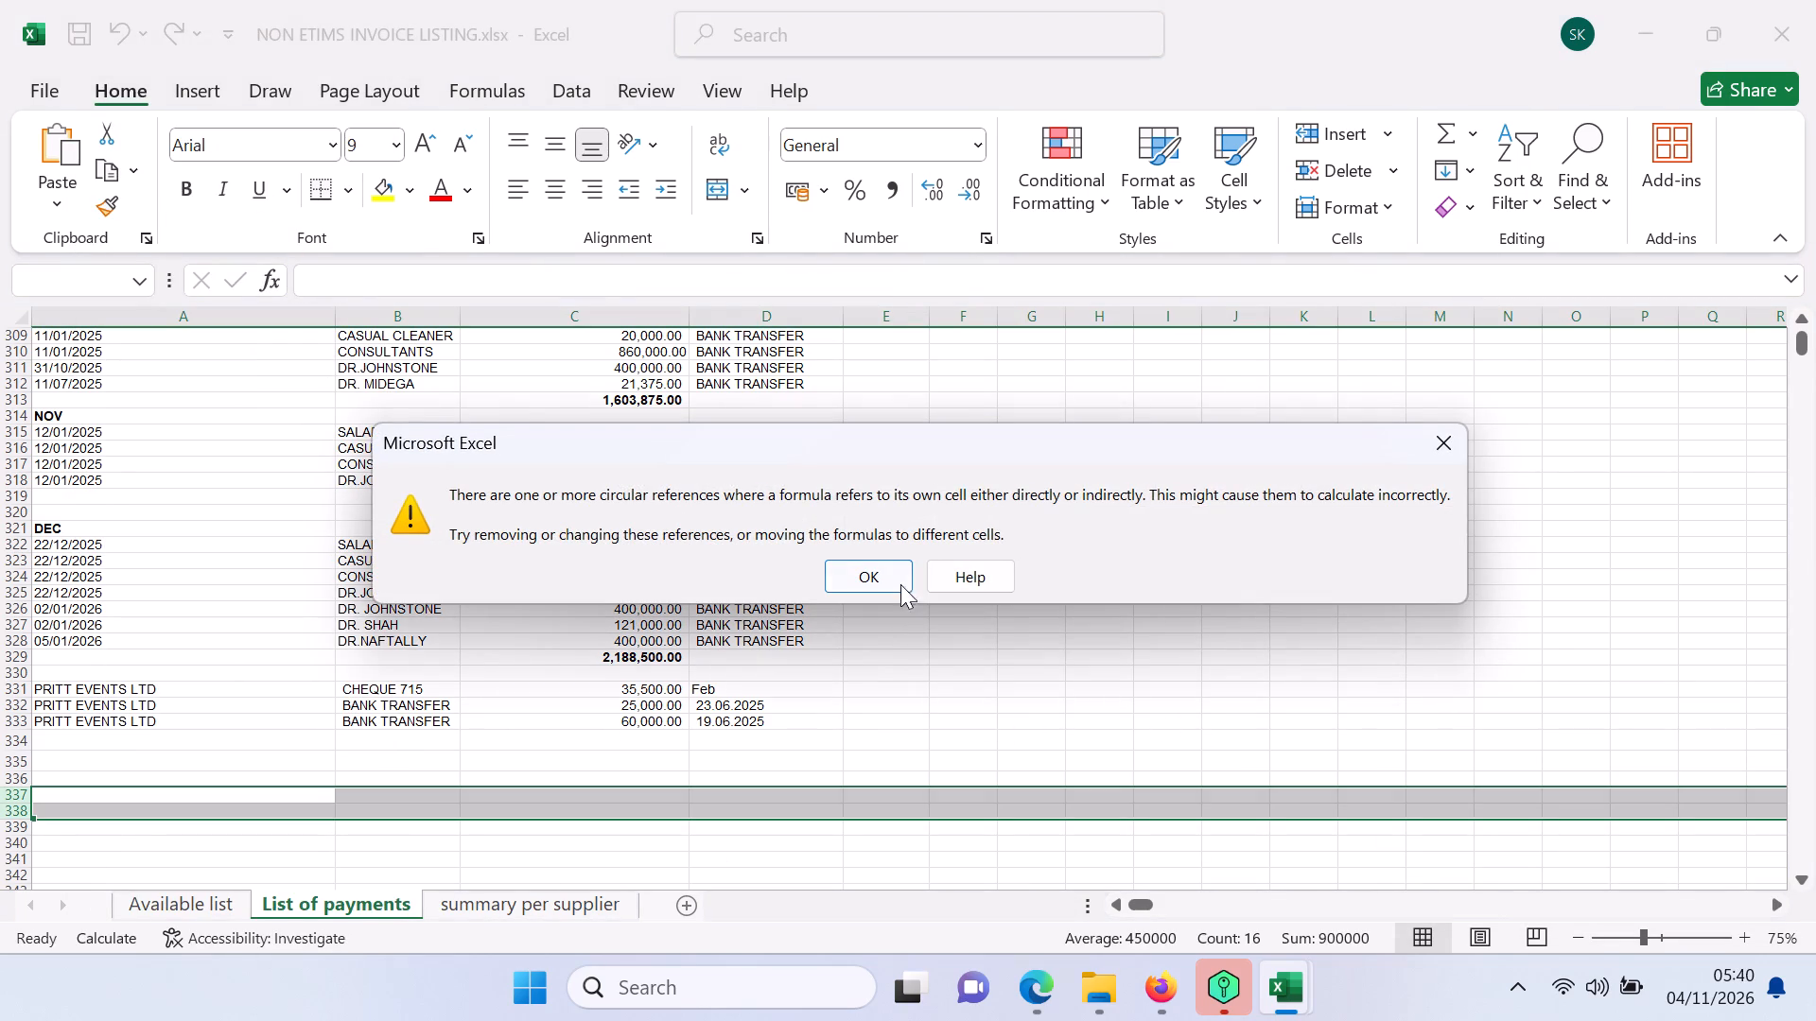
left_click(877, 575)
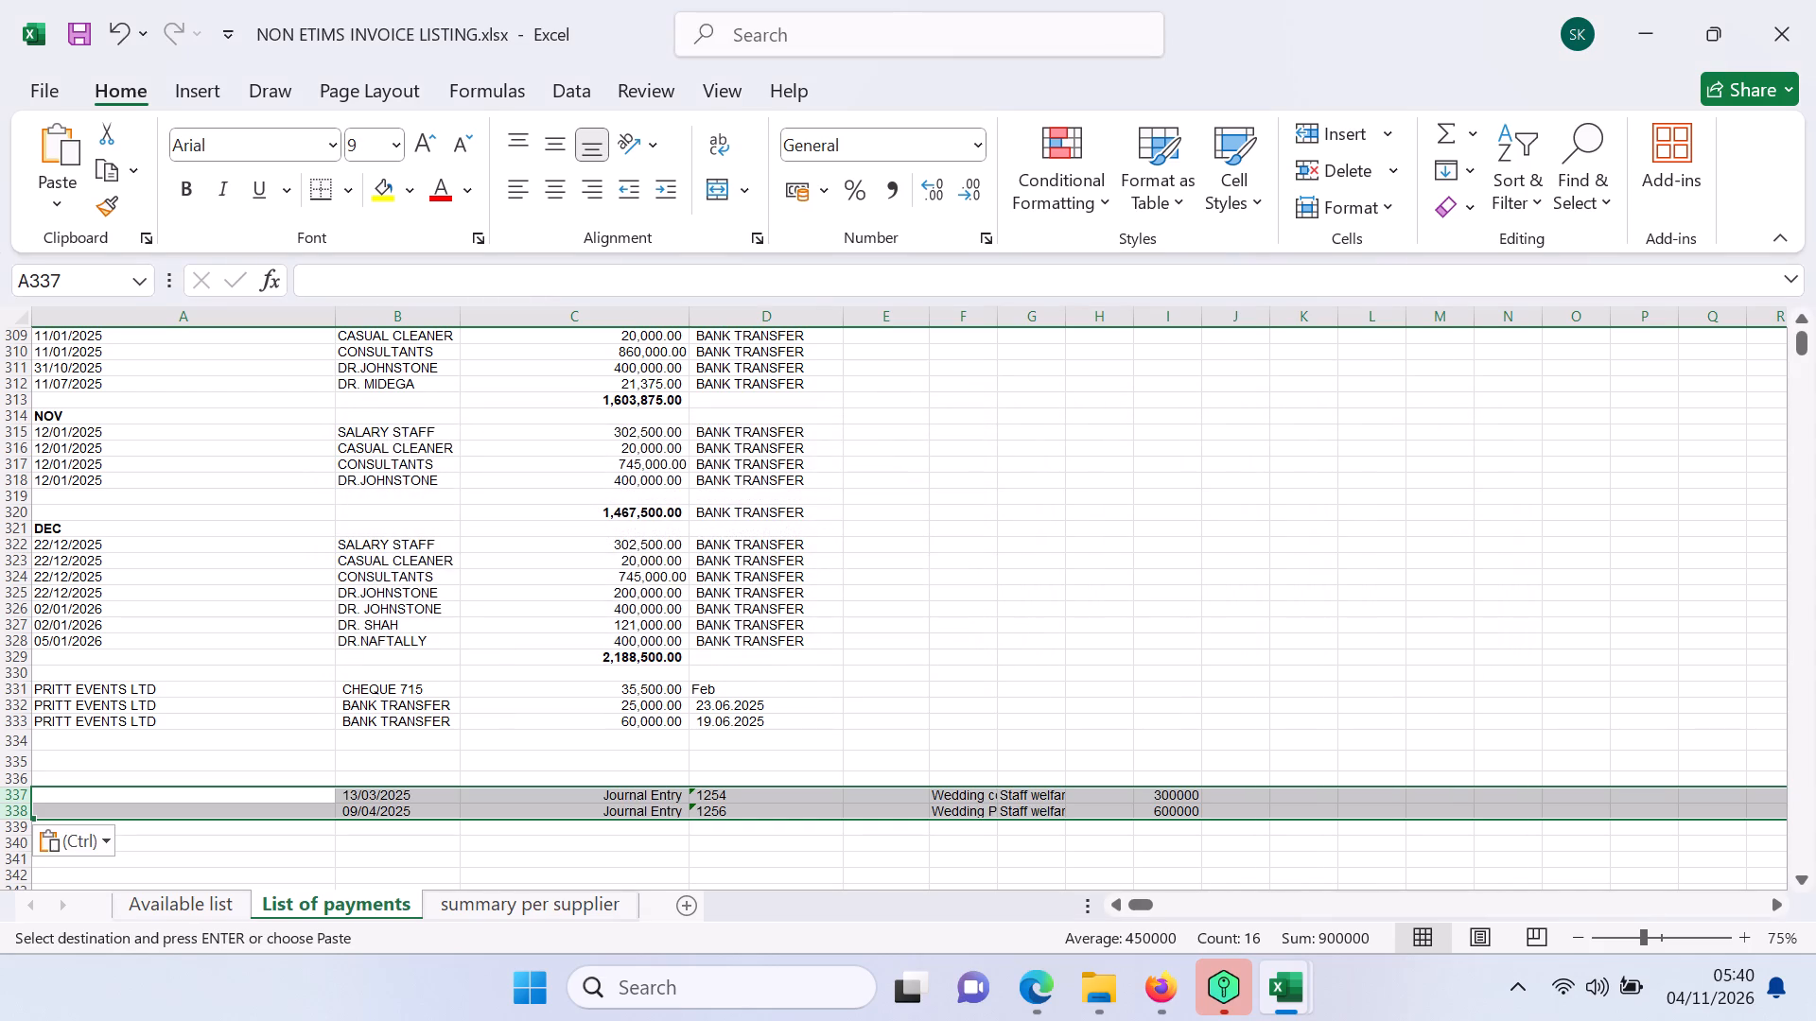
Enter PRITT EVENTS LTD as the supplier in A334 and A335 and BANK TRANSFER as the payment method in B334 and B335.
left_click(323, 750)
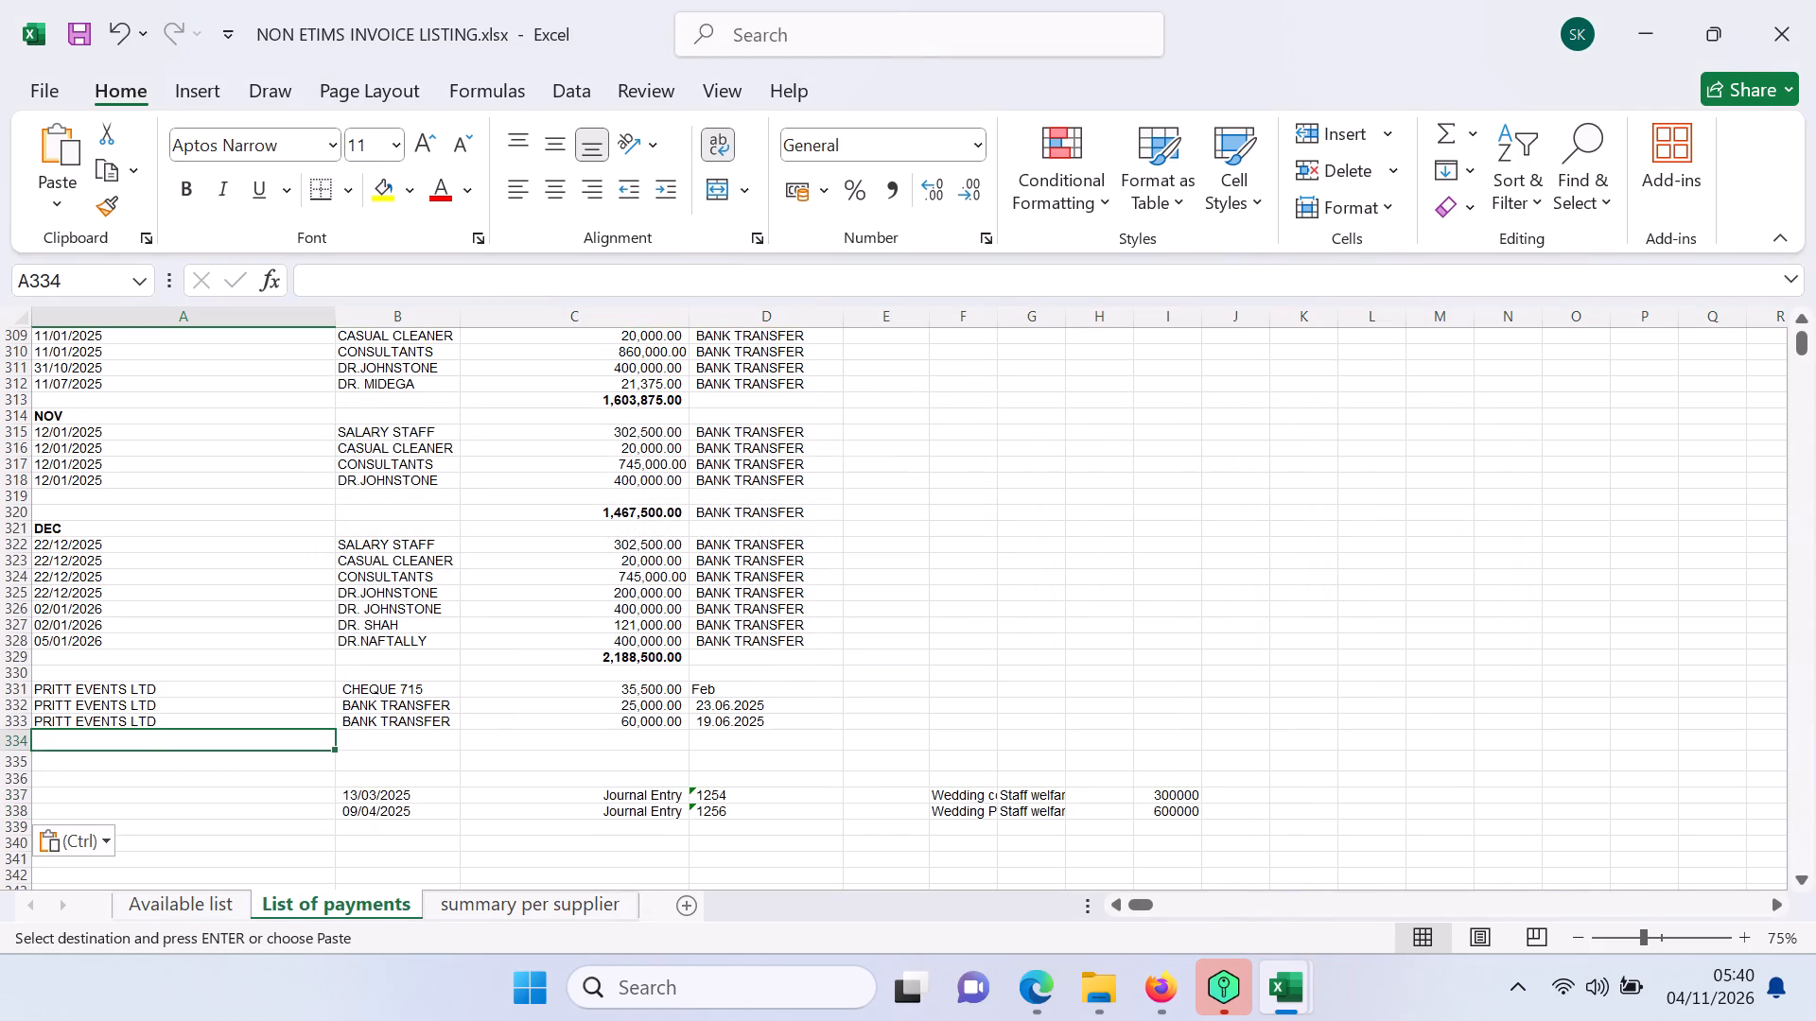
key("p")
left_click(201, 767)
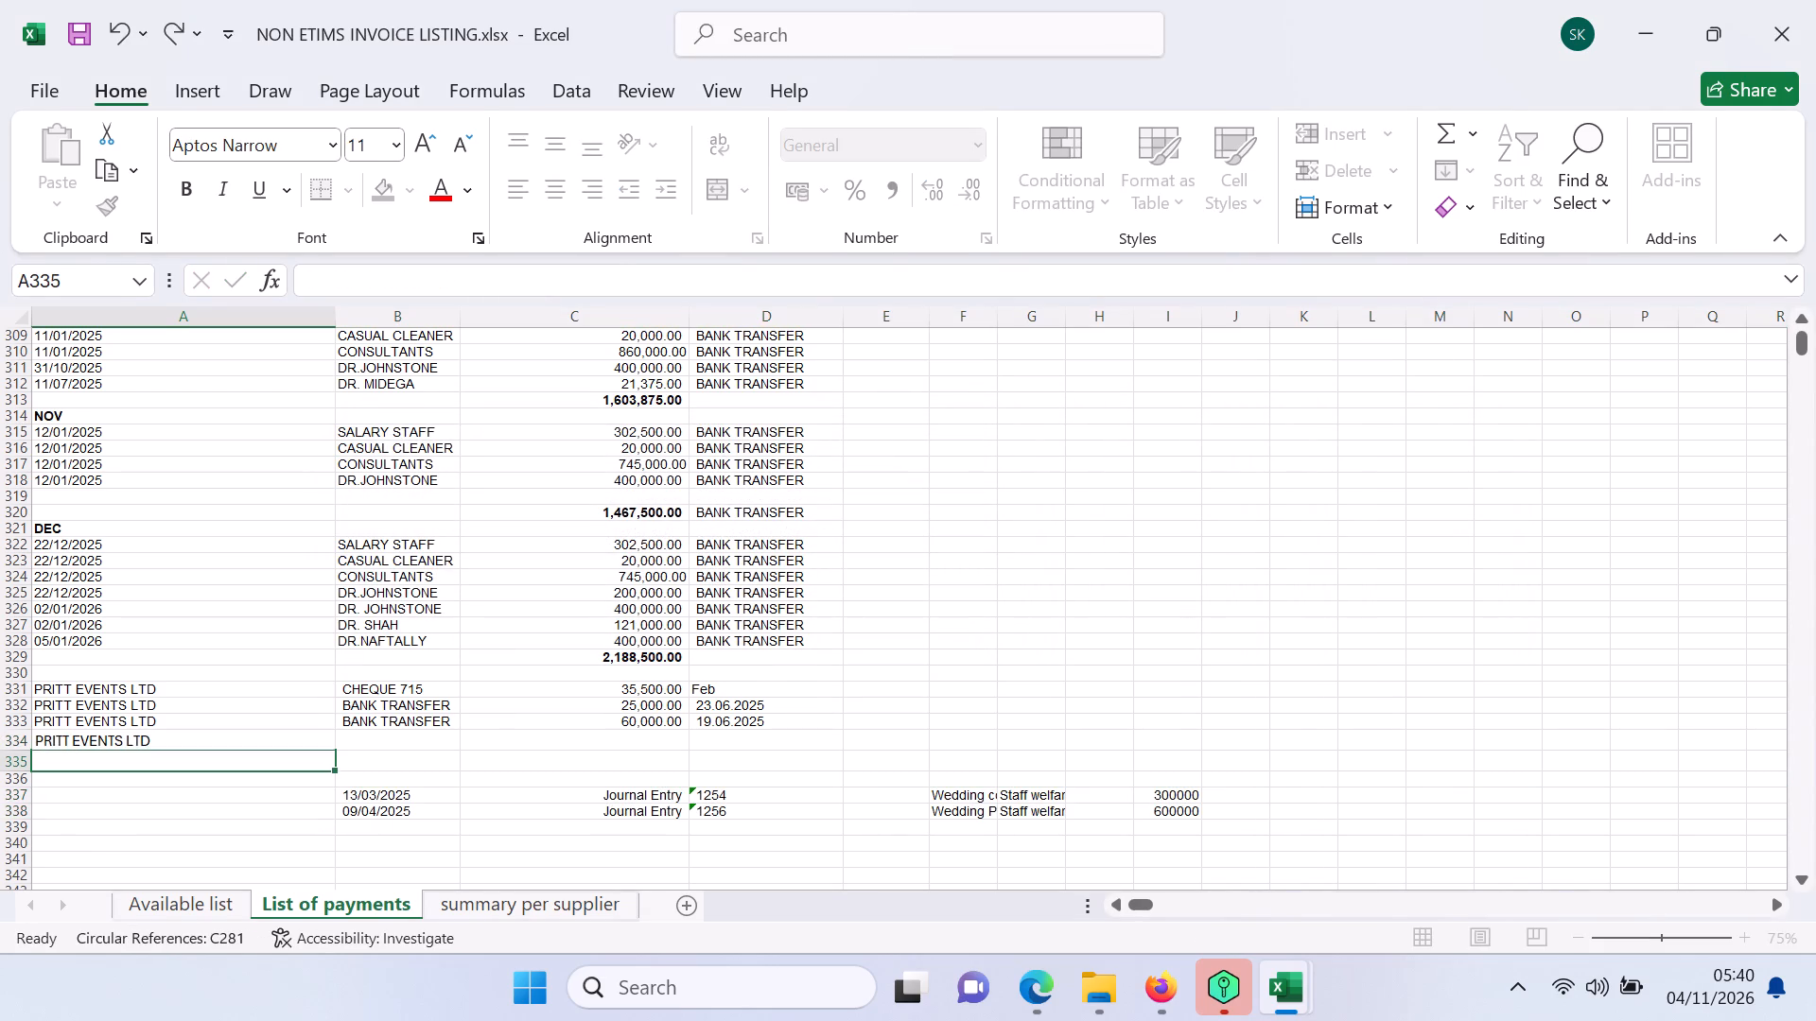
key("p")
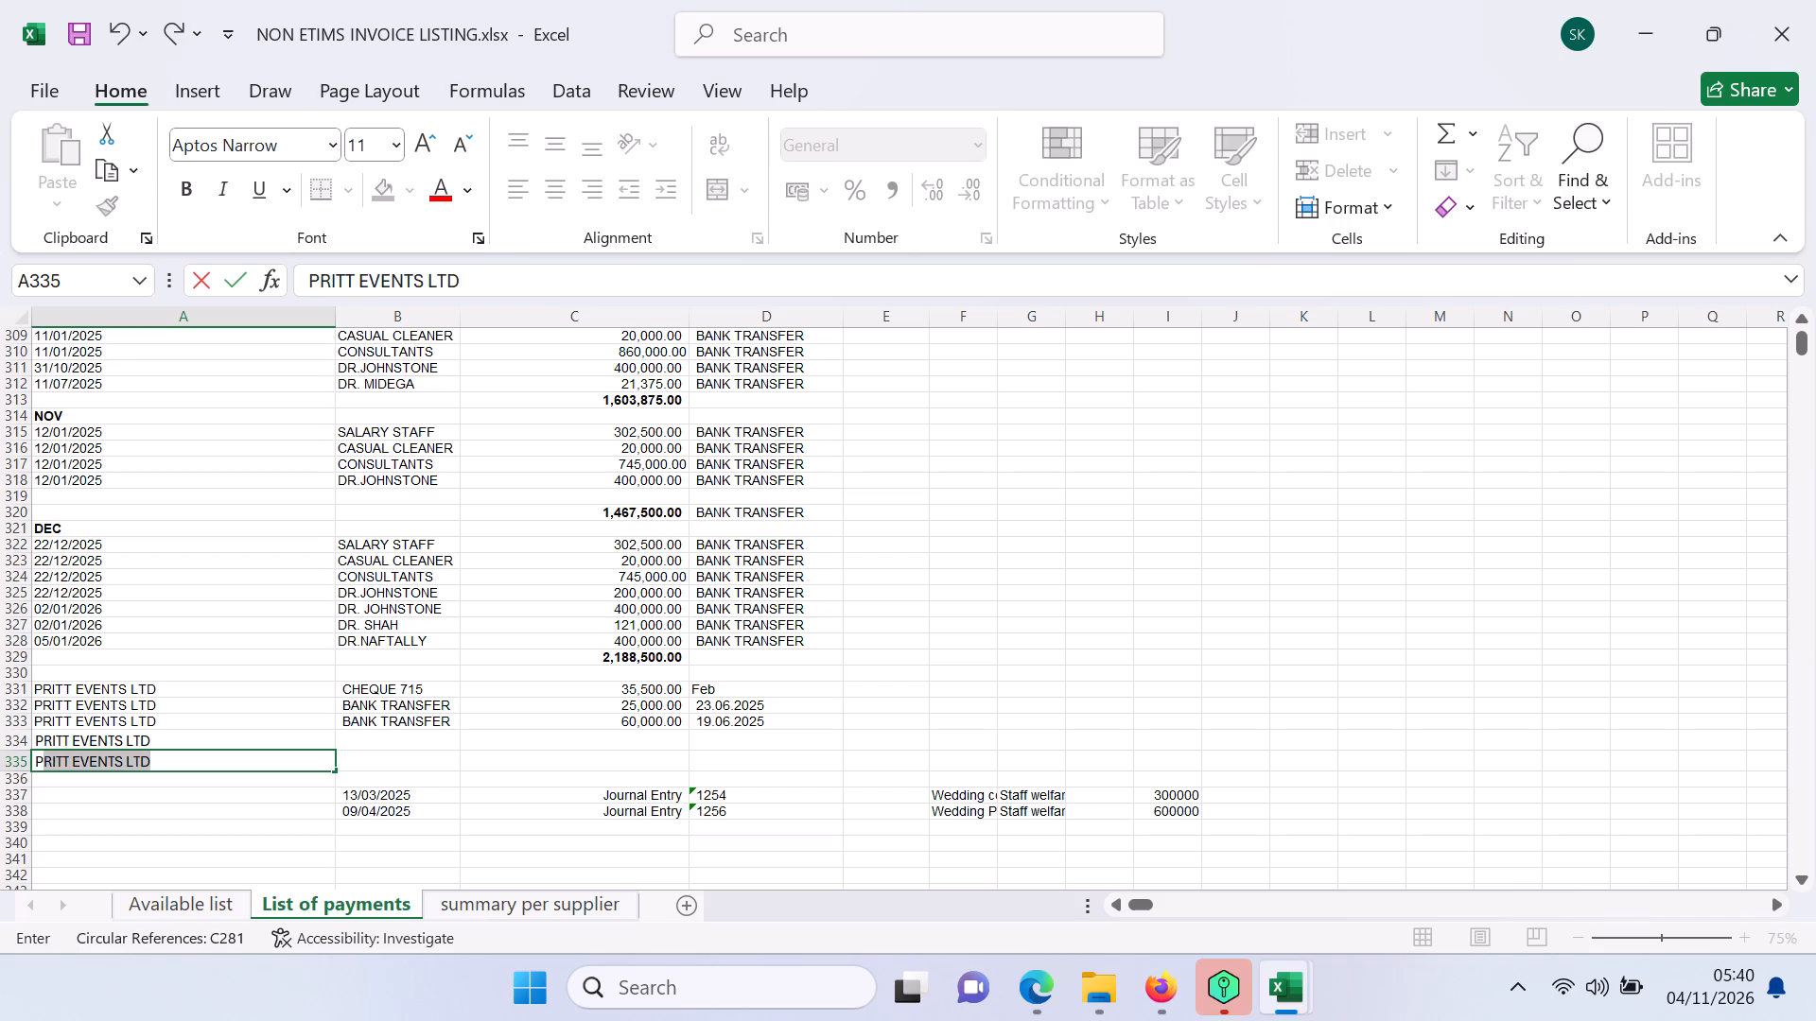
left_click(381, 736)
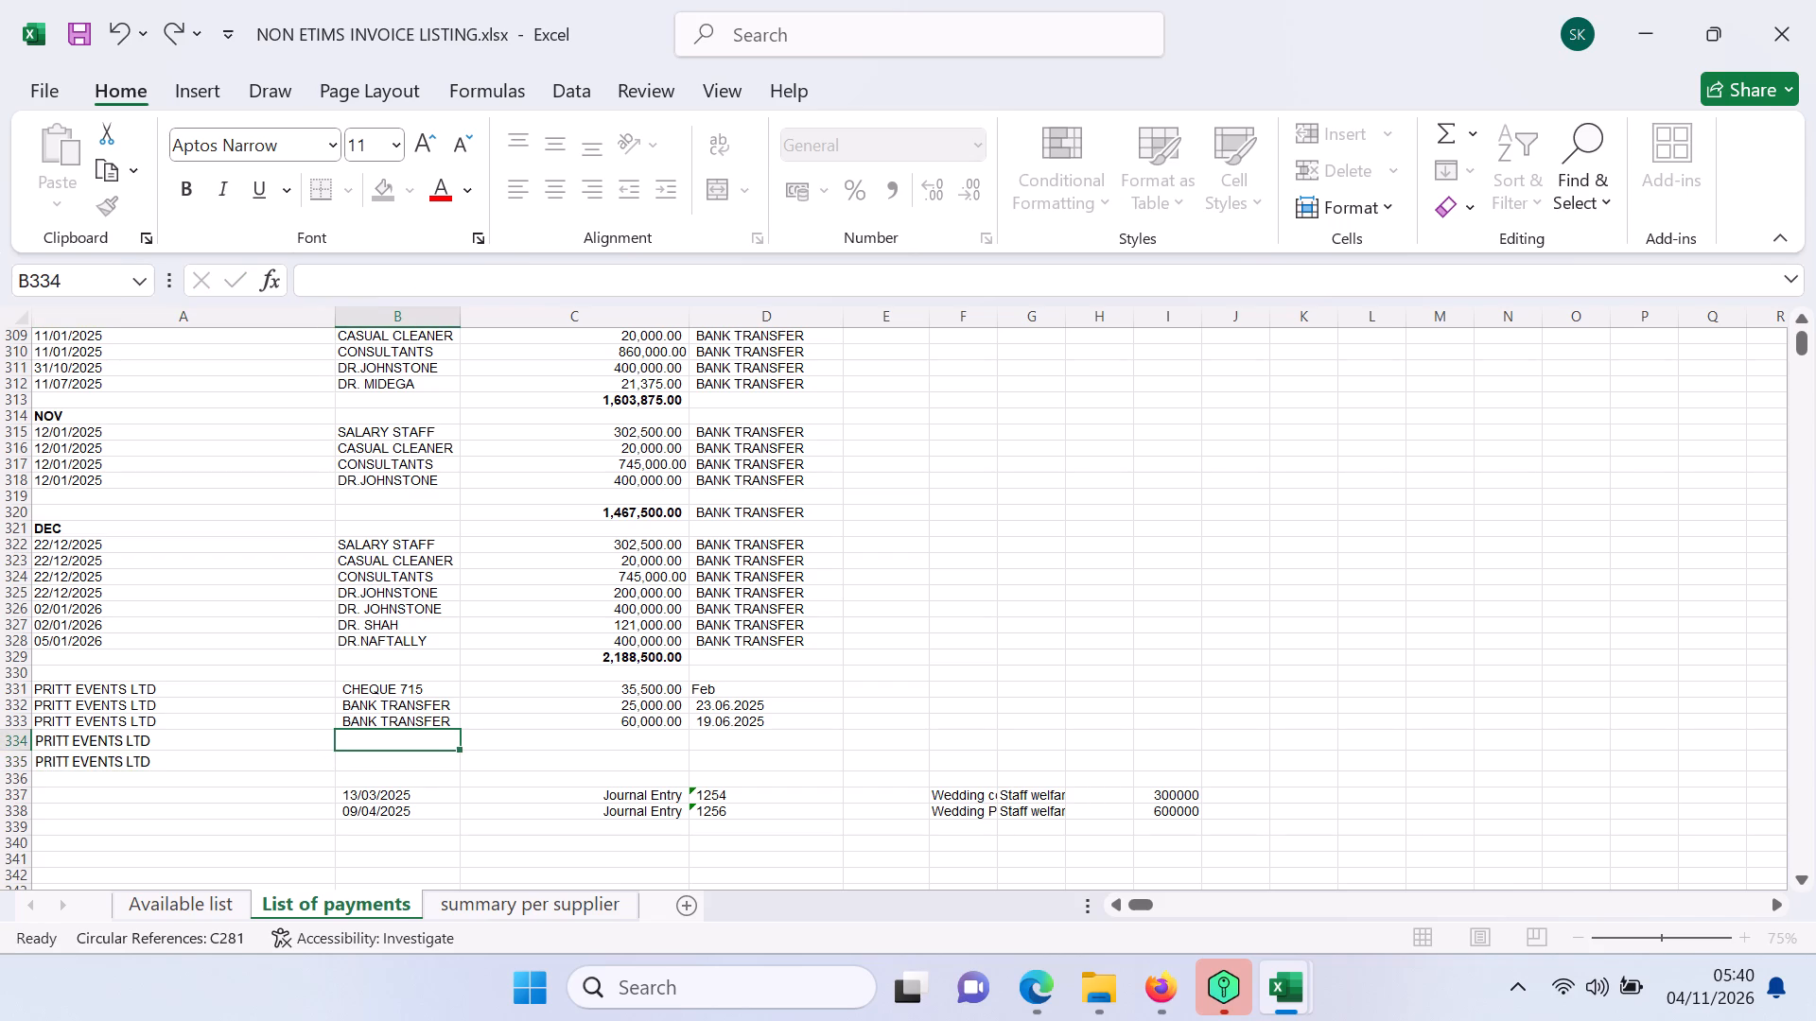
key("b")
left_click(369, 761)
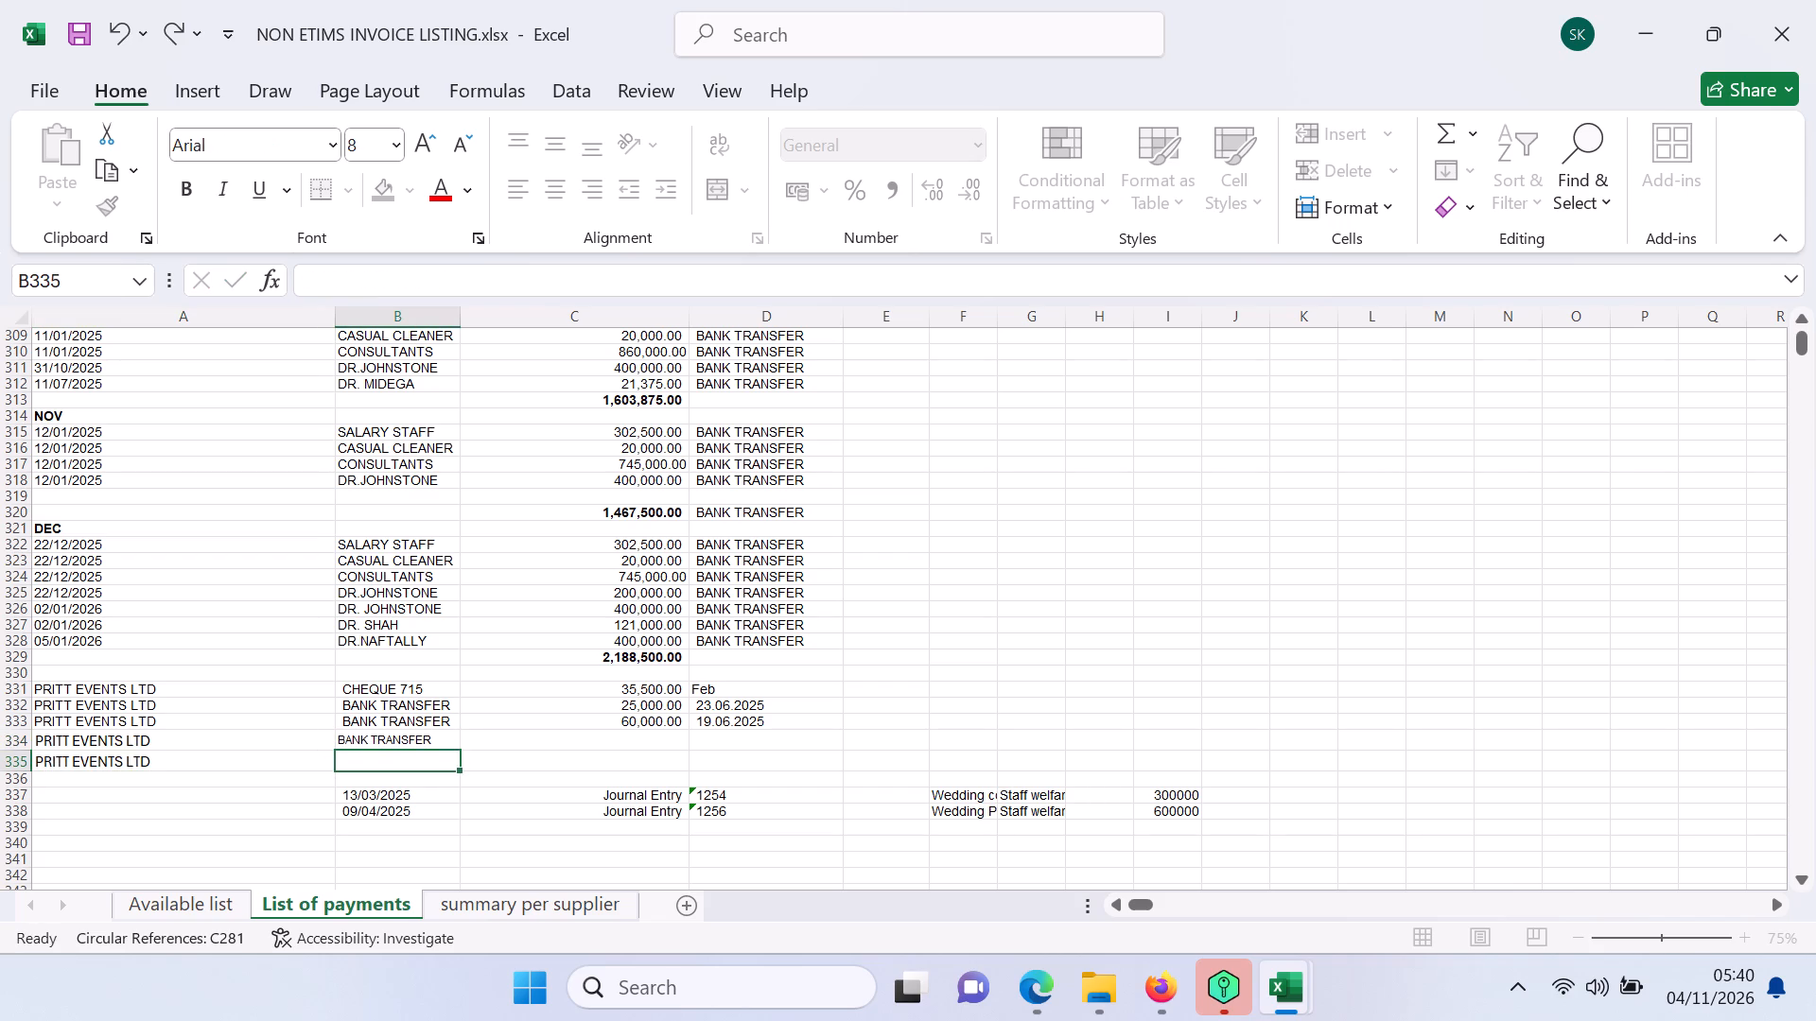
key("b")
left_click(600, 748)
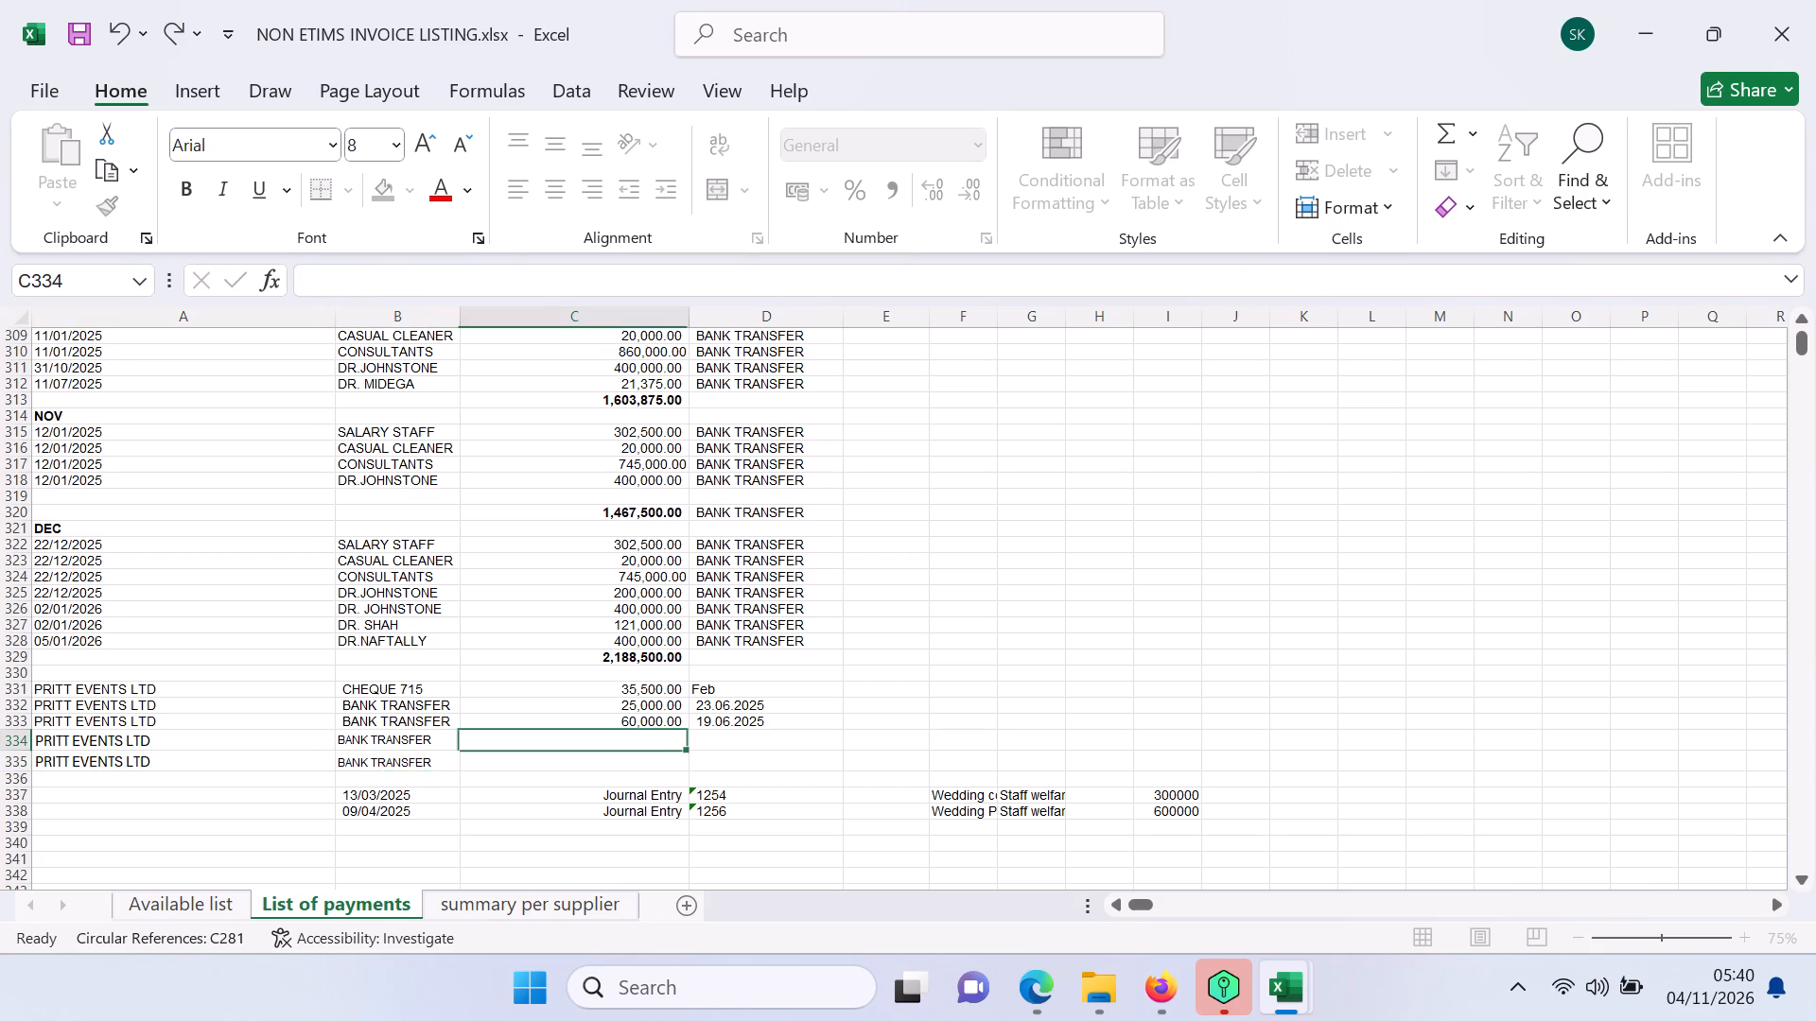
left_click(431, 720)
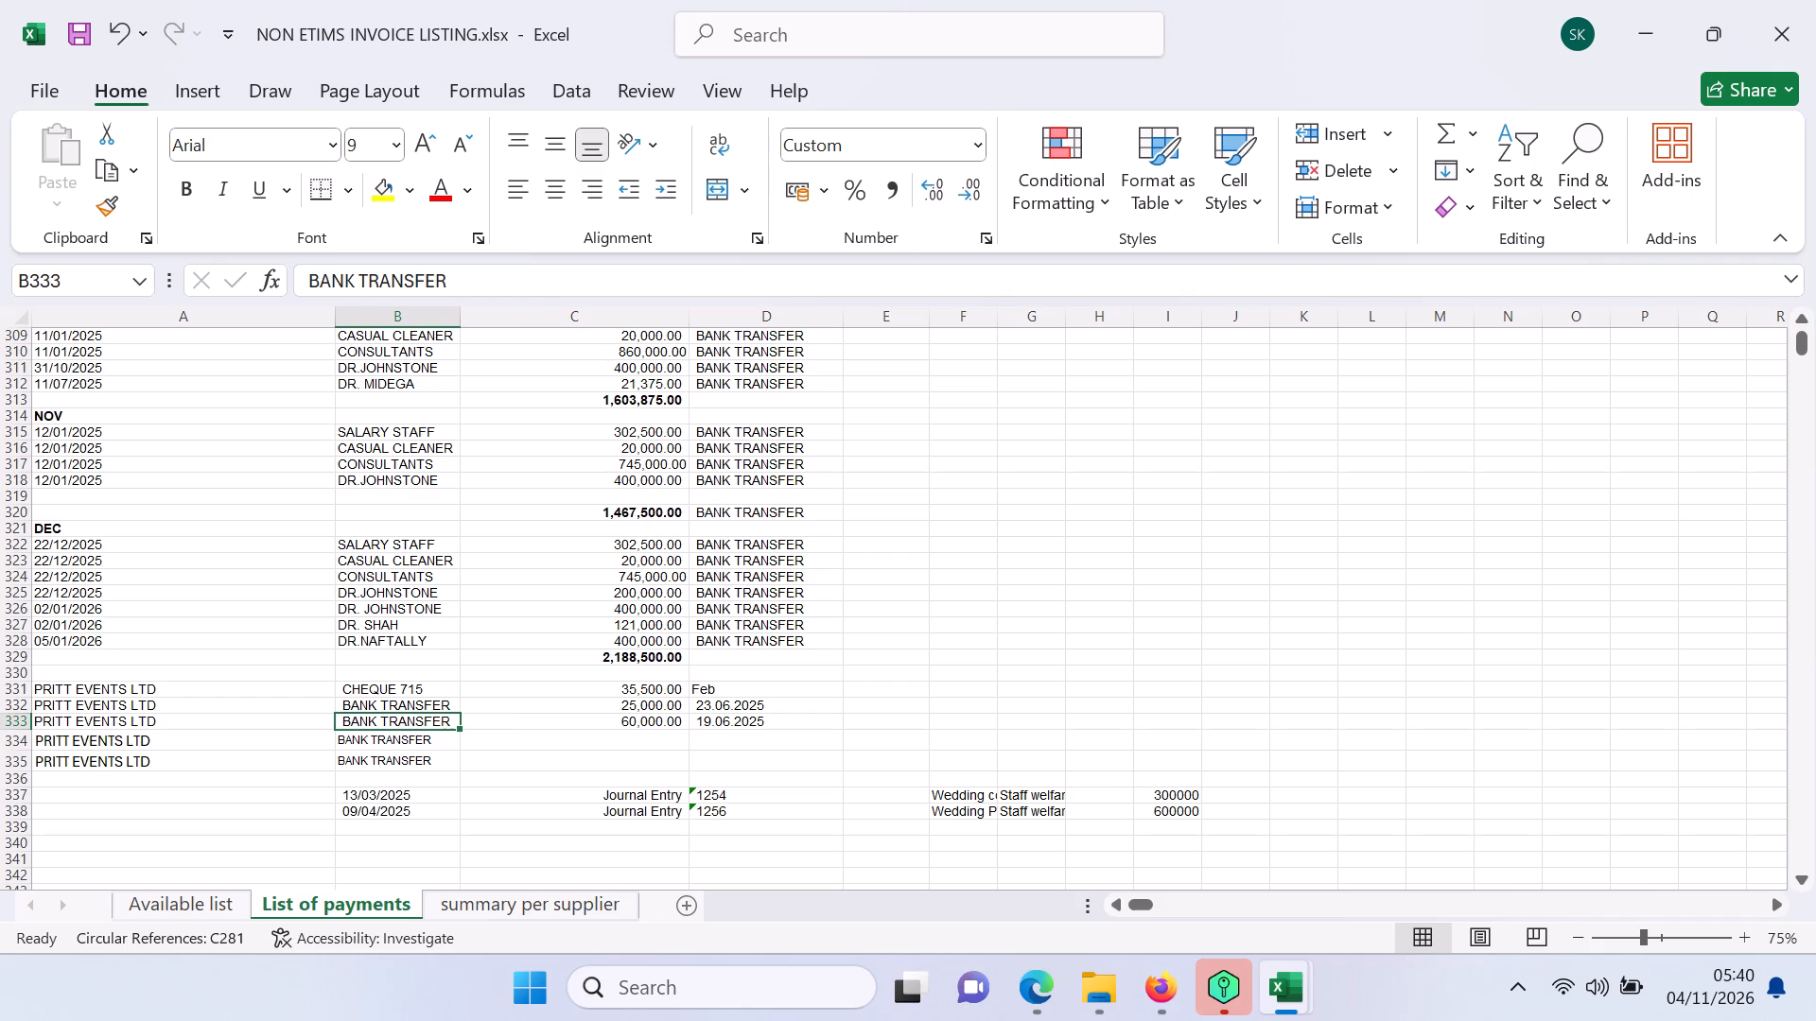
Fill the BANK TRANSFER entry from B333 down through B335 on List of payments.
double_click(459, 728)
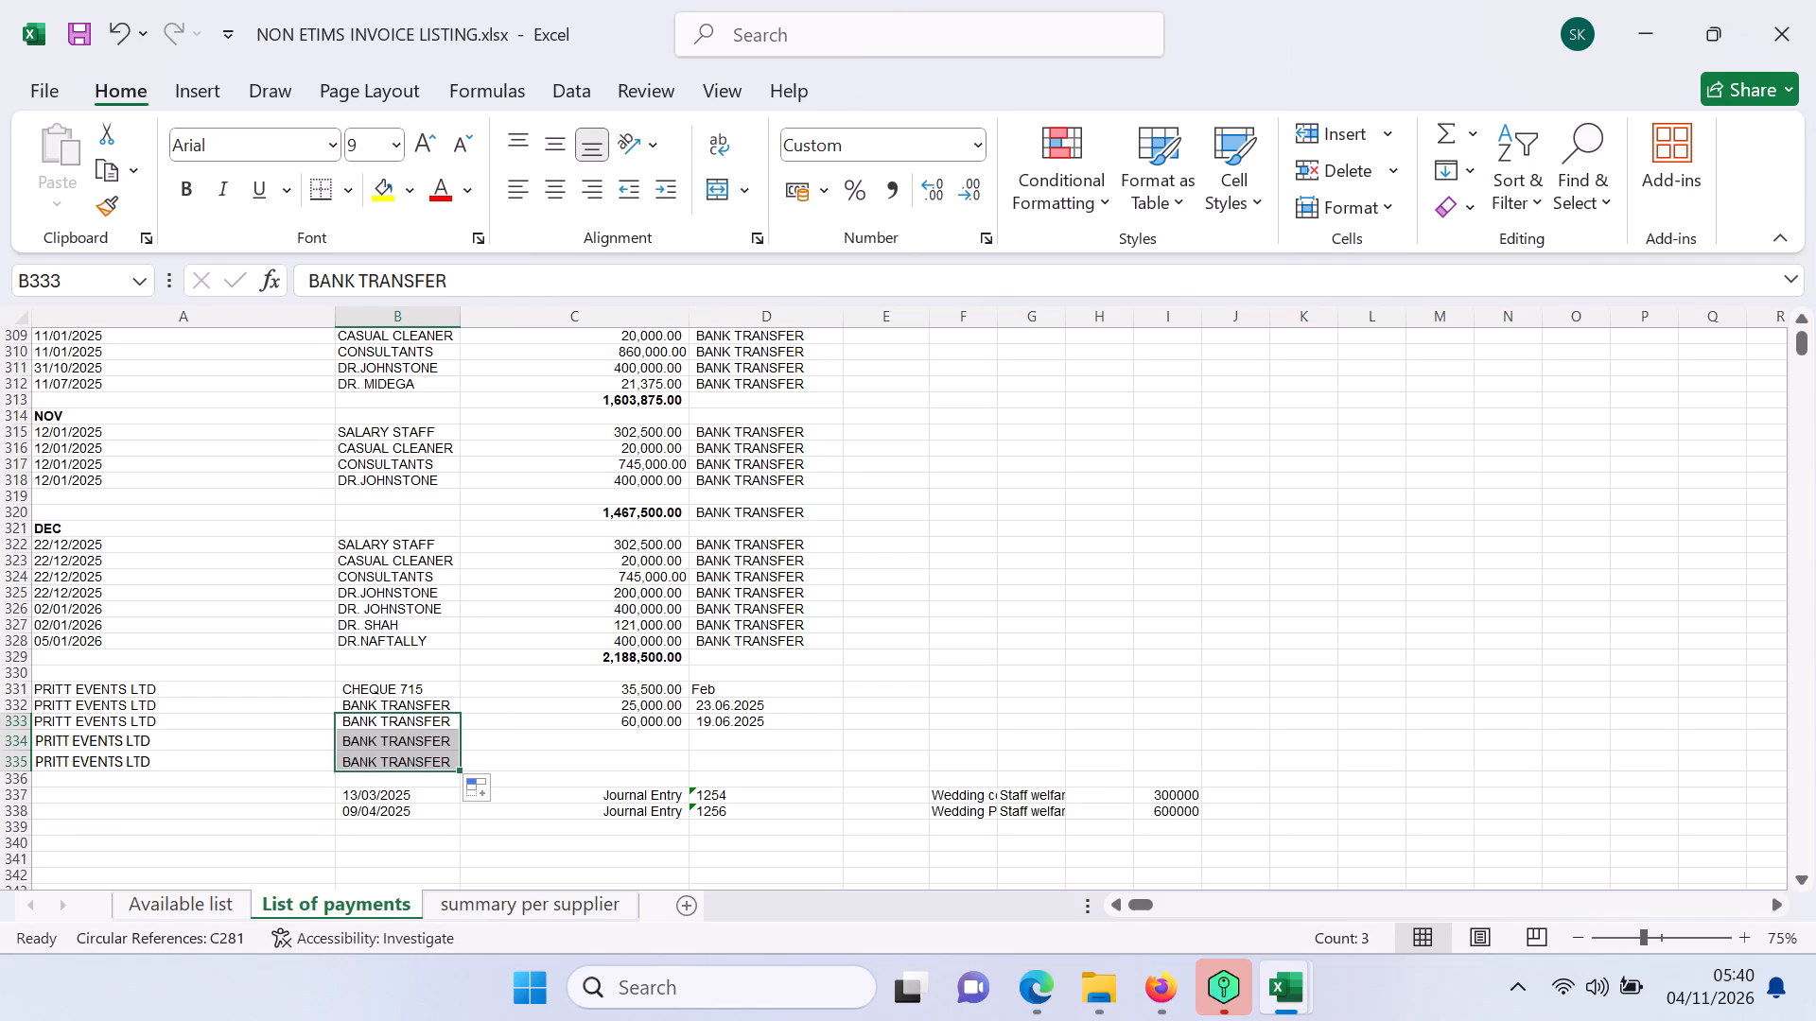
Enter the Pritt Events payment amounts 300000 in C334 and 600000 in C335.
left_click(632, 737)
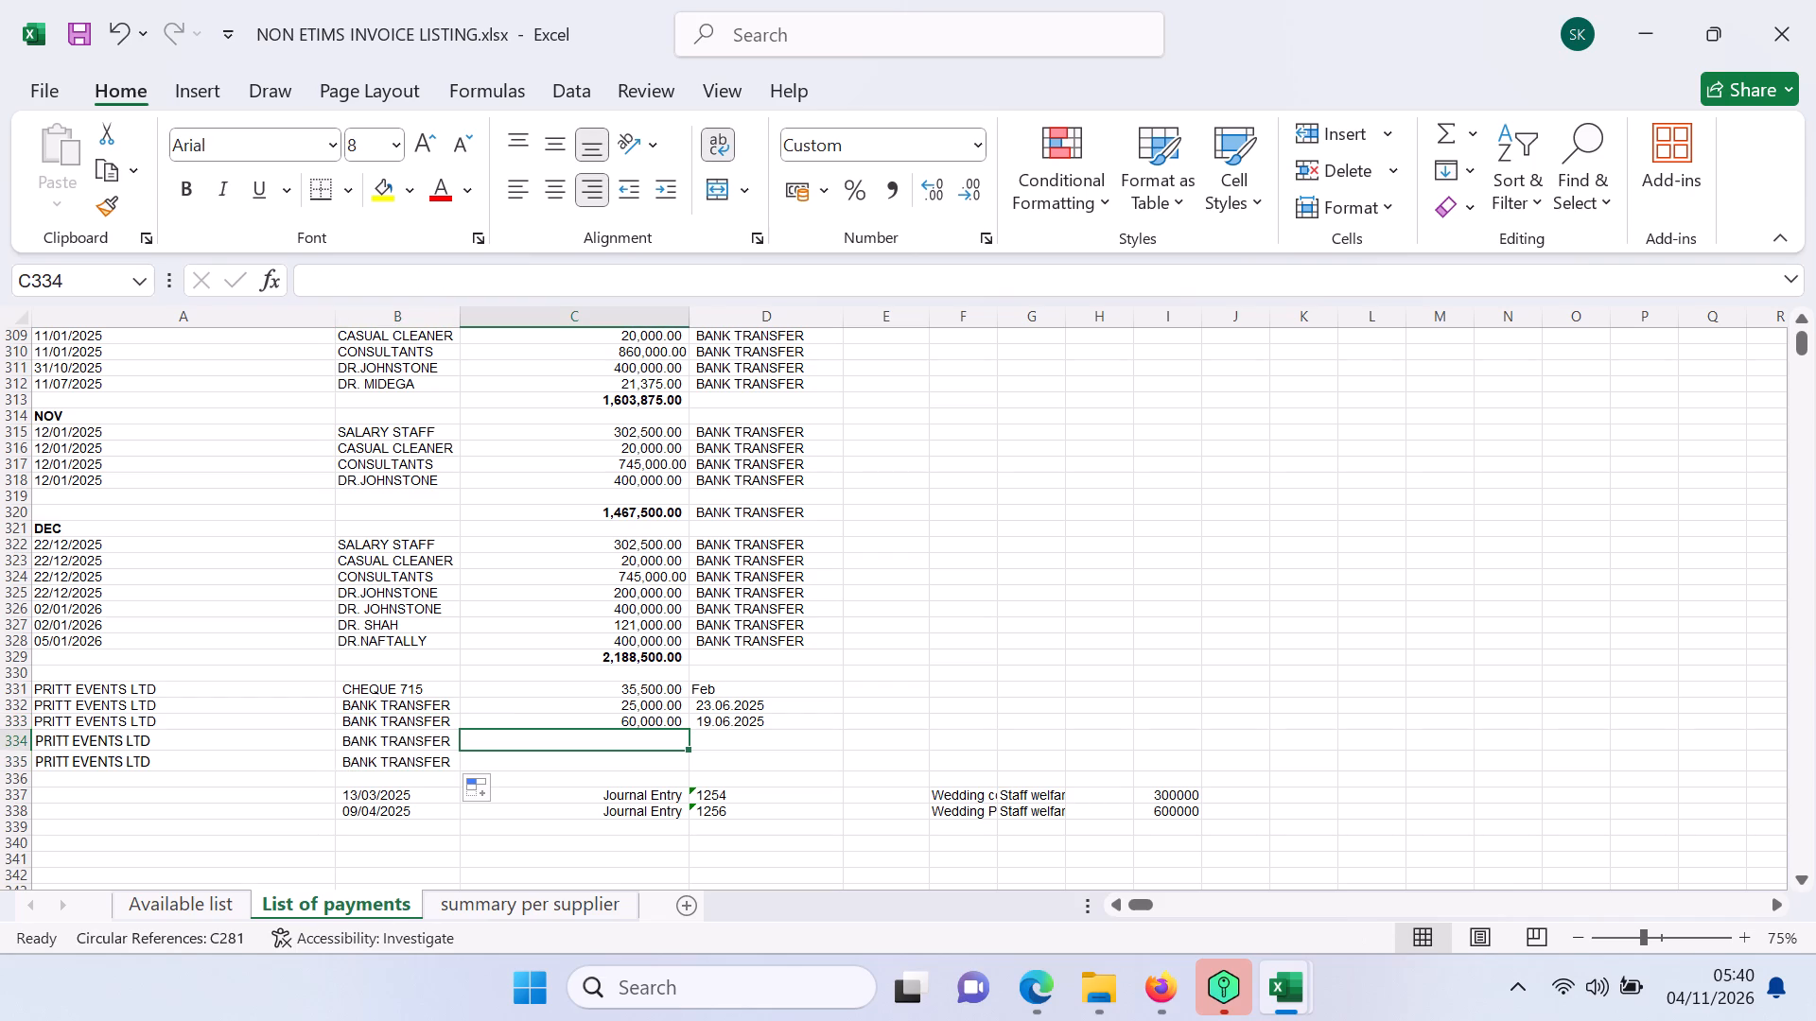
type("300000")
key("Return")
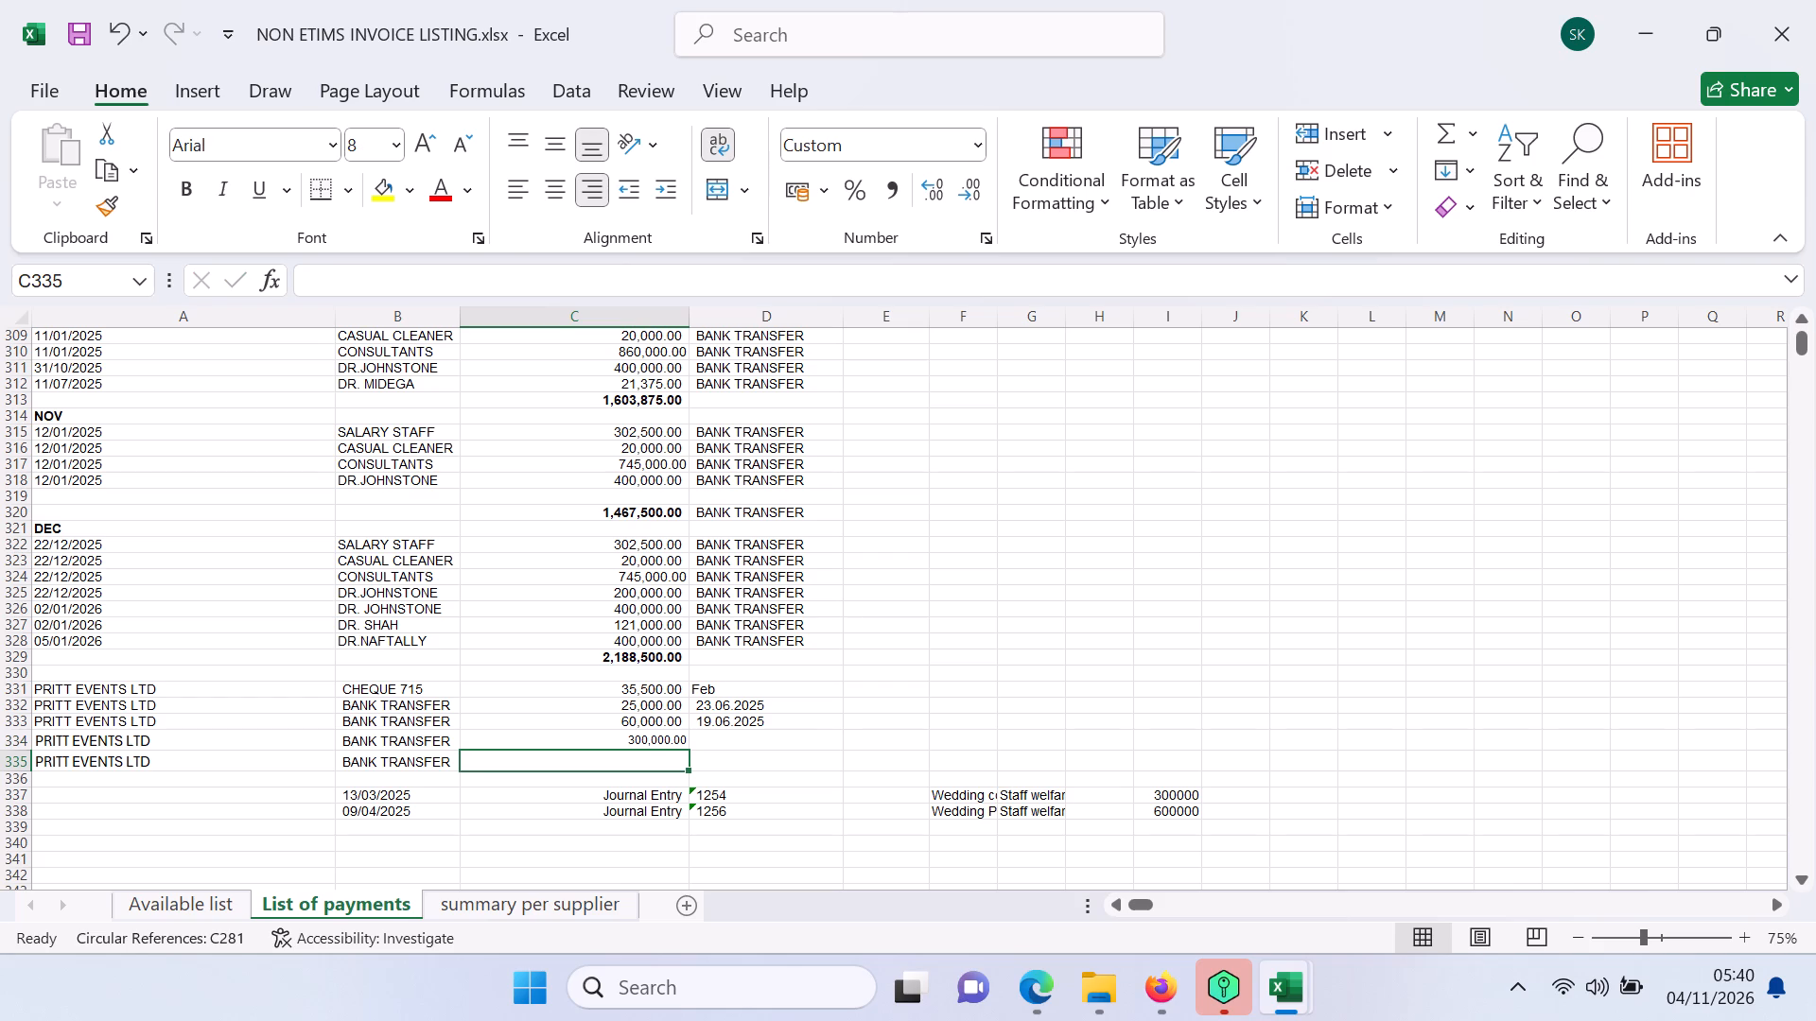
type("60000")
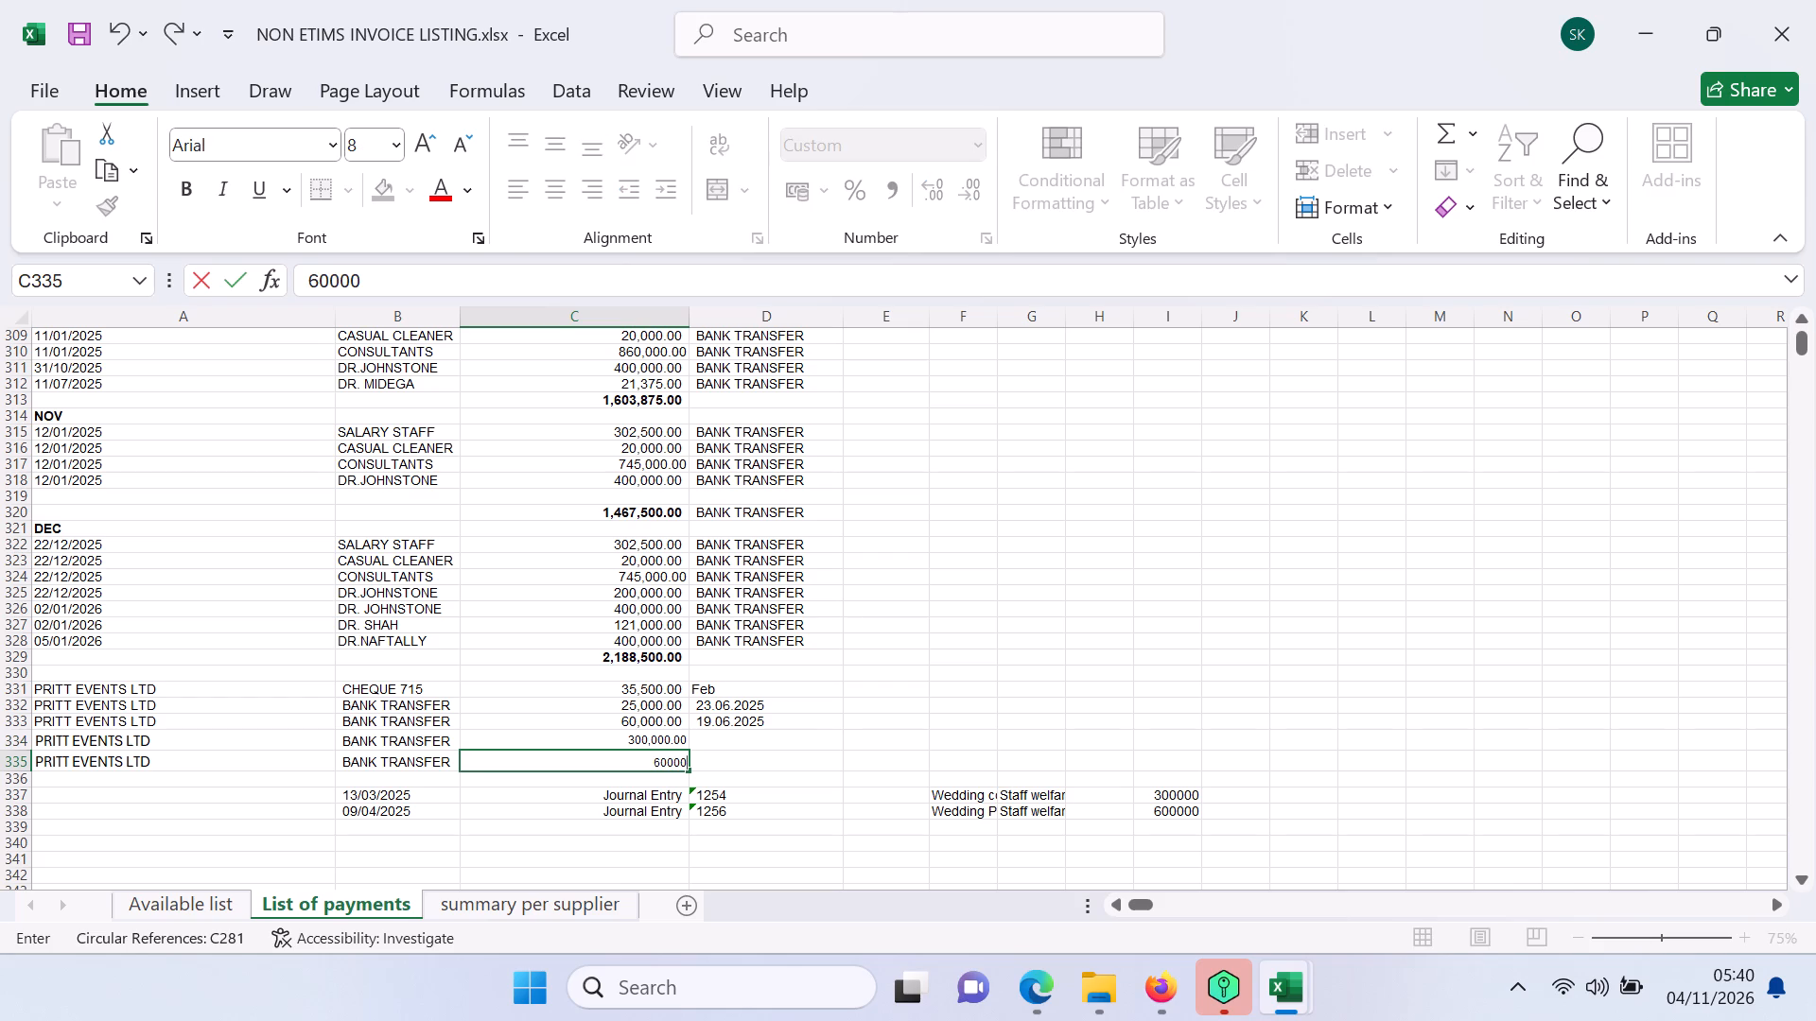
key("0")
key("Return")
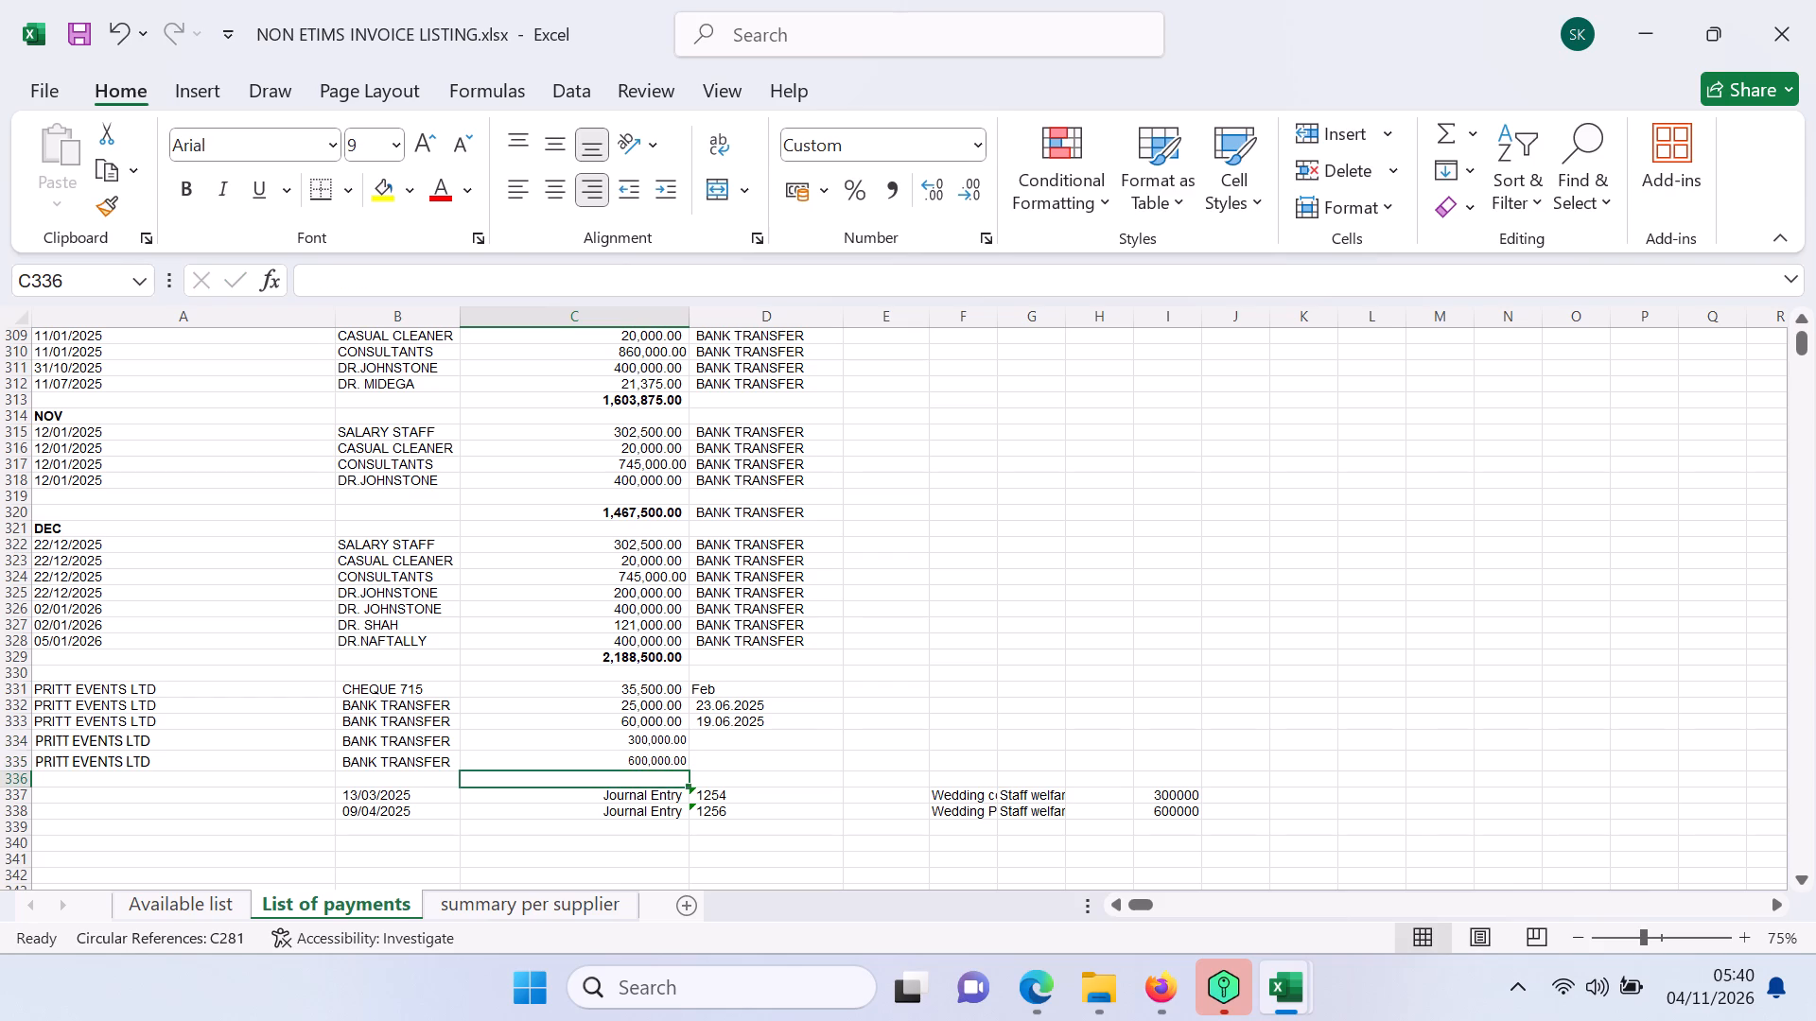
Enter the payment dates 13.03.2025 in D334 and 09.04.2025 in D335.
left_click(729, 741)
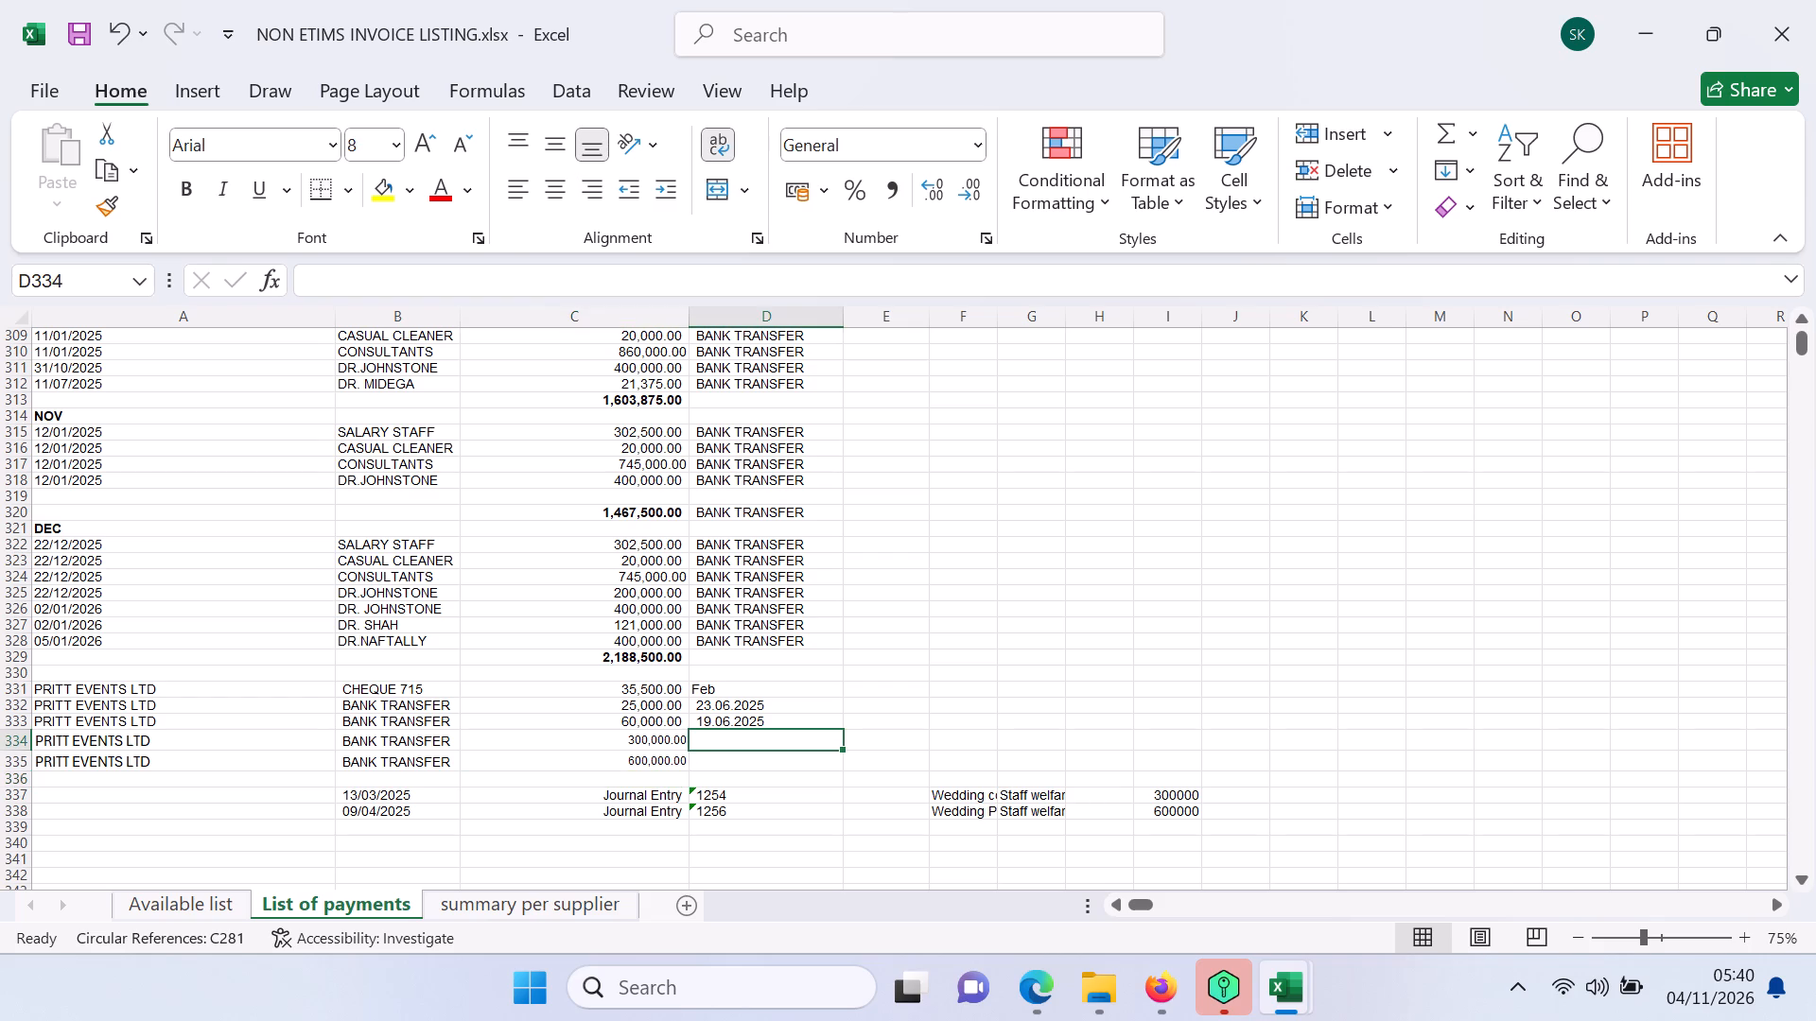
type("13")
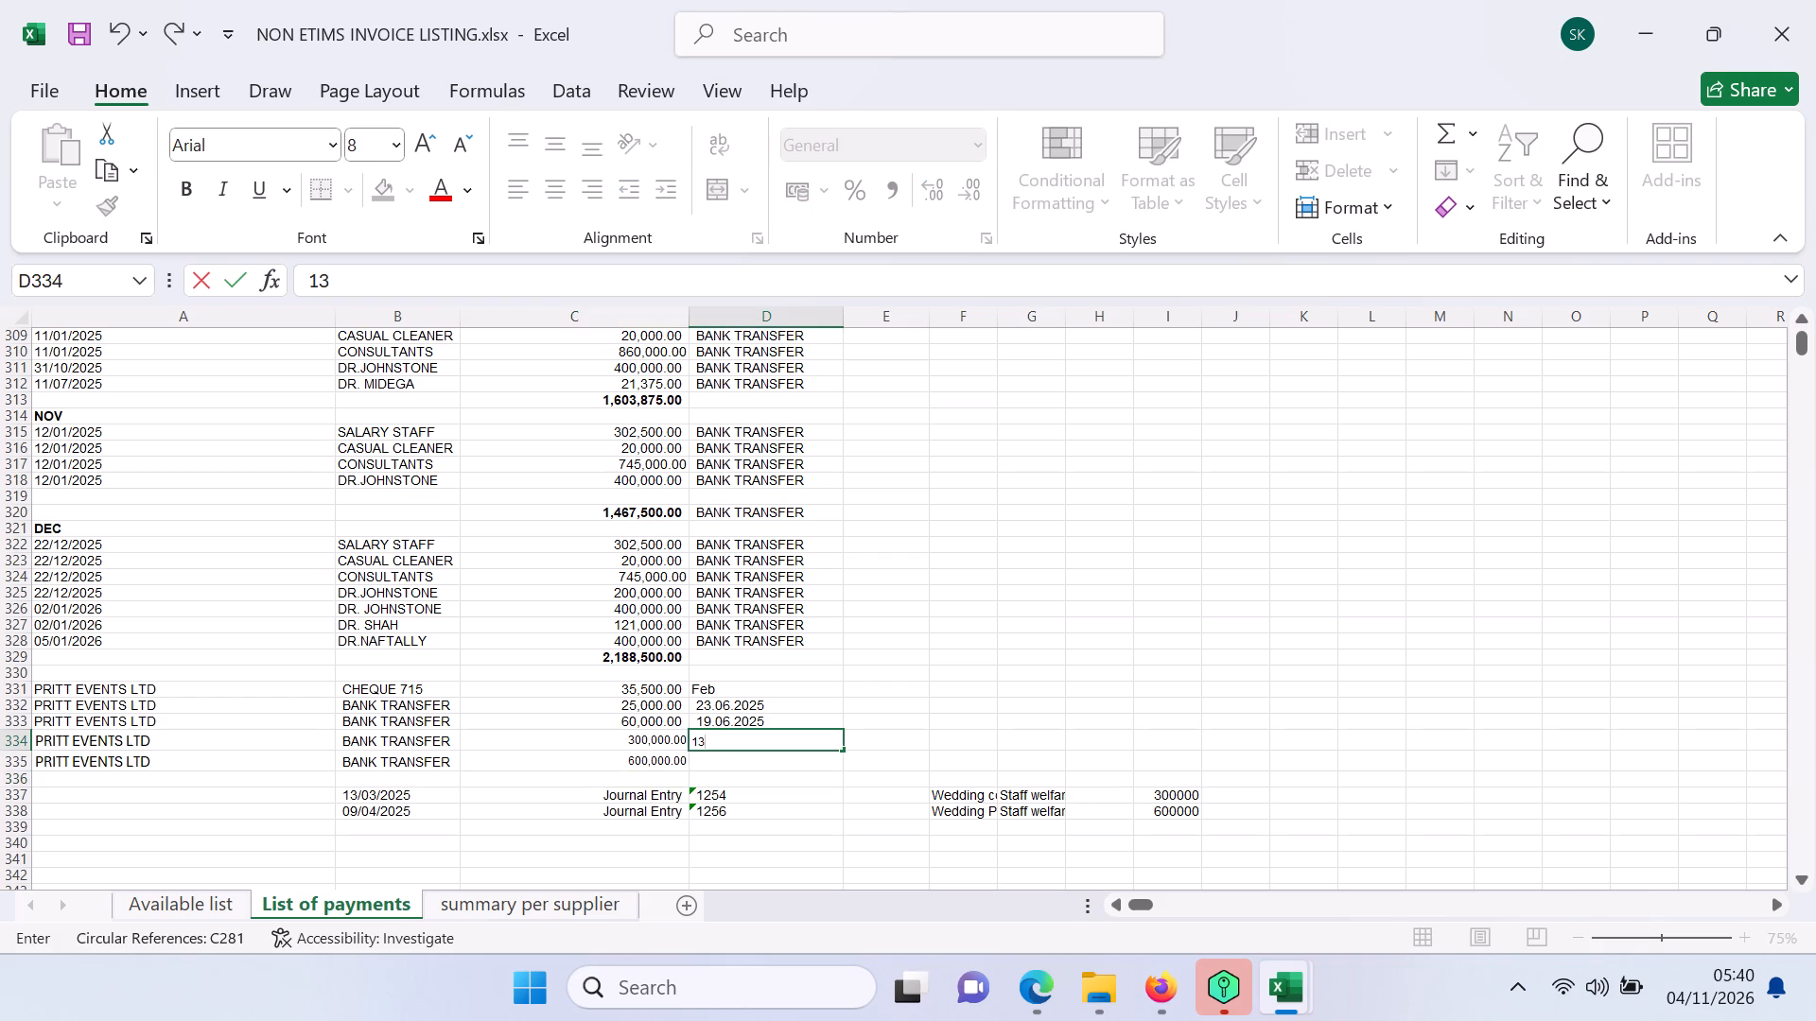
type(".03.2025")
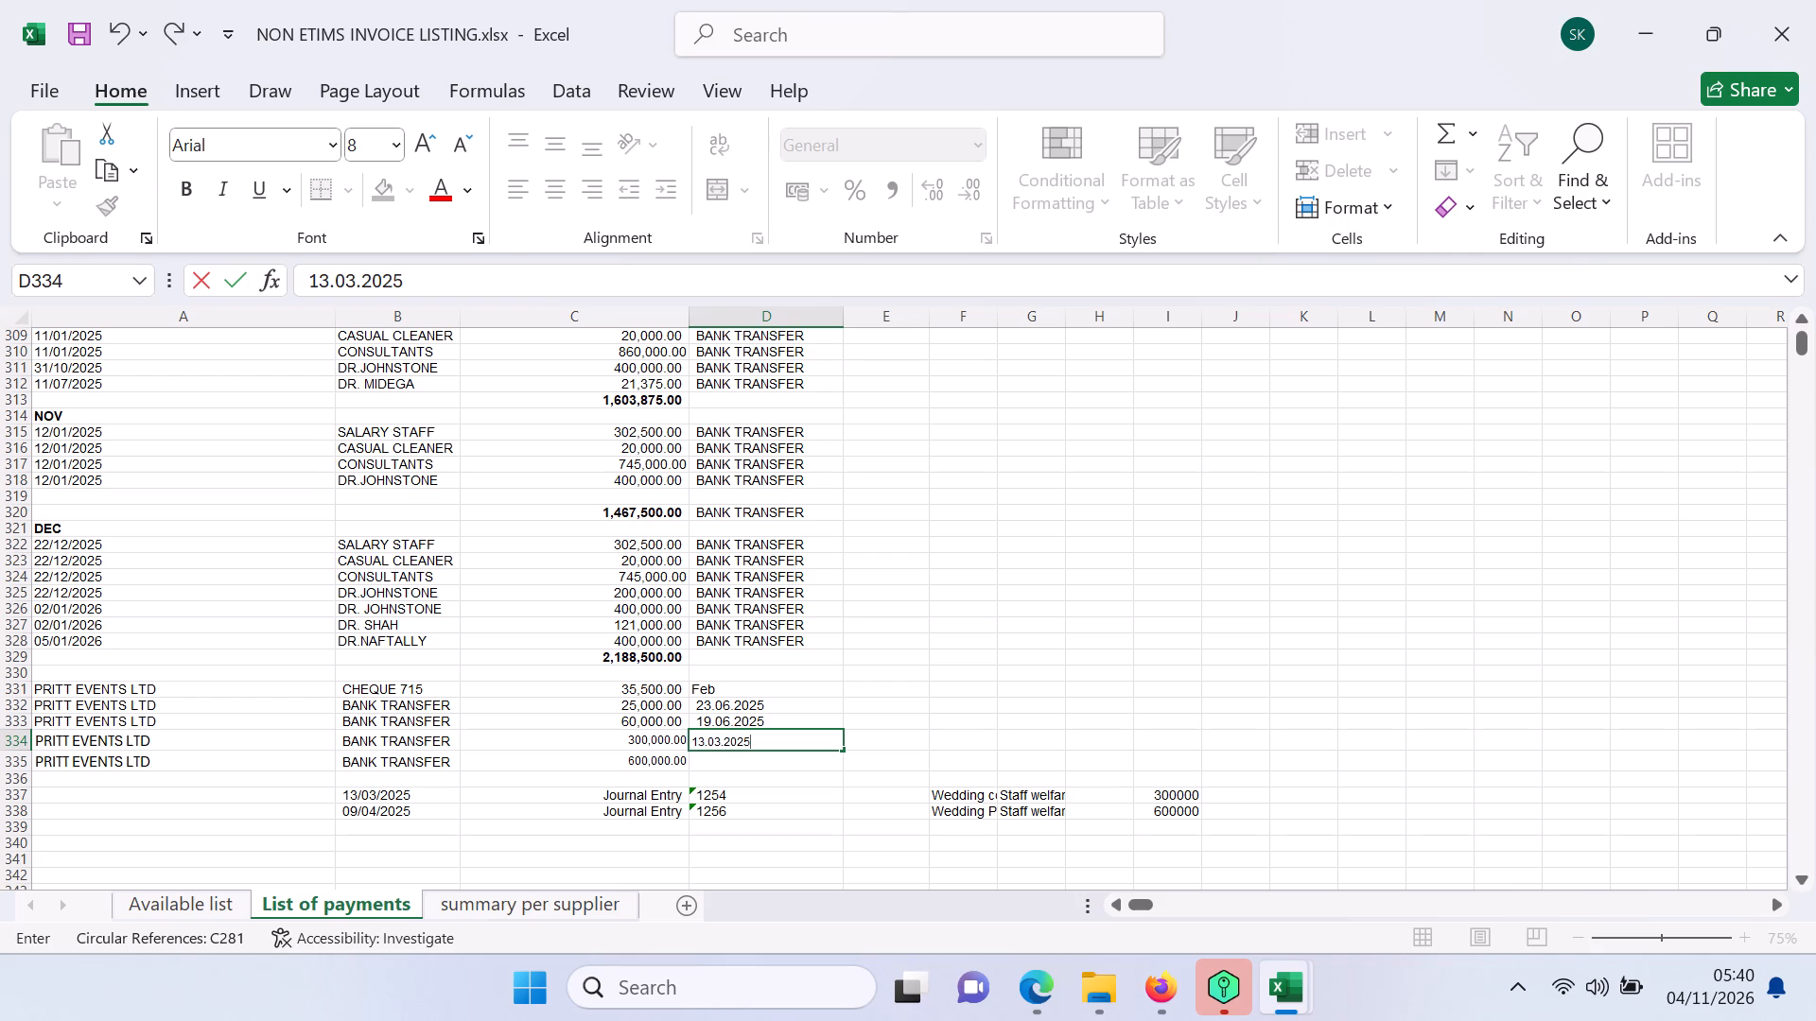
left_click(711, 763)
type("09.0")
type("4.2025")
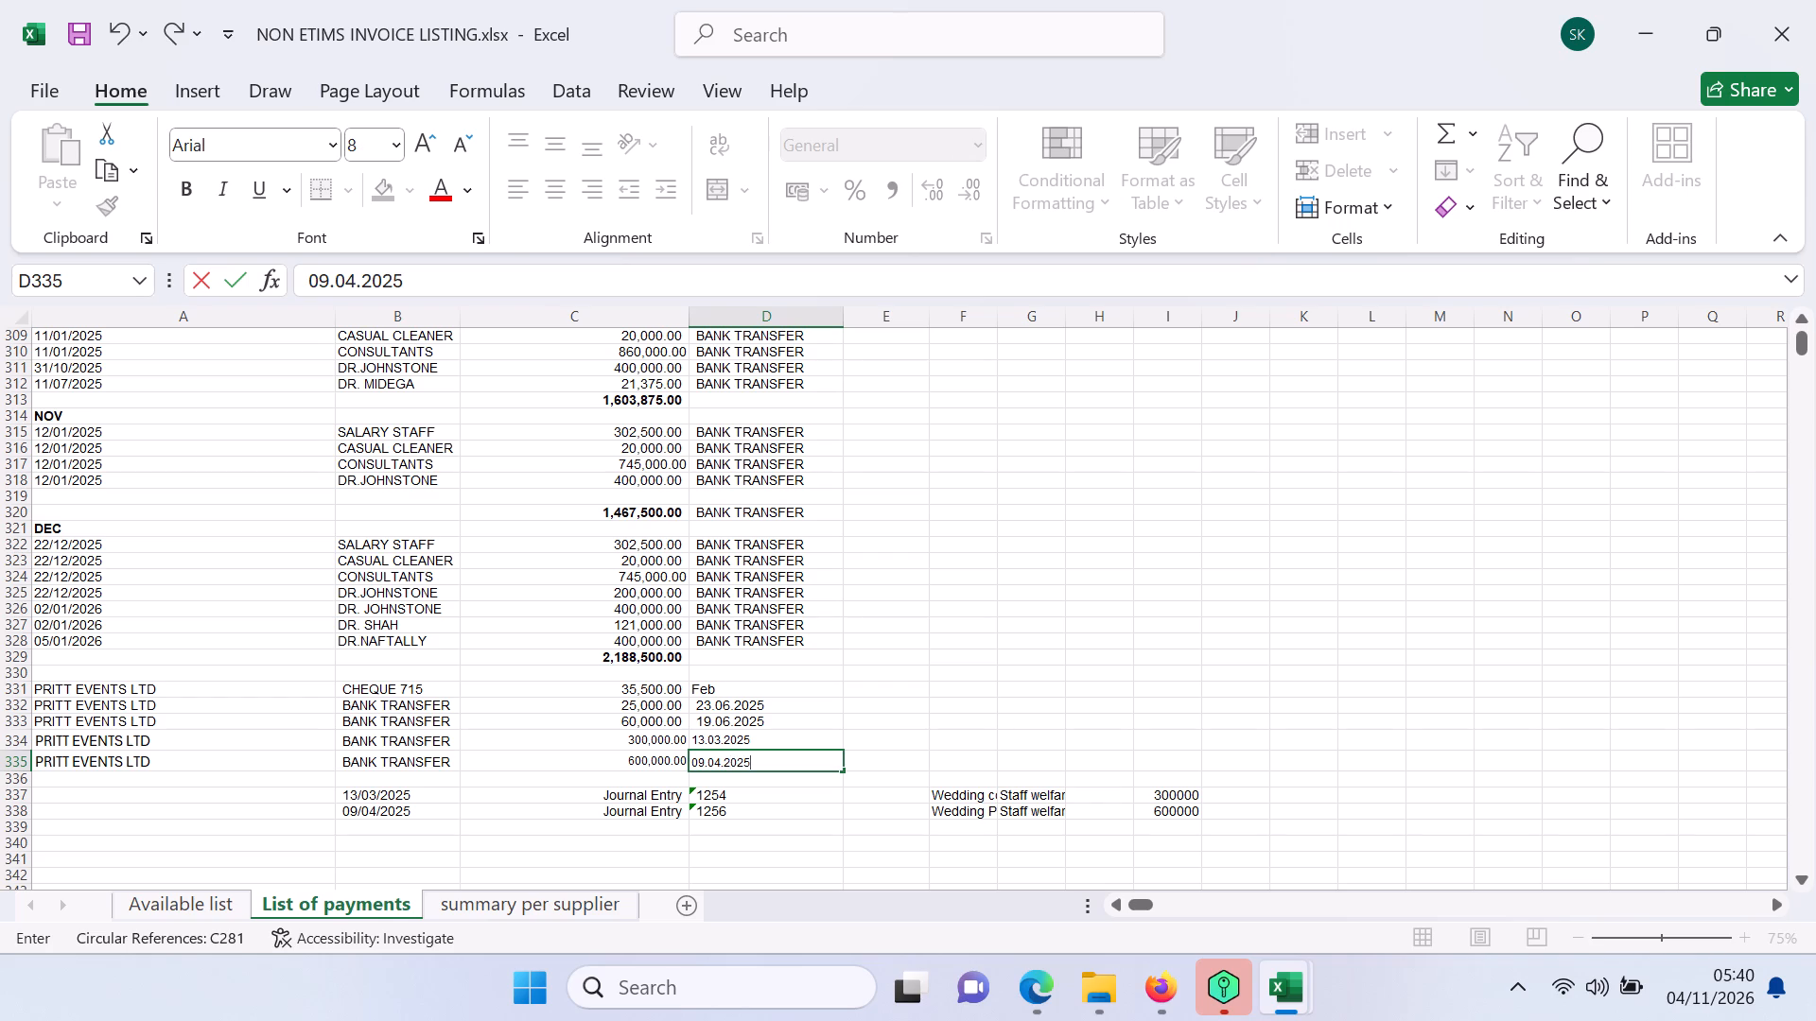
Clear the pasted wedding journal entry rows 337 and 338 below the Pritt Events payments.
left_click(17, 797)
key("Delete")
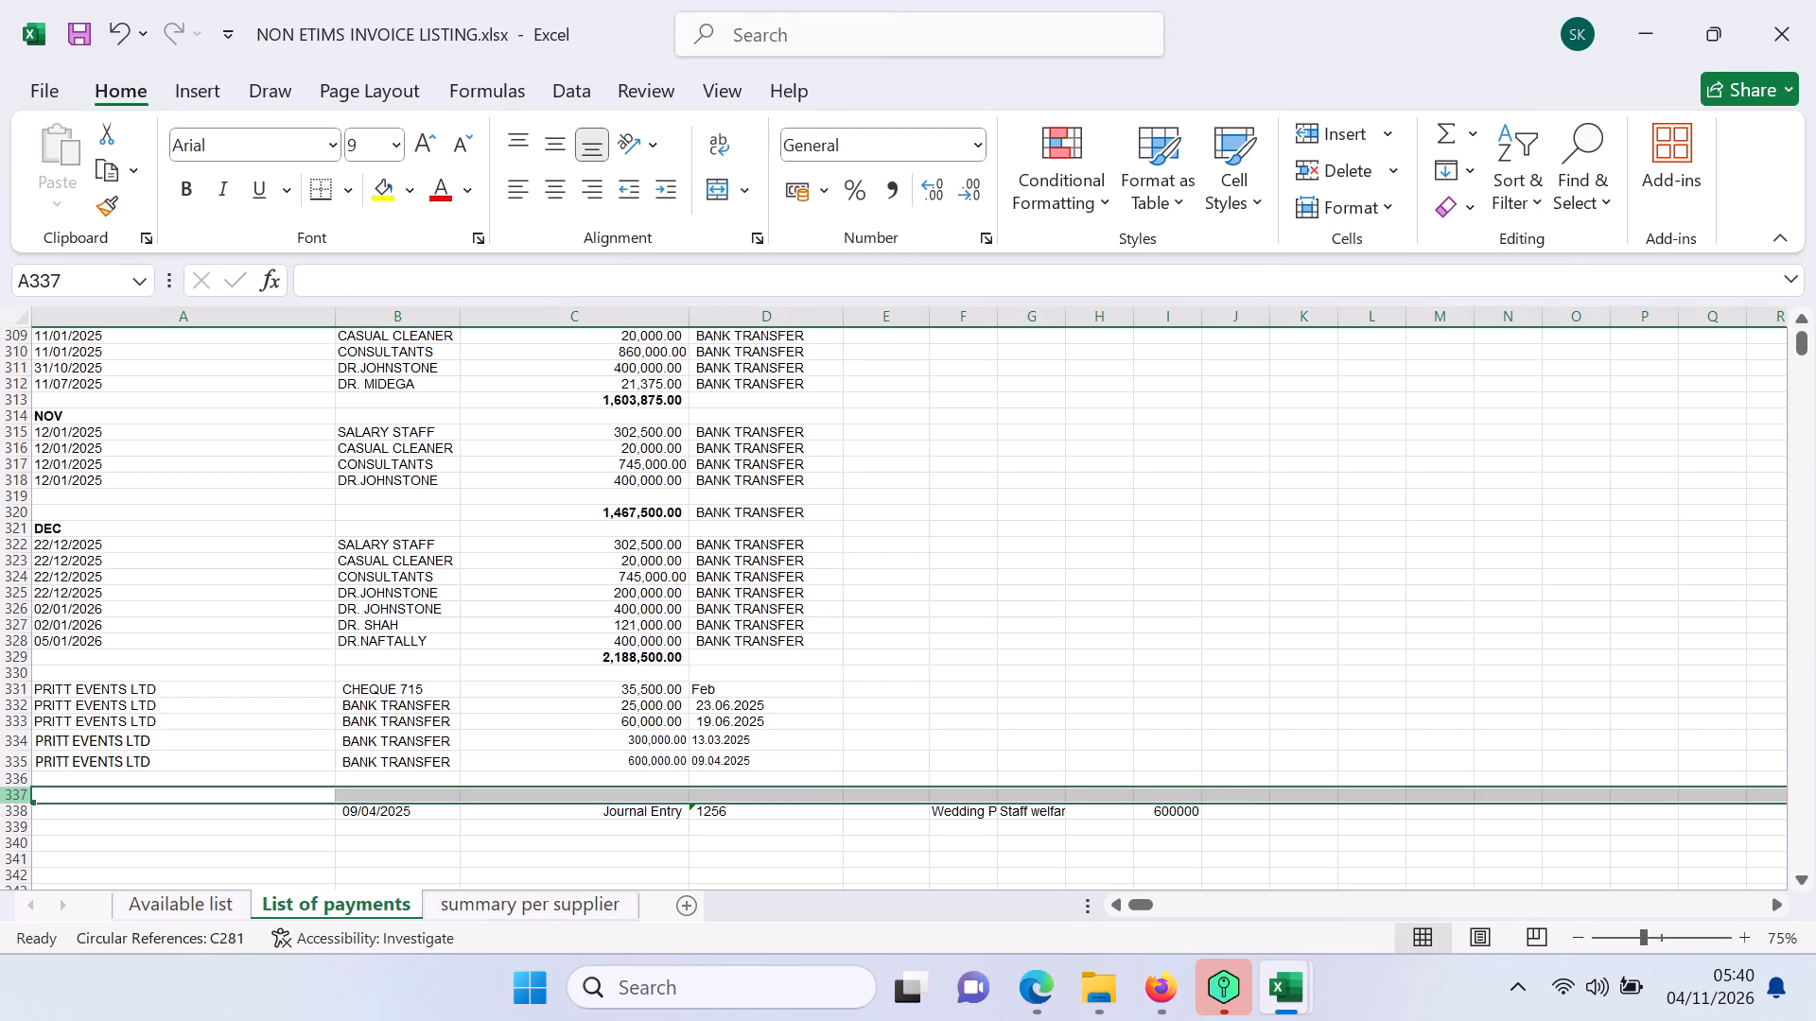
key("Down")
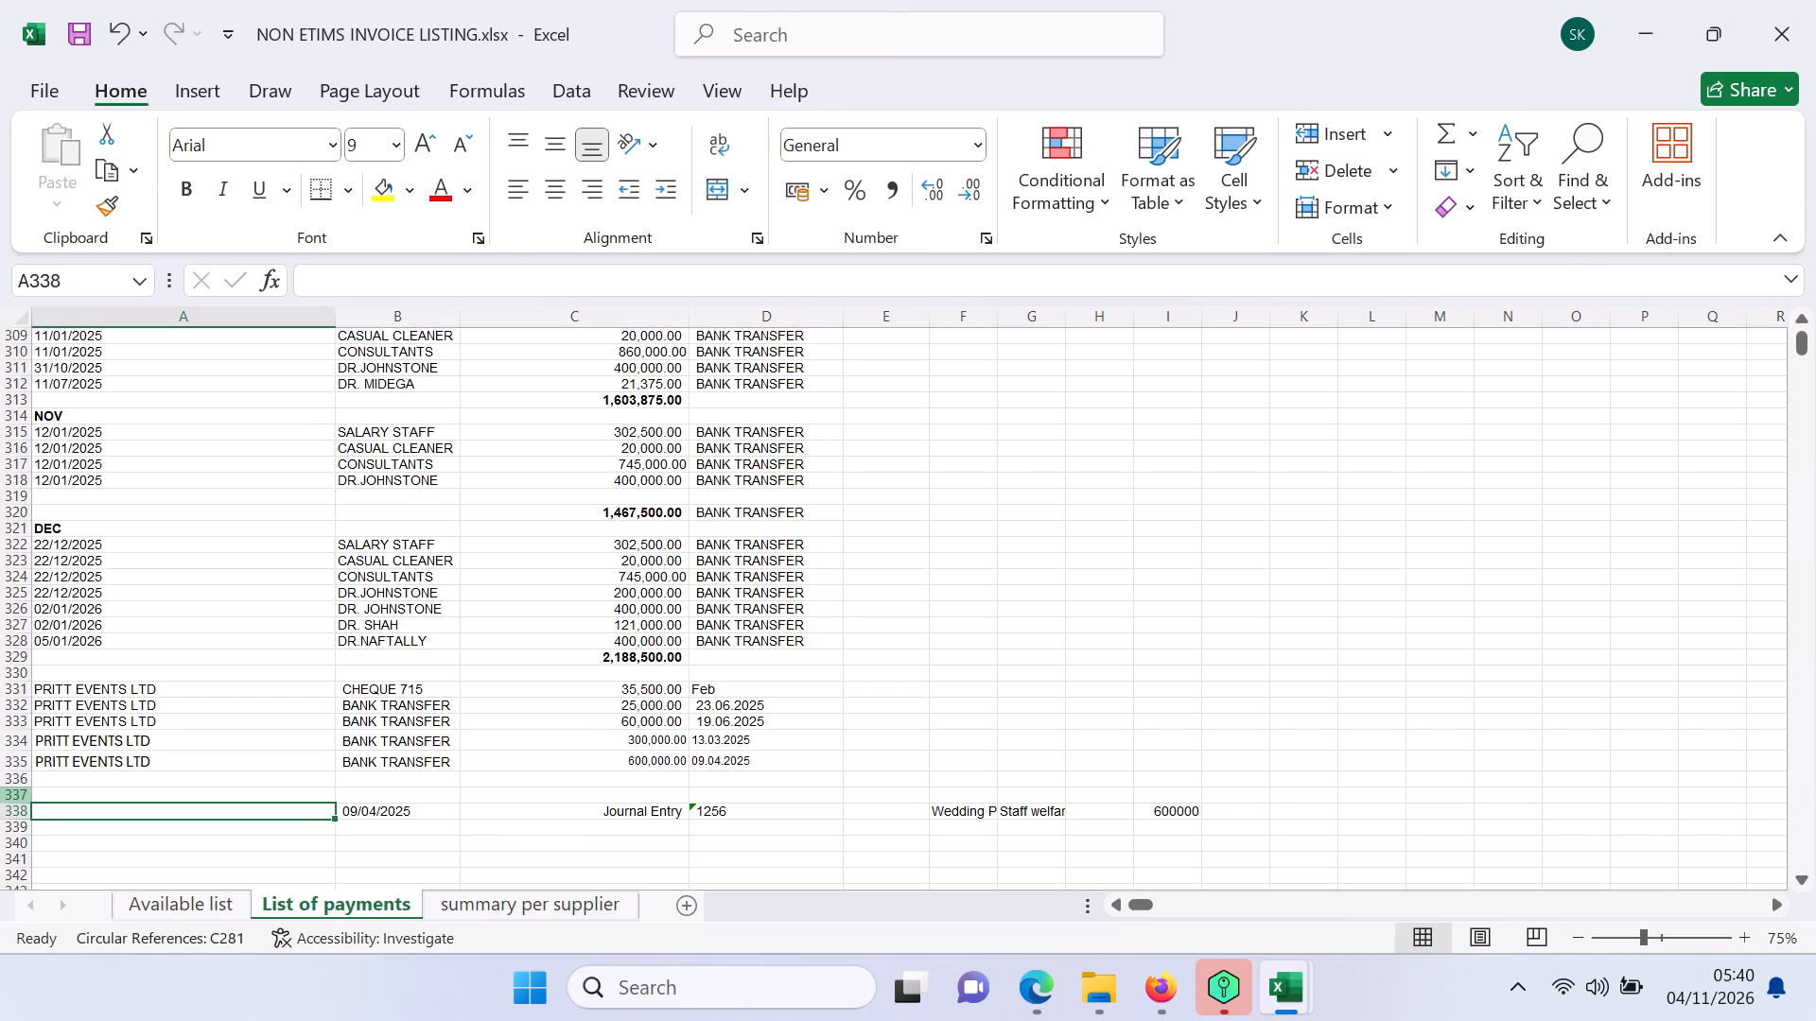
left_click(5, 812)
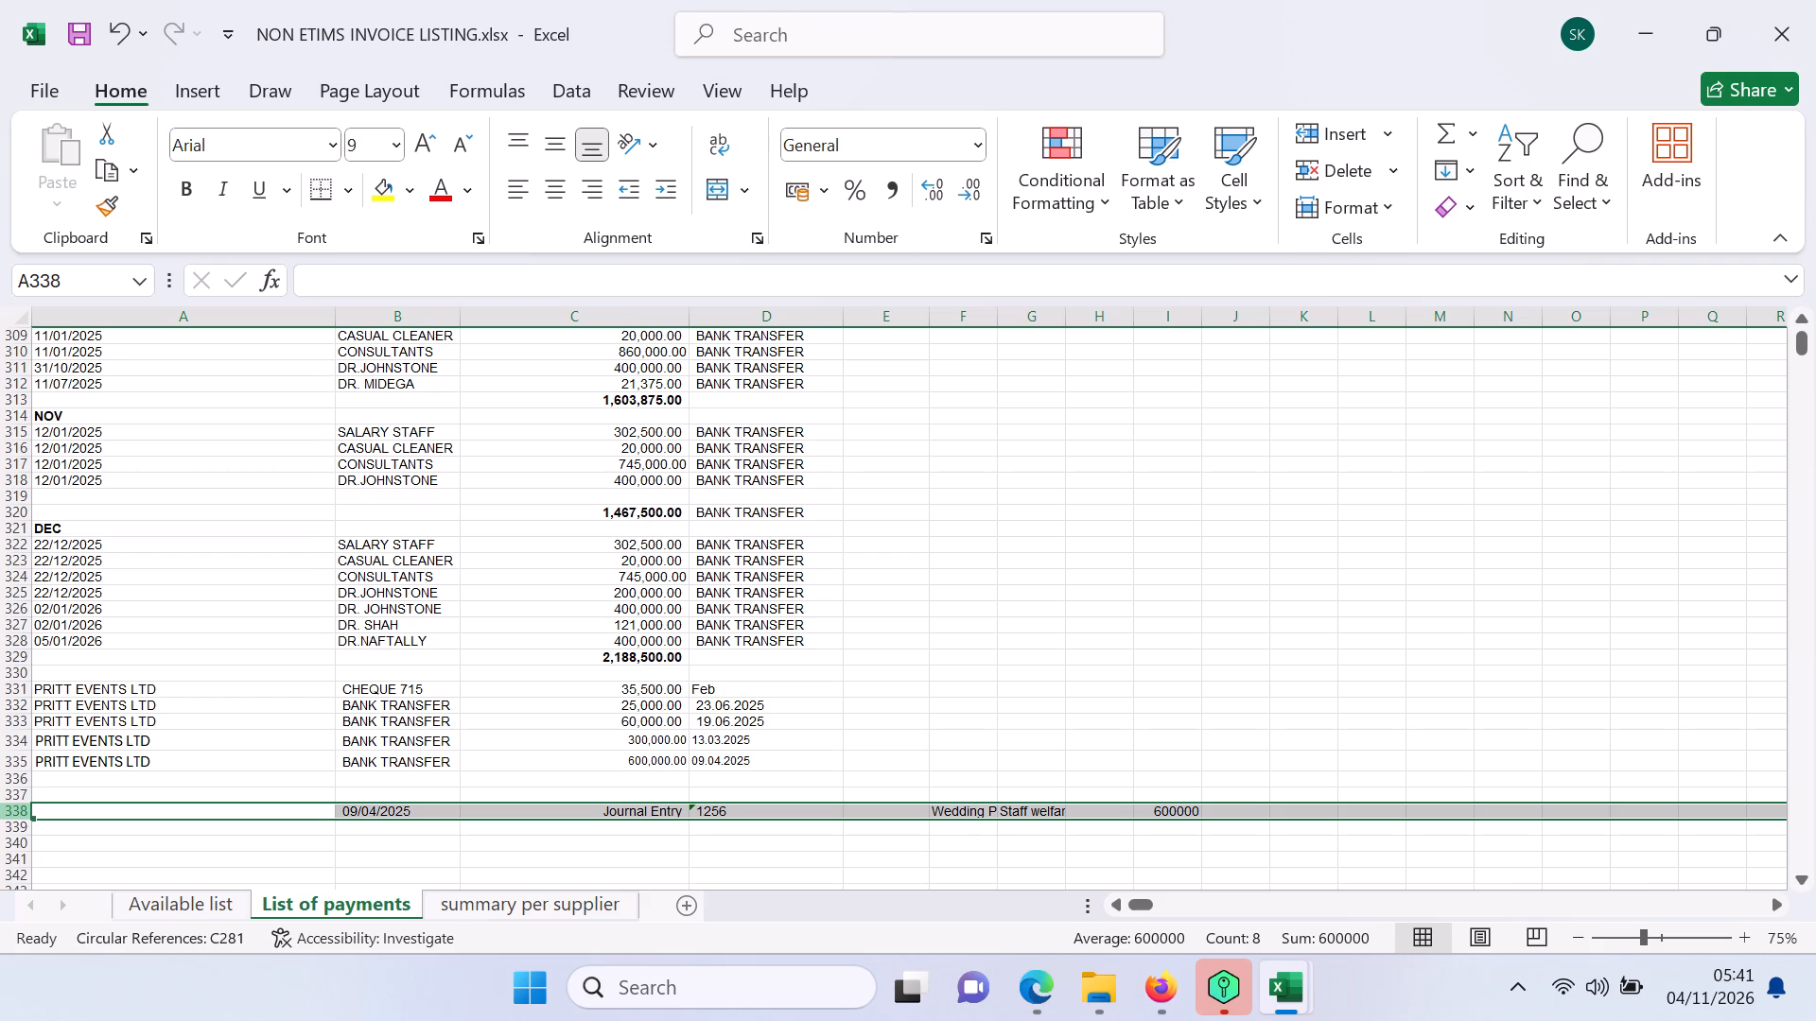
key("Delete")
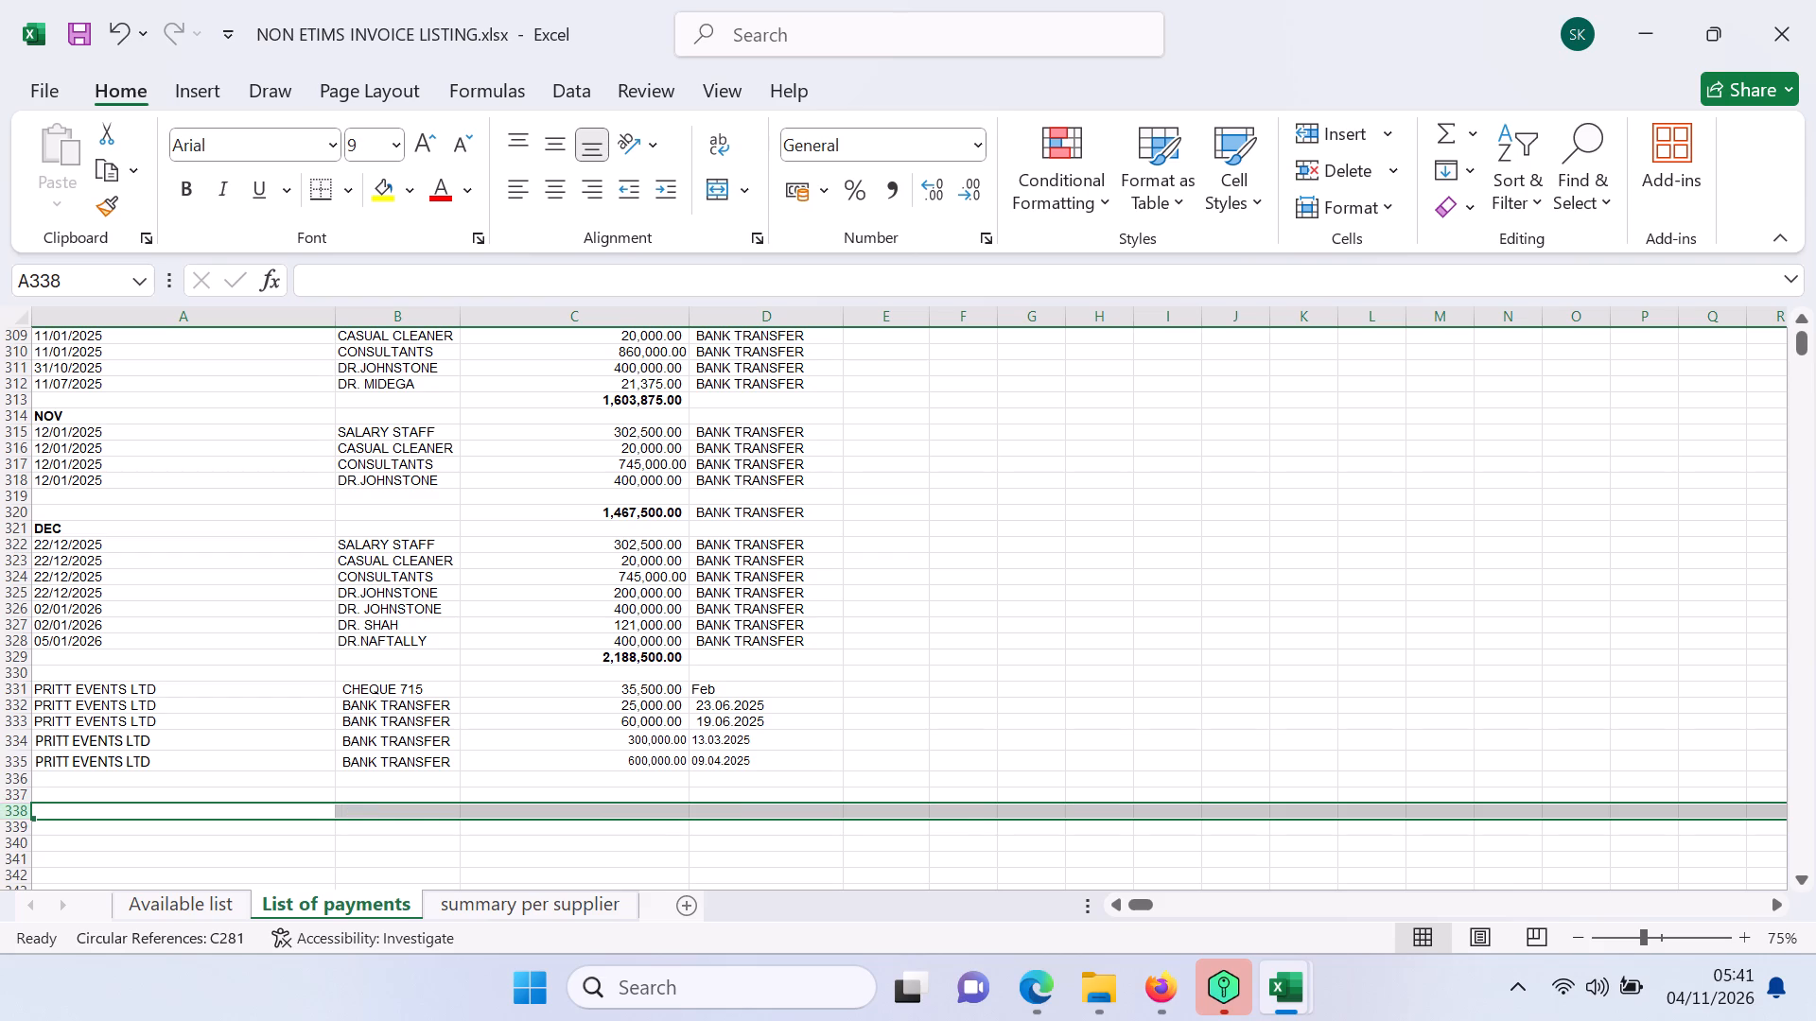
Format the whole Pritt Events block, A331 to D335, in Arial size 9.
left_click(650, 742)
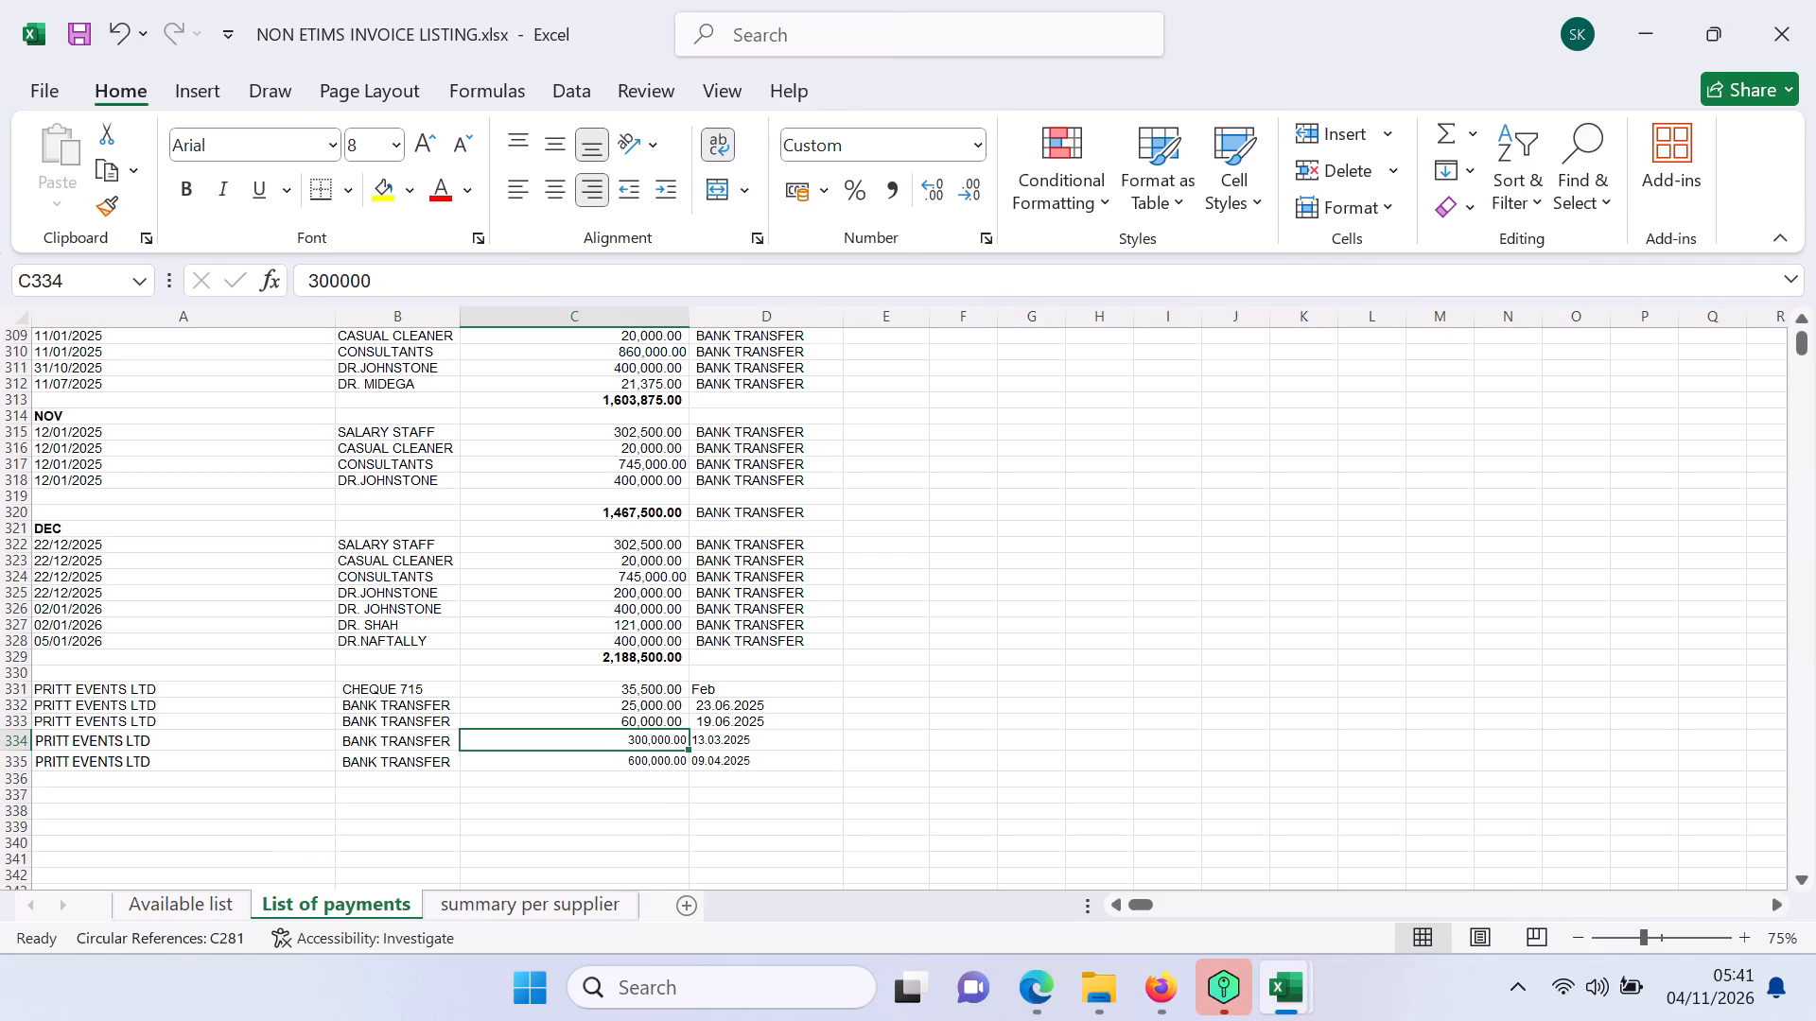
key("ctrl+a")
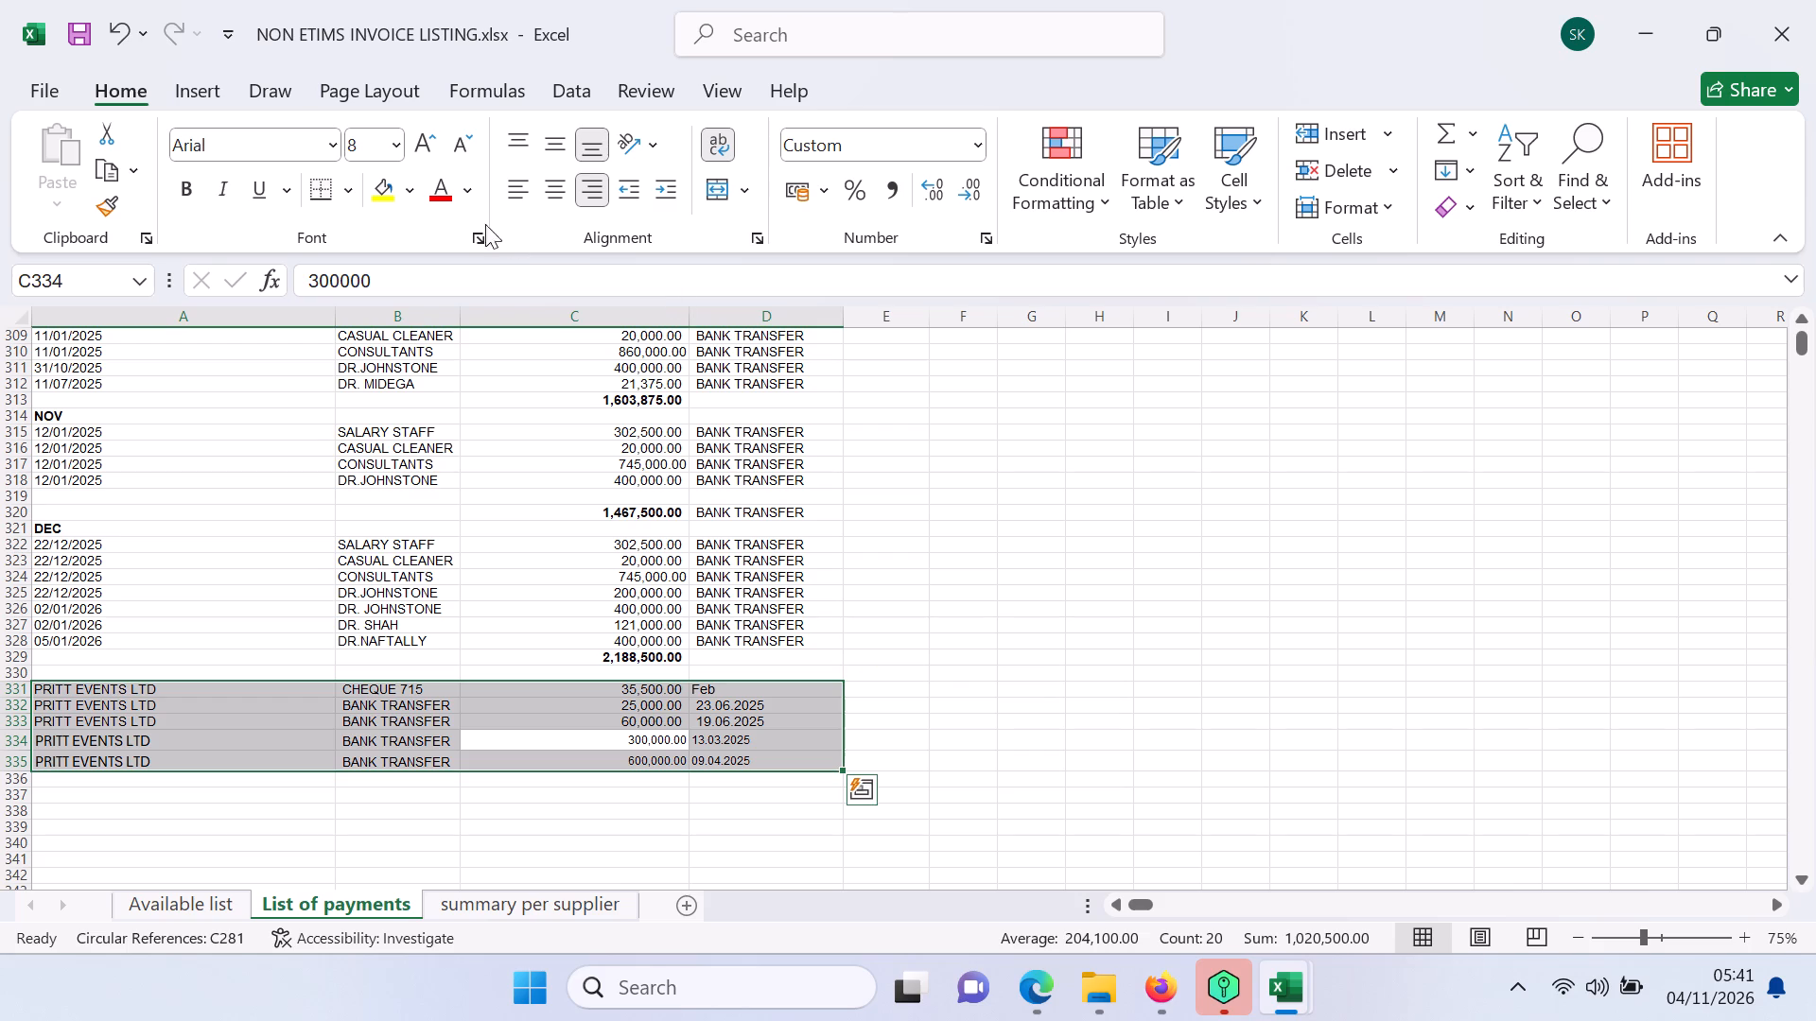
left_click(334, 152)
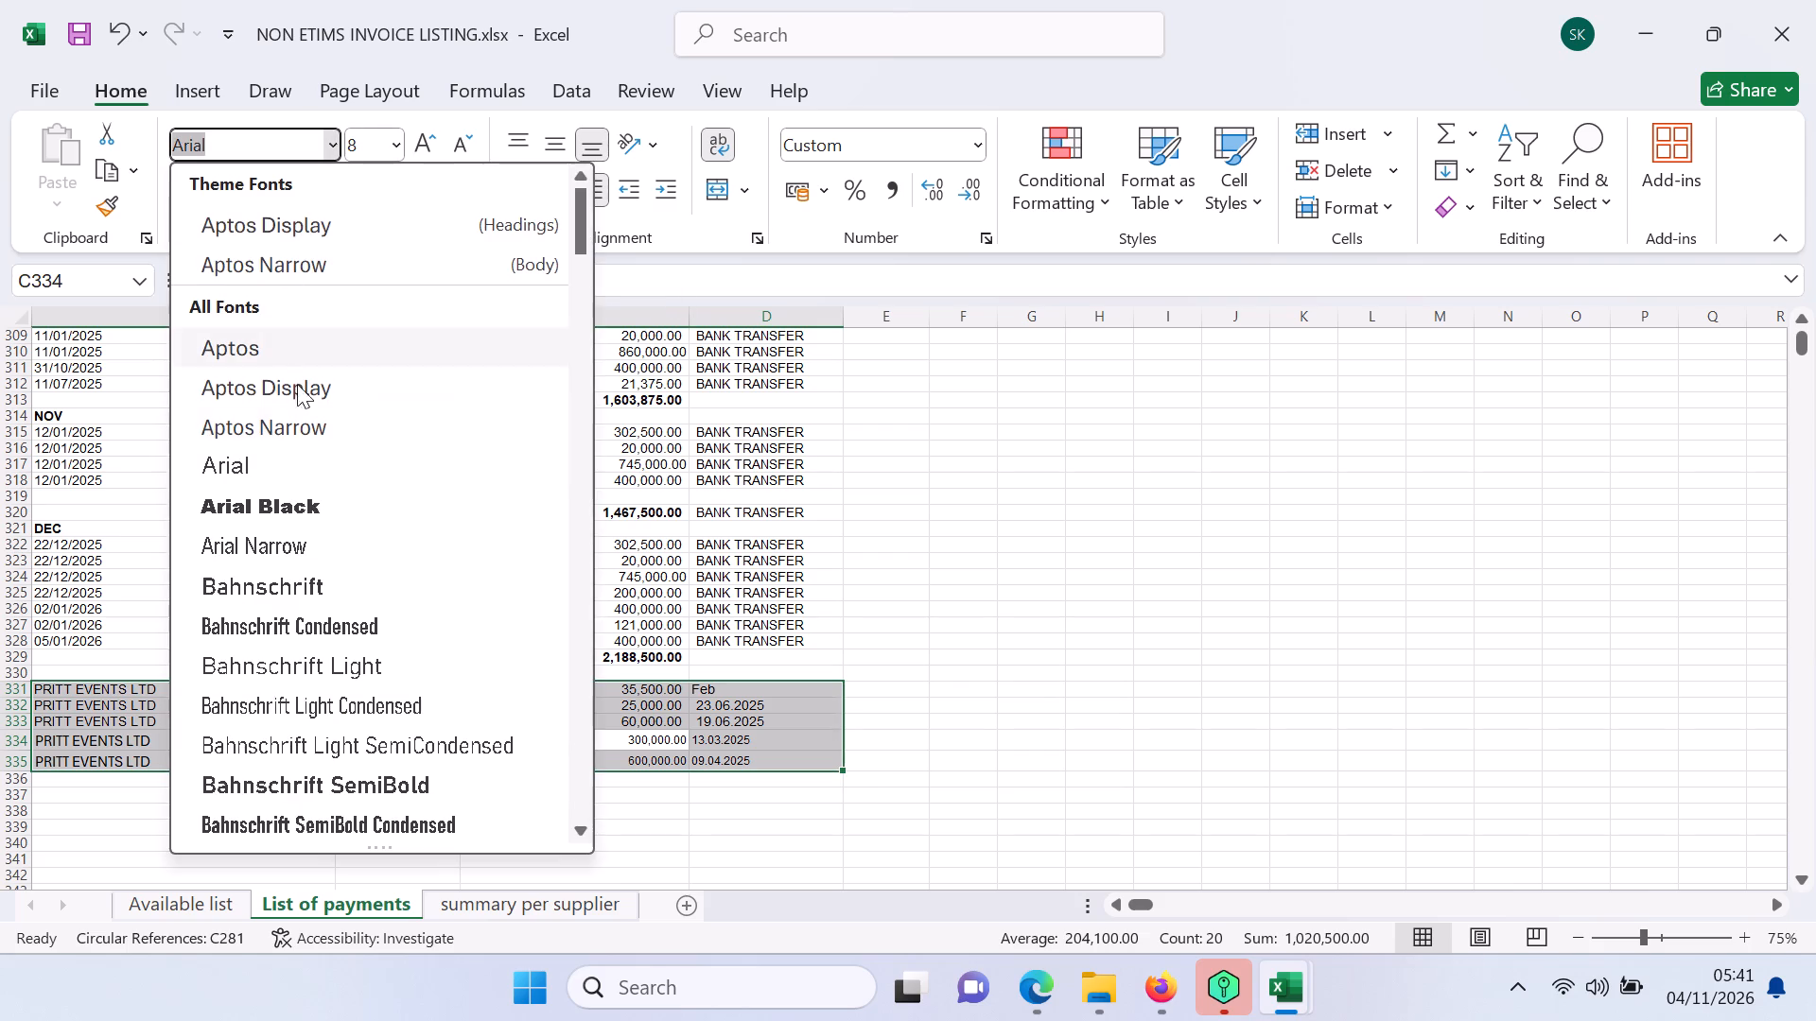
left_click(266, 470)
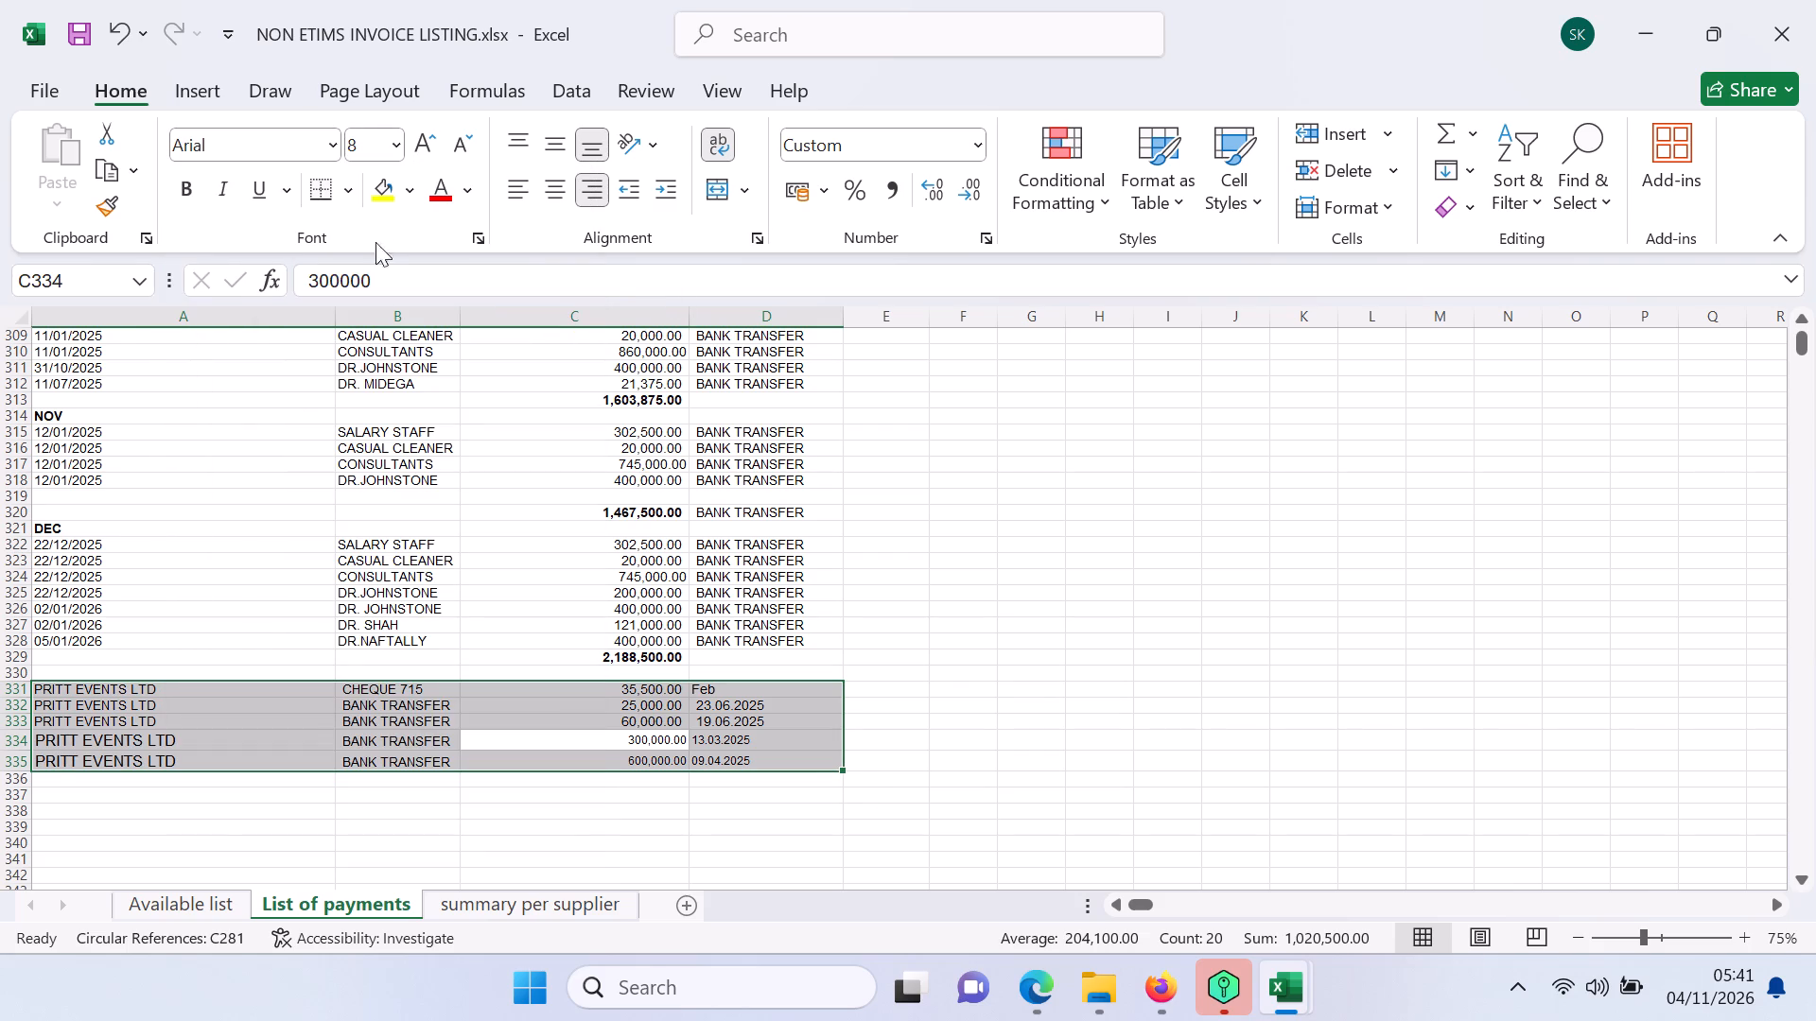
left_click(392, 144)
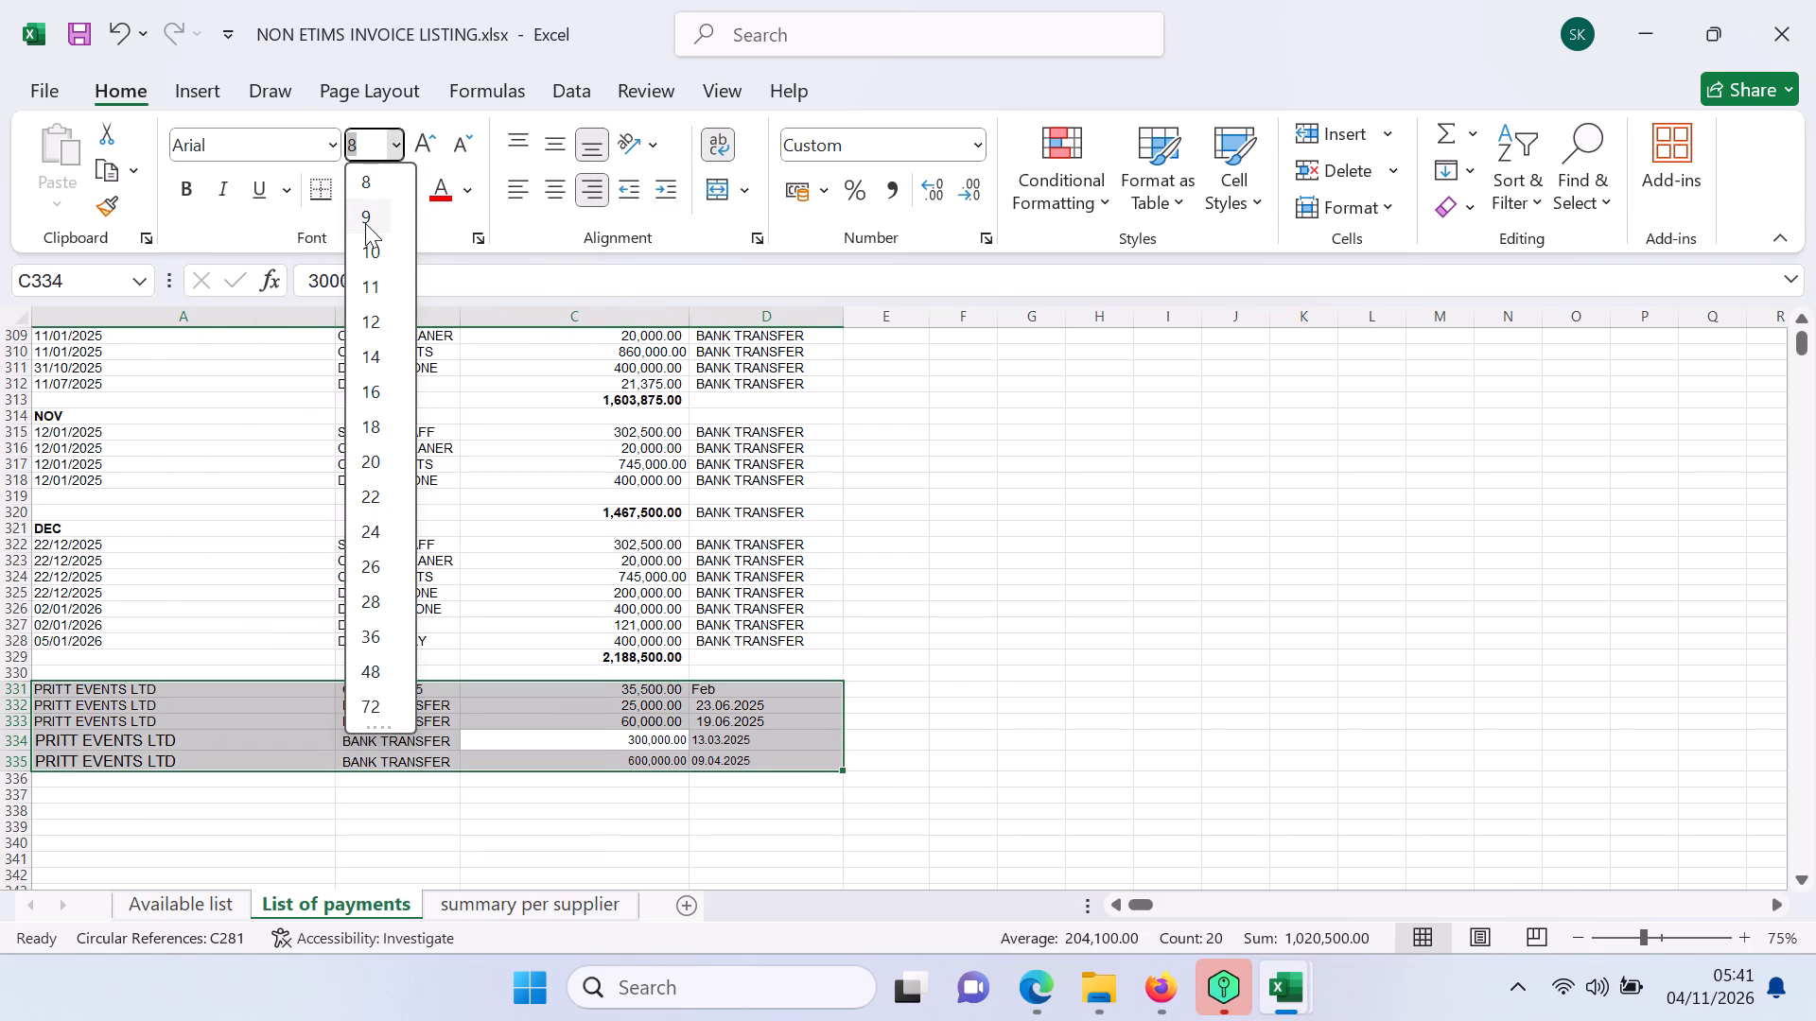
left_click(365, 223)
left_click(1062, 593)
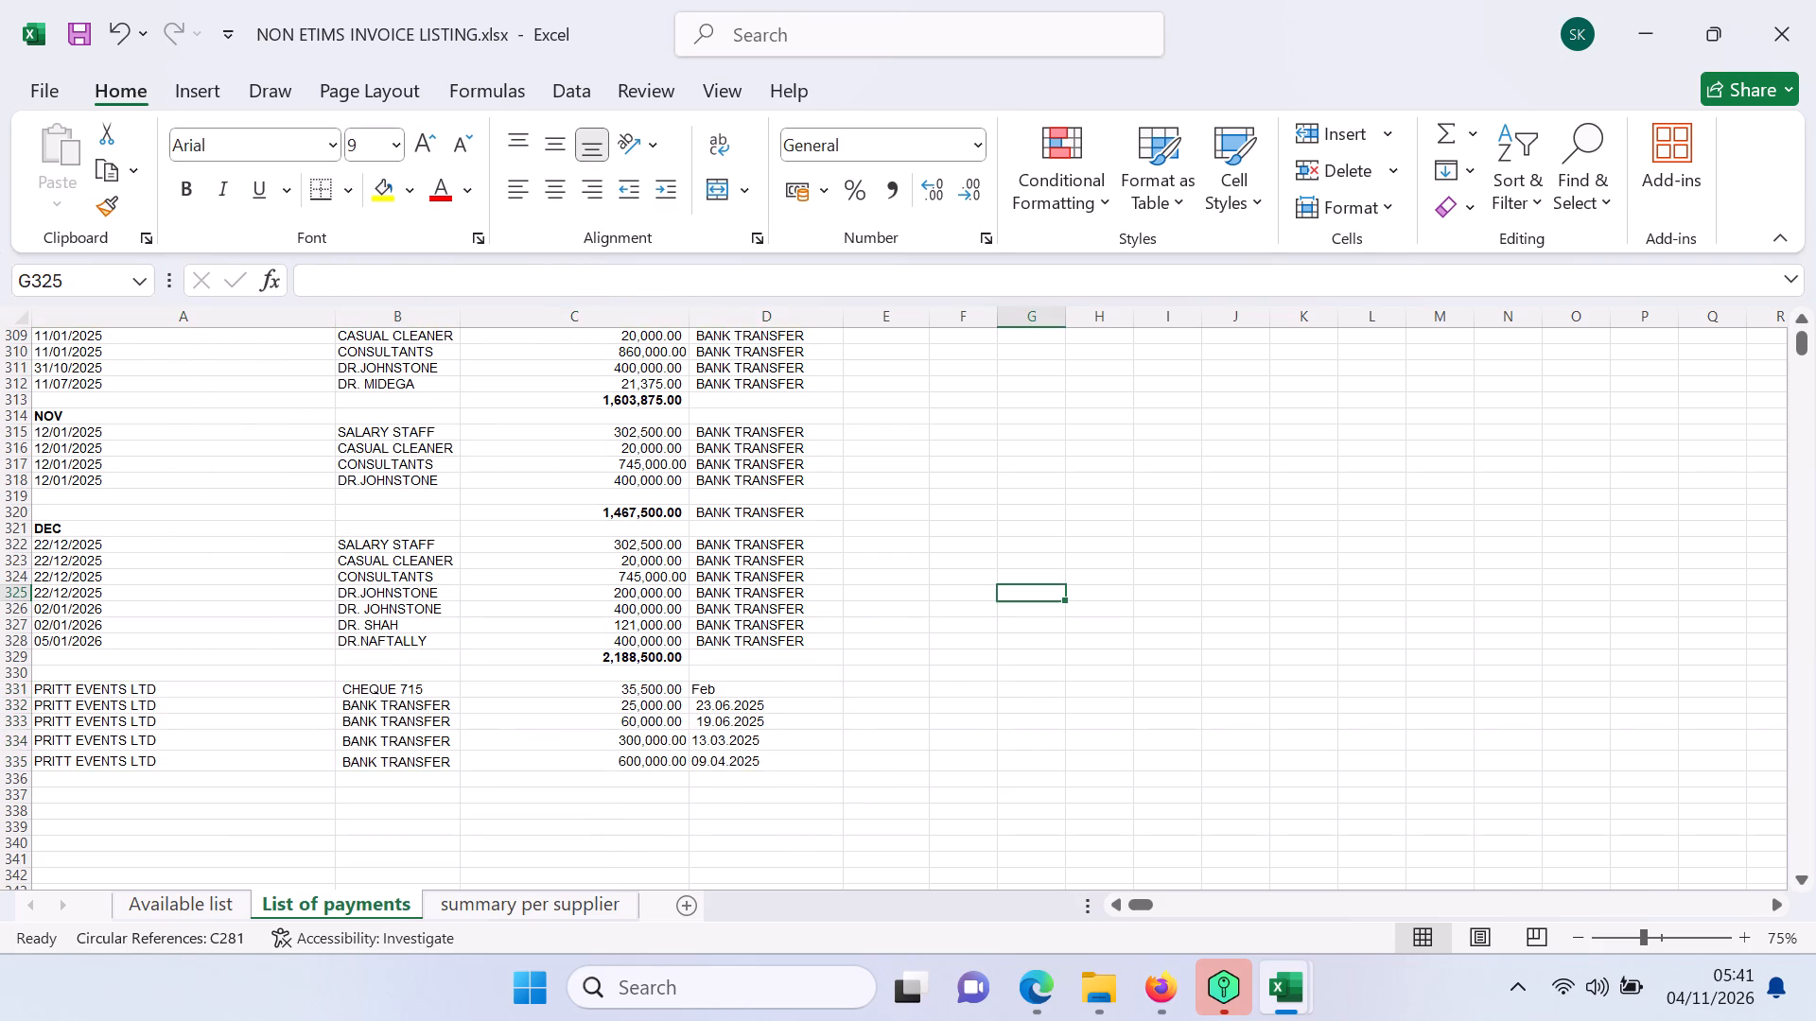
Sum the Pritt Events amounts C331:C336 in C337 and label the row TOTAL in A337.
left_click(630, 790)
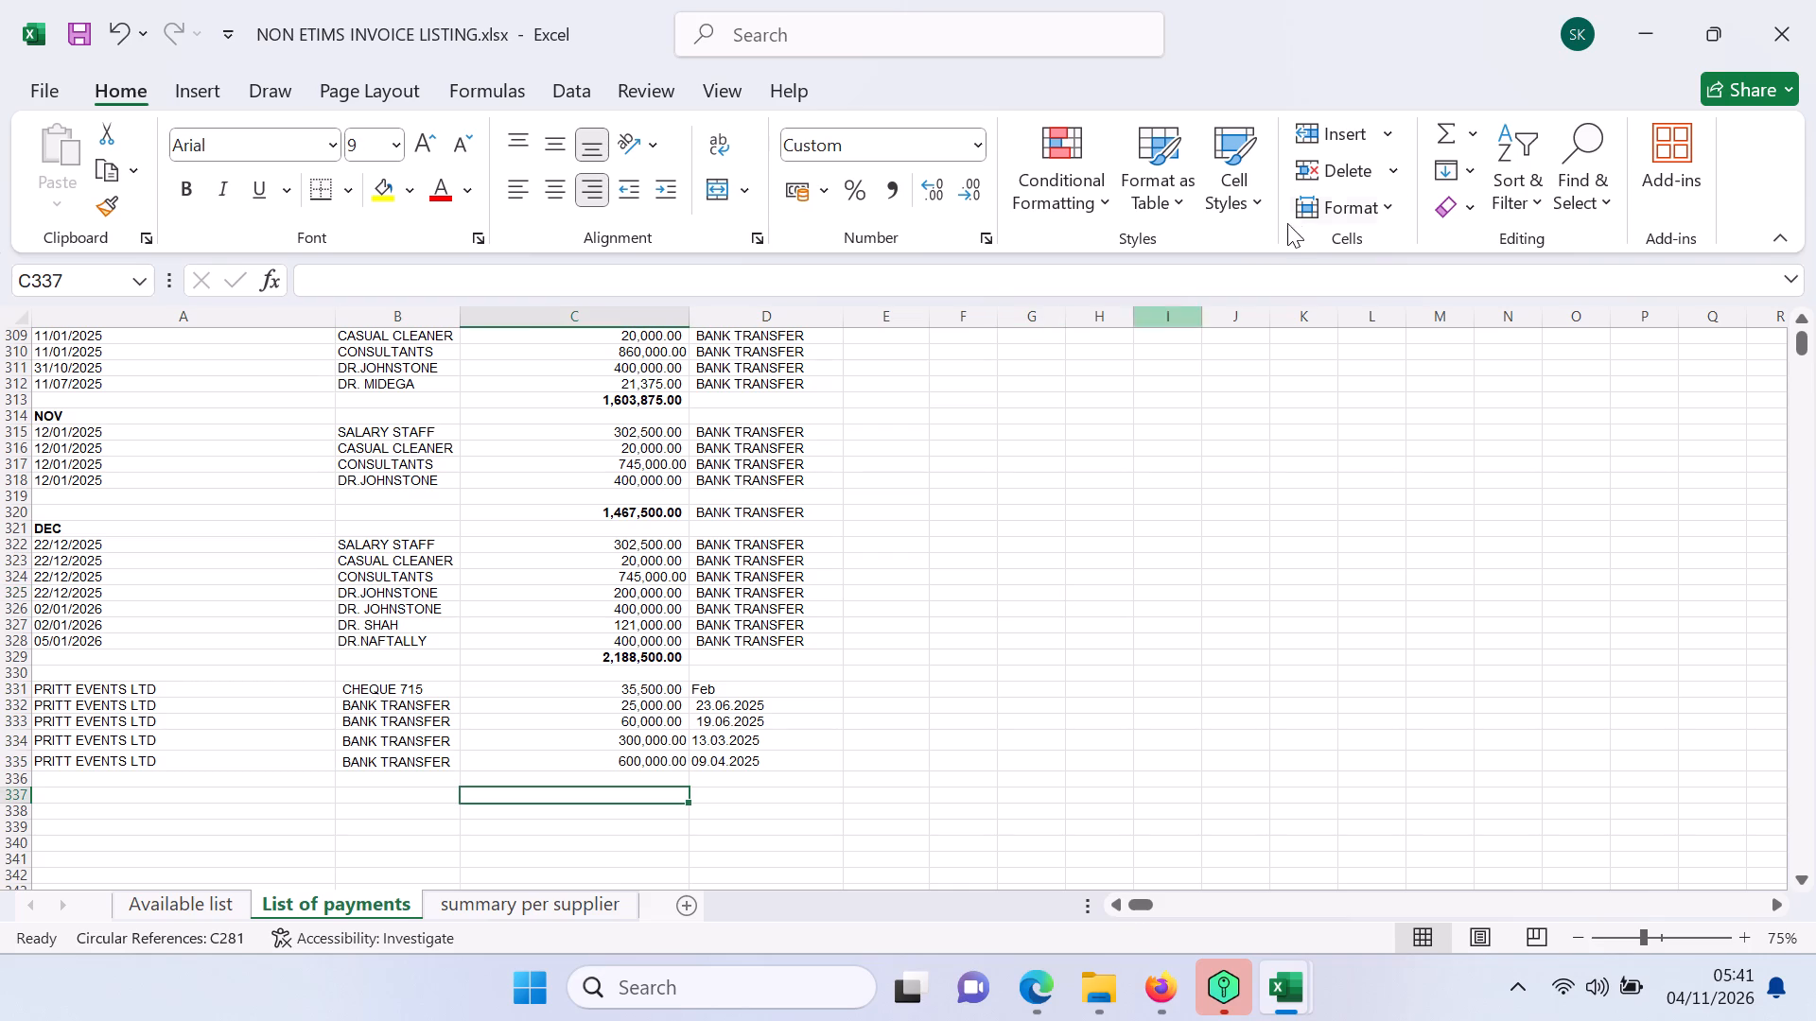
left_click(1455, 130)
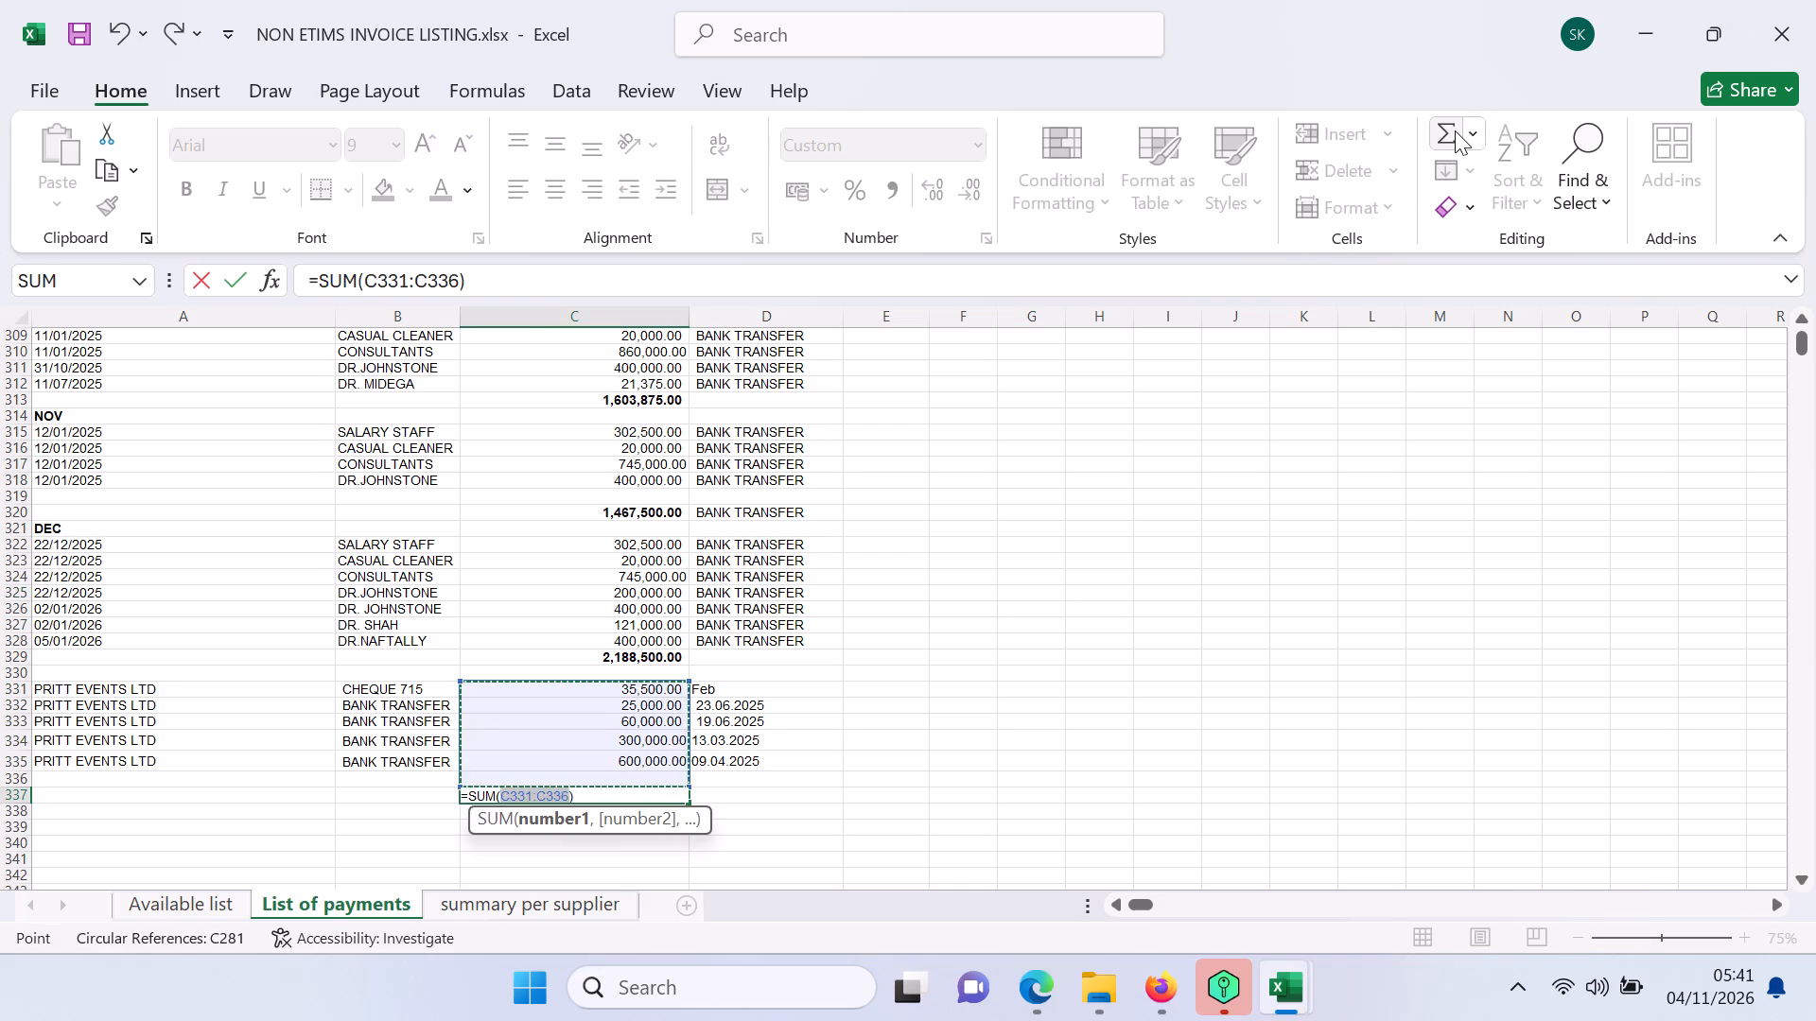
key("Return")
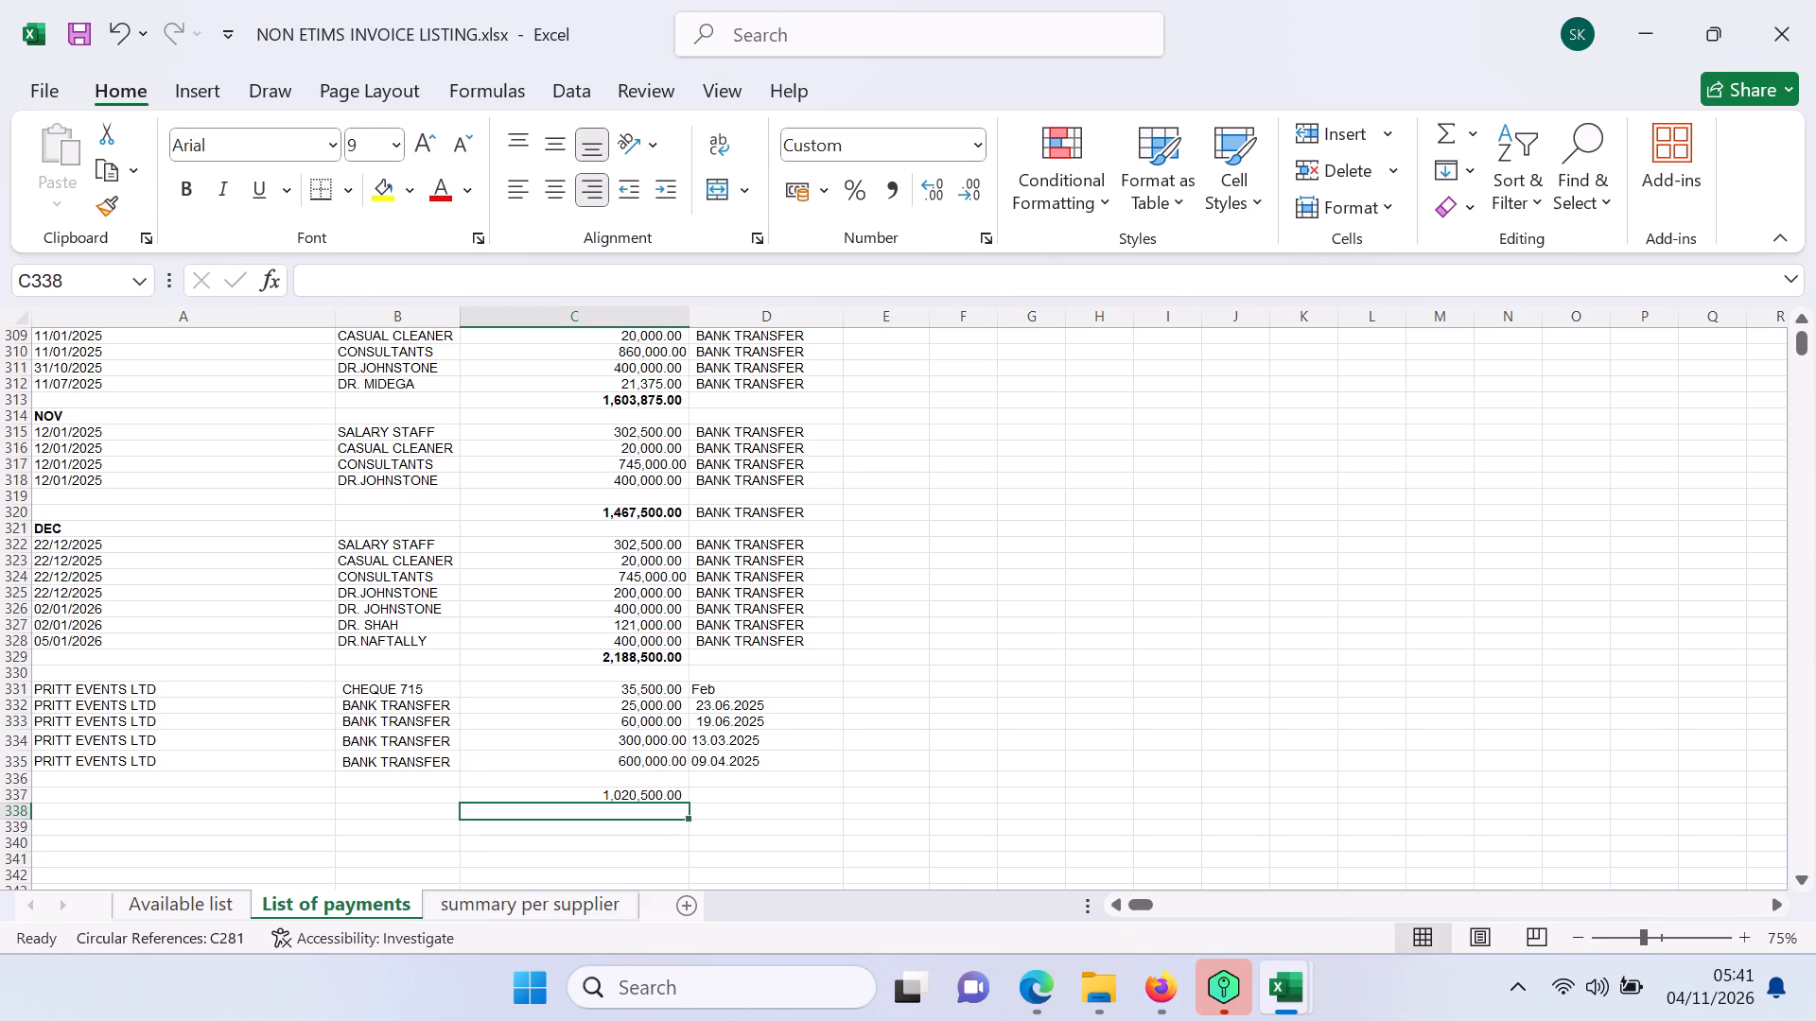
left_click(131, 799)
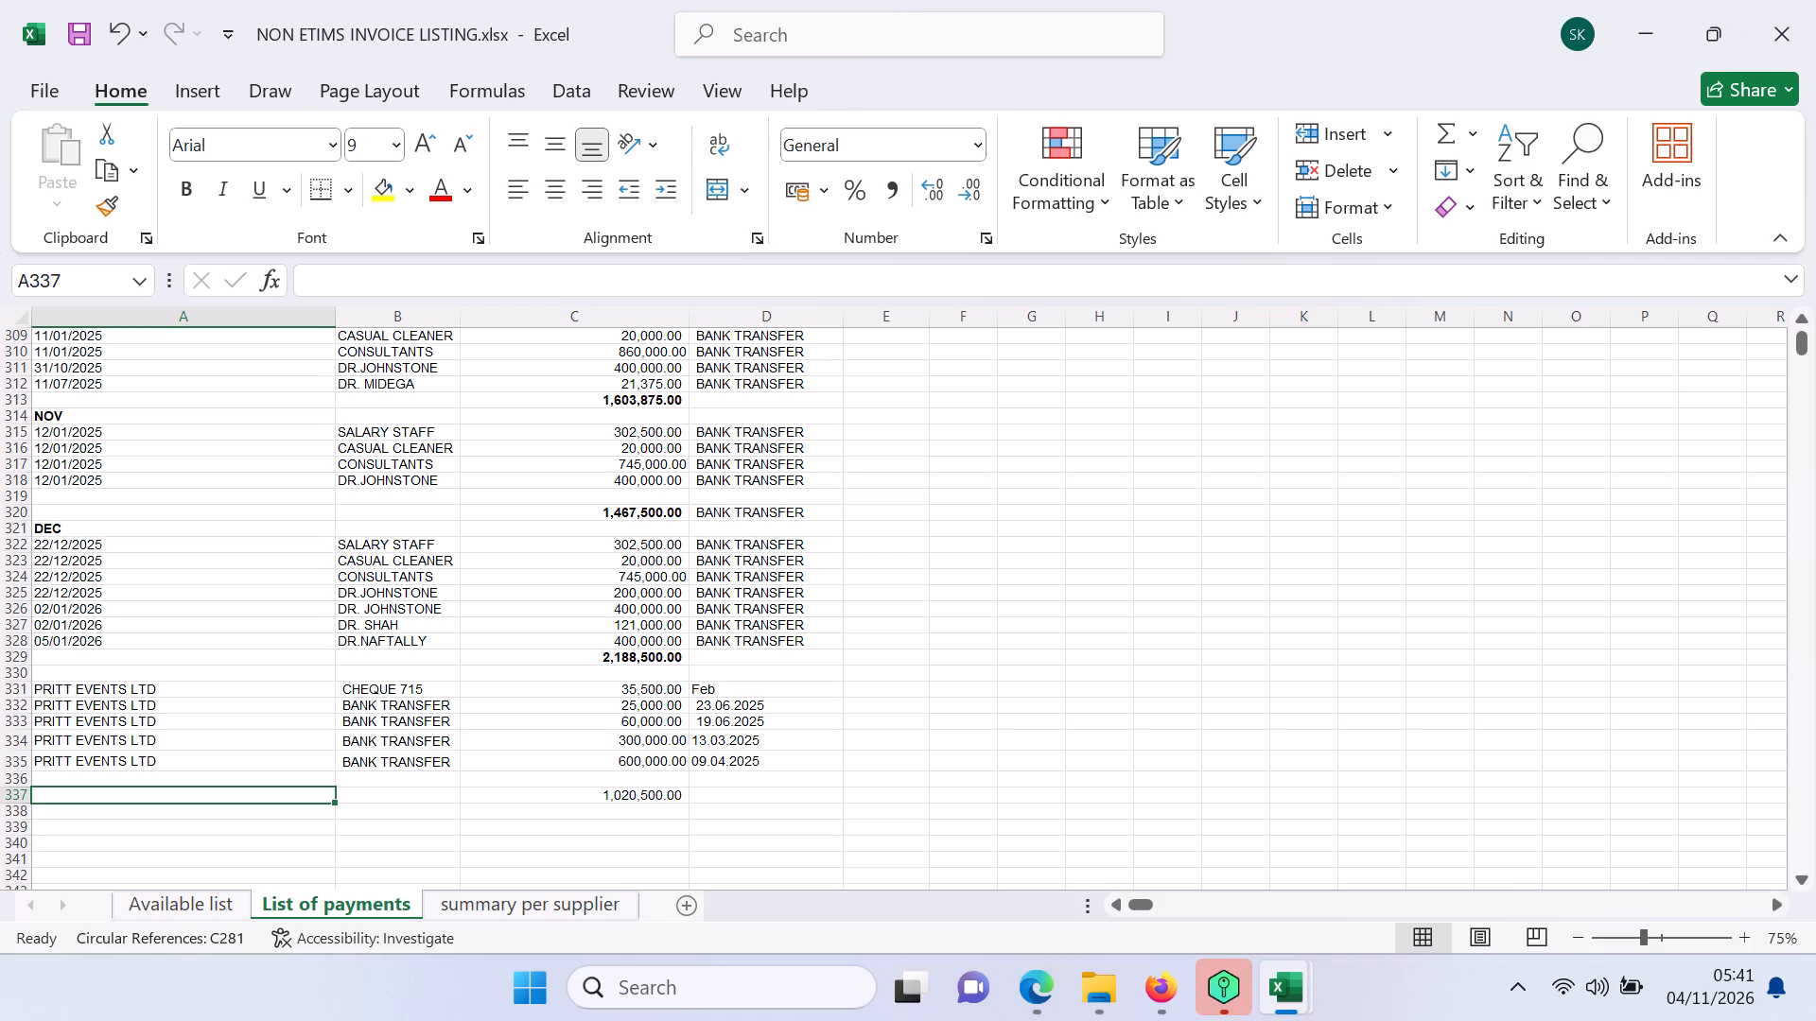
type("TOTA")
key("l")
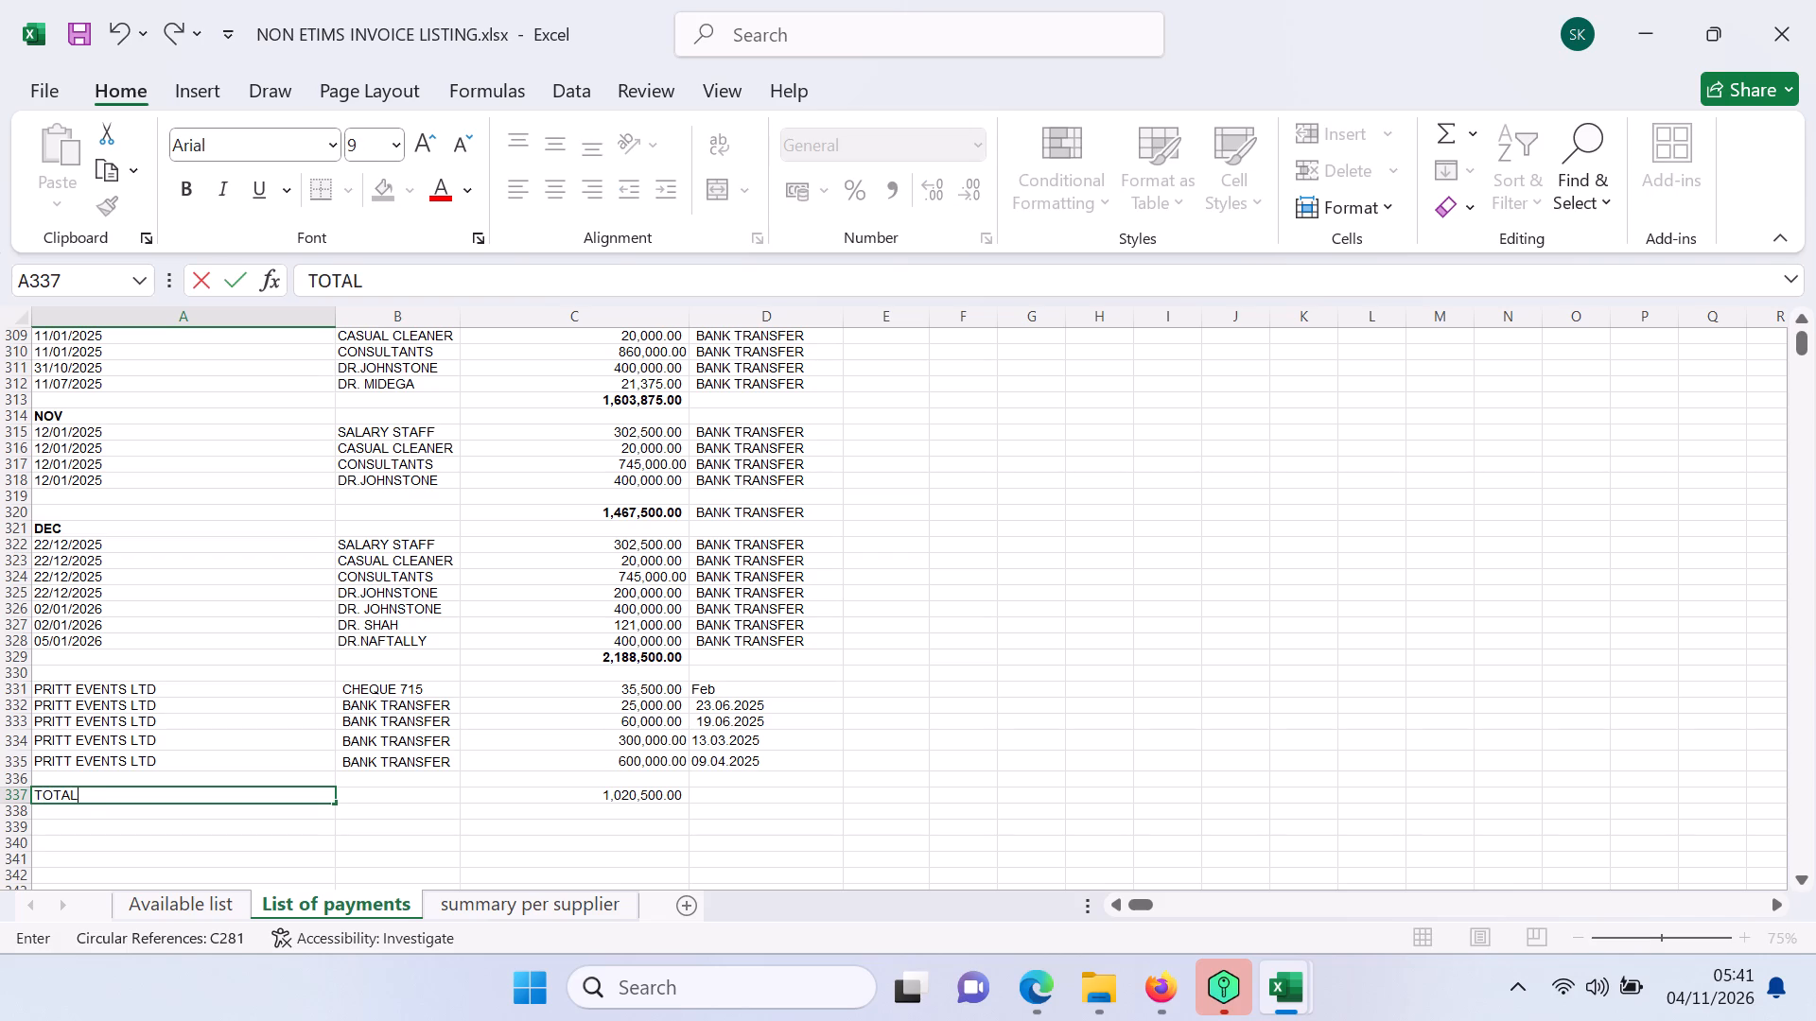
left_click(90, 824)
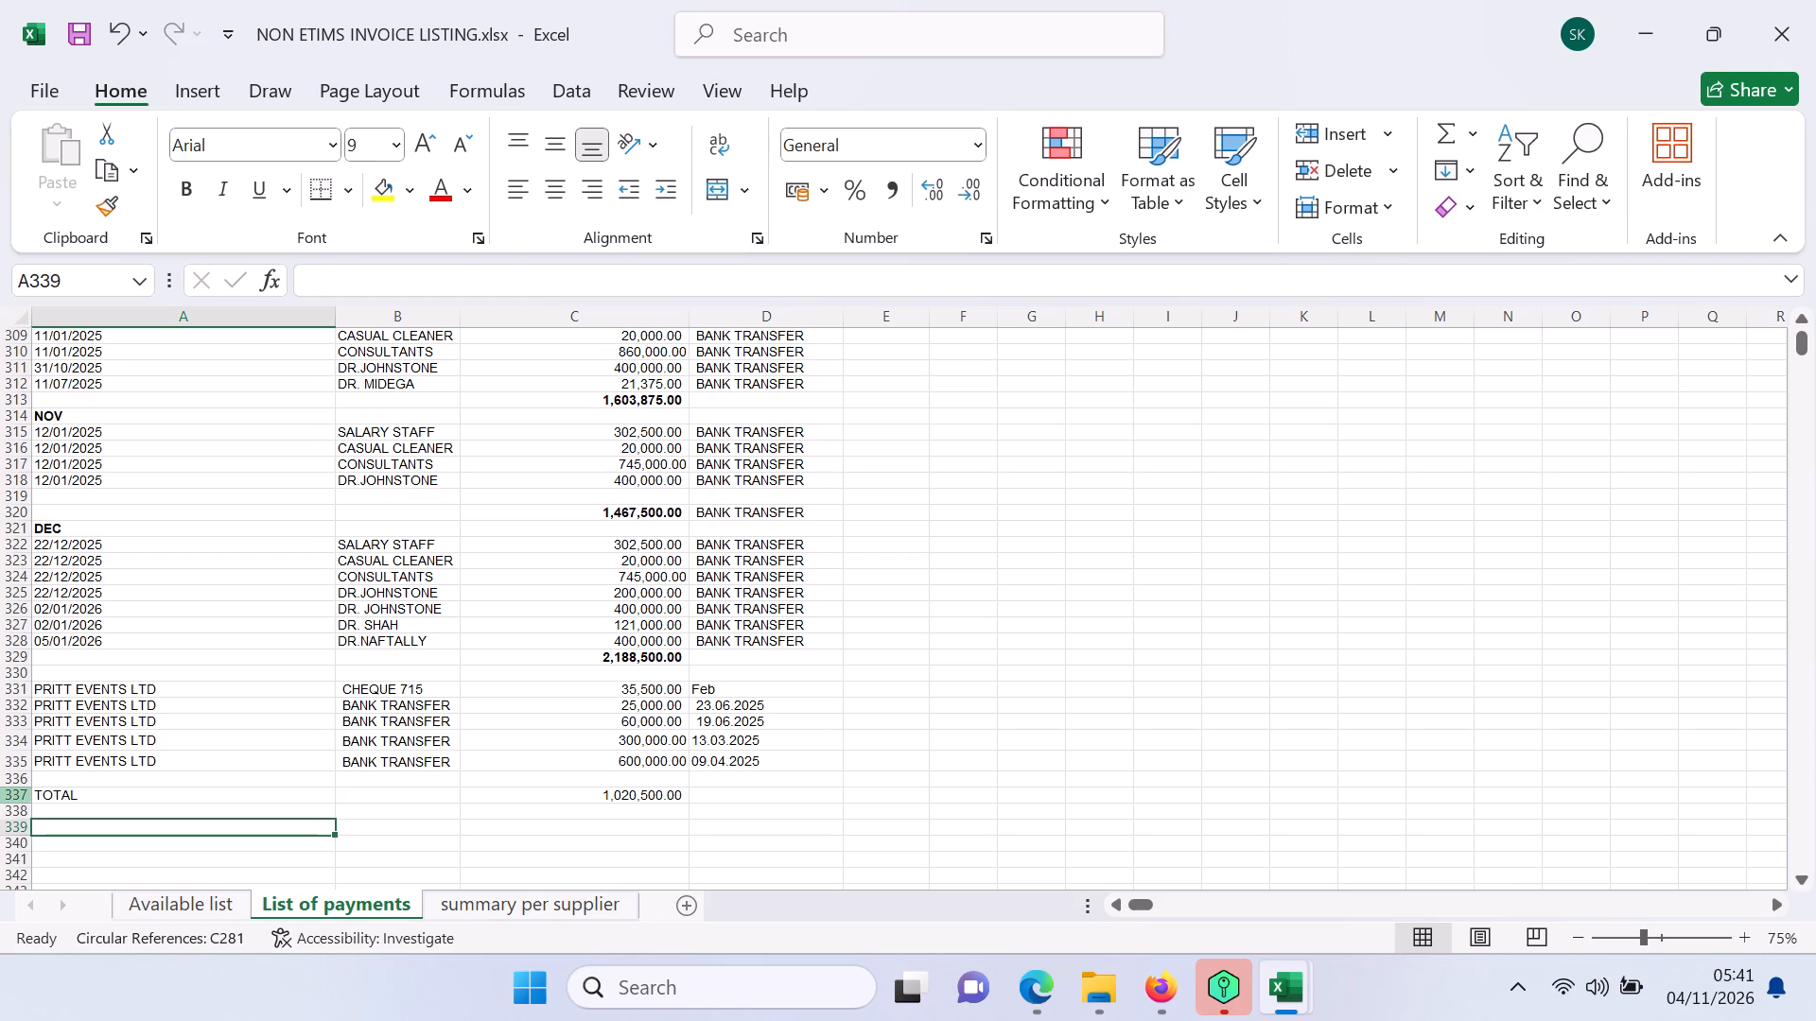
Make the whole TOTAL row 337 bold.
left_click(8, 799)
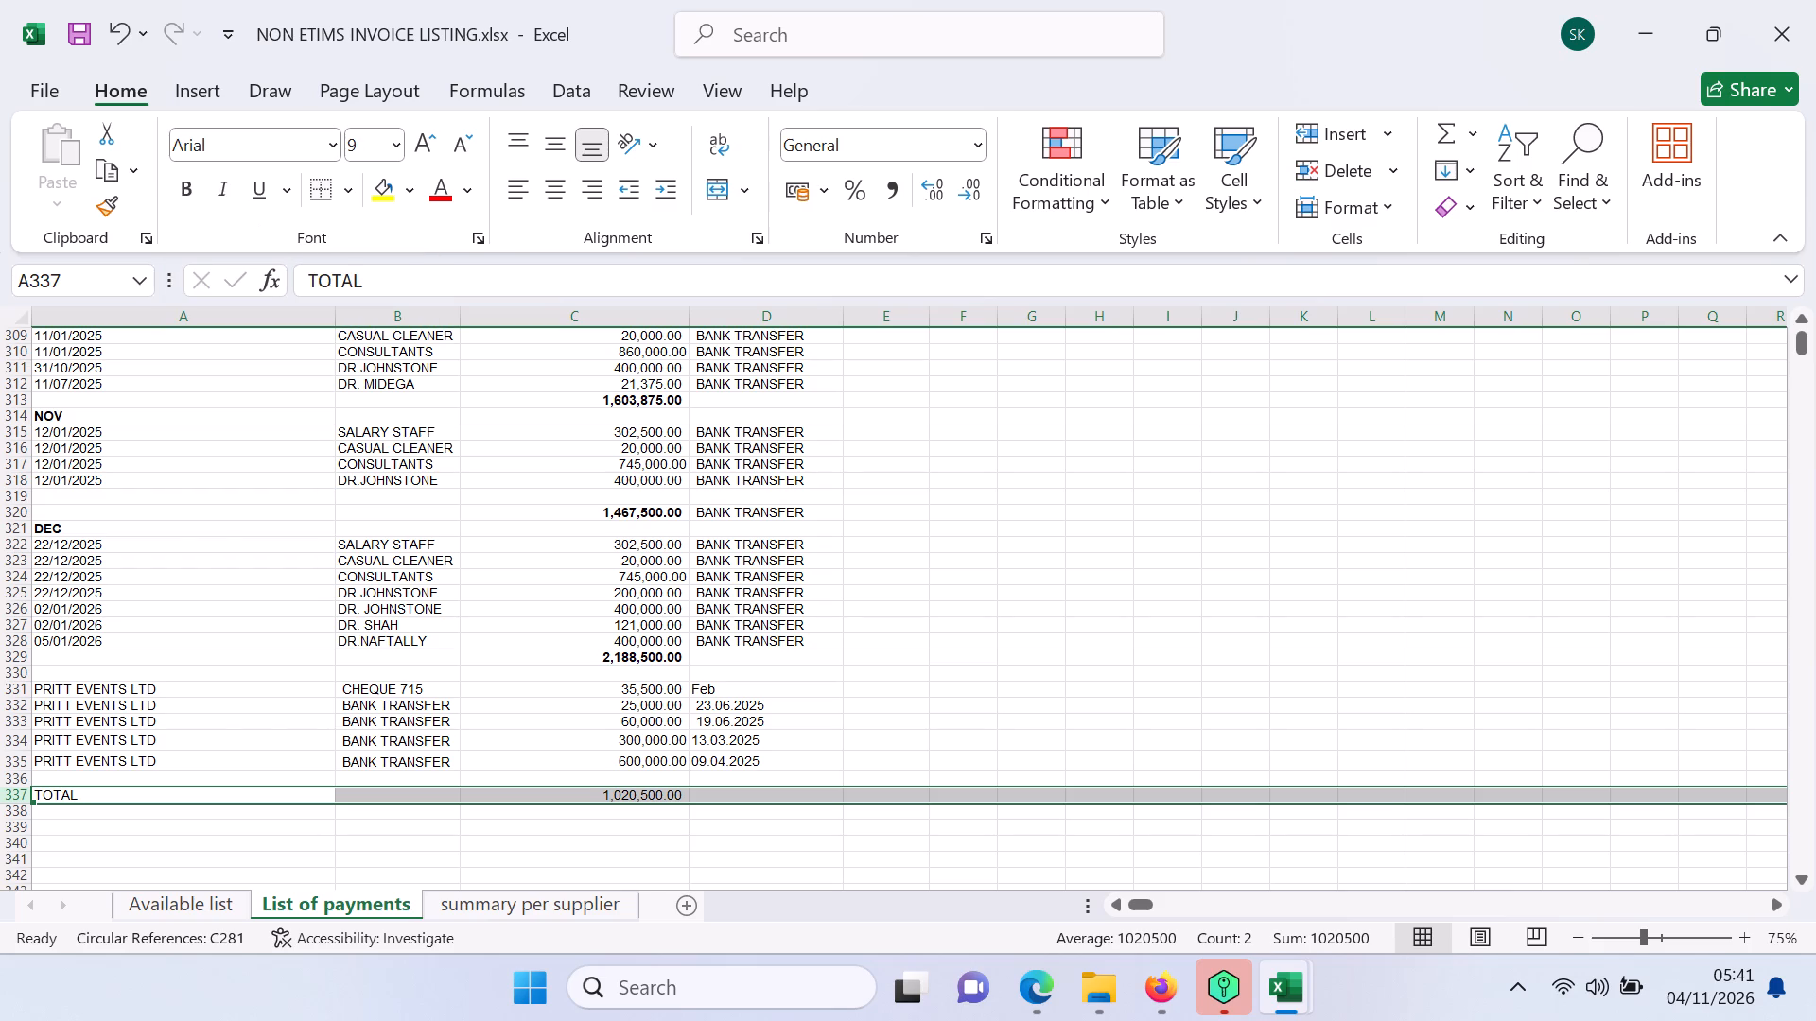
left_click(185, 186)
left_click(880, 832)
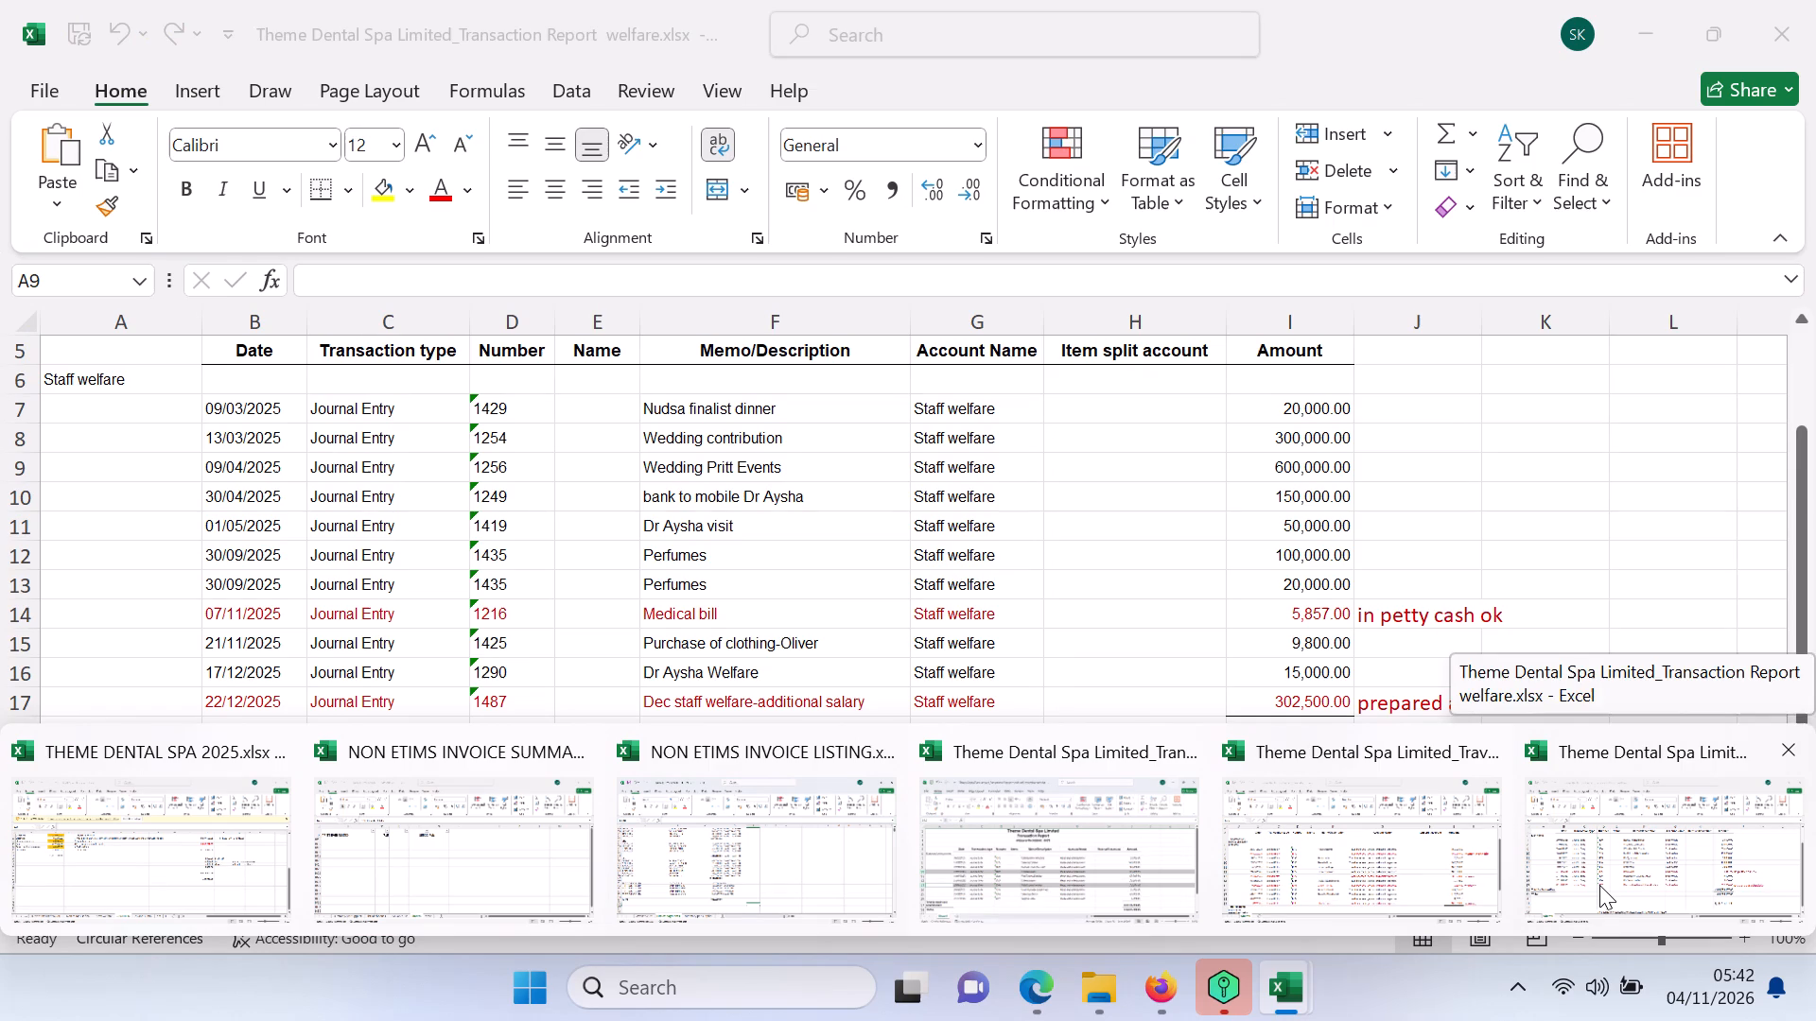
Switch to the workbook Theme Dental Spa Limited_Travel.xlsx.
left_click(1347, 874)
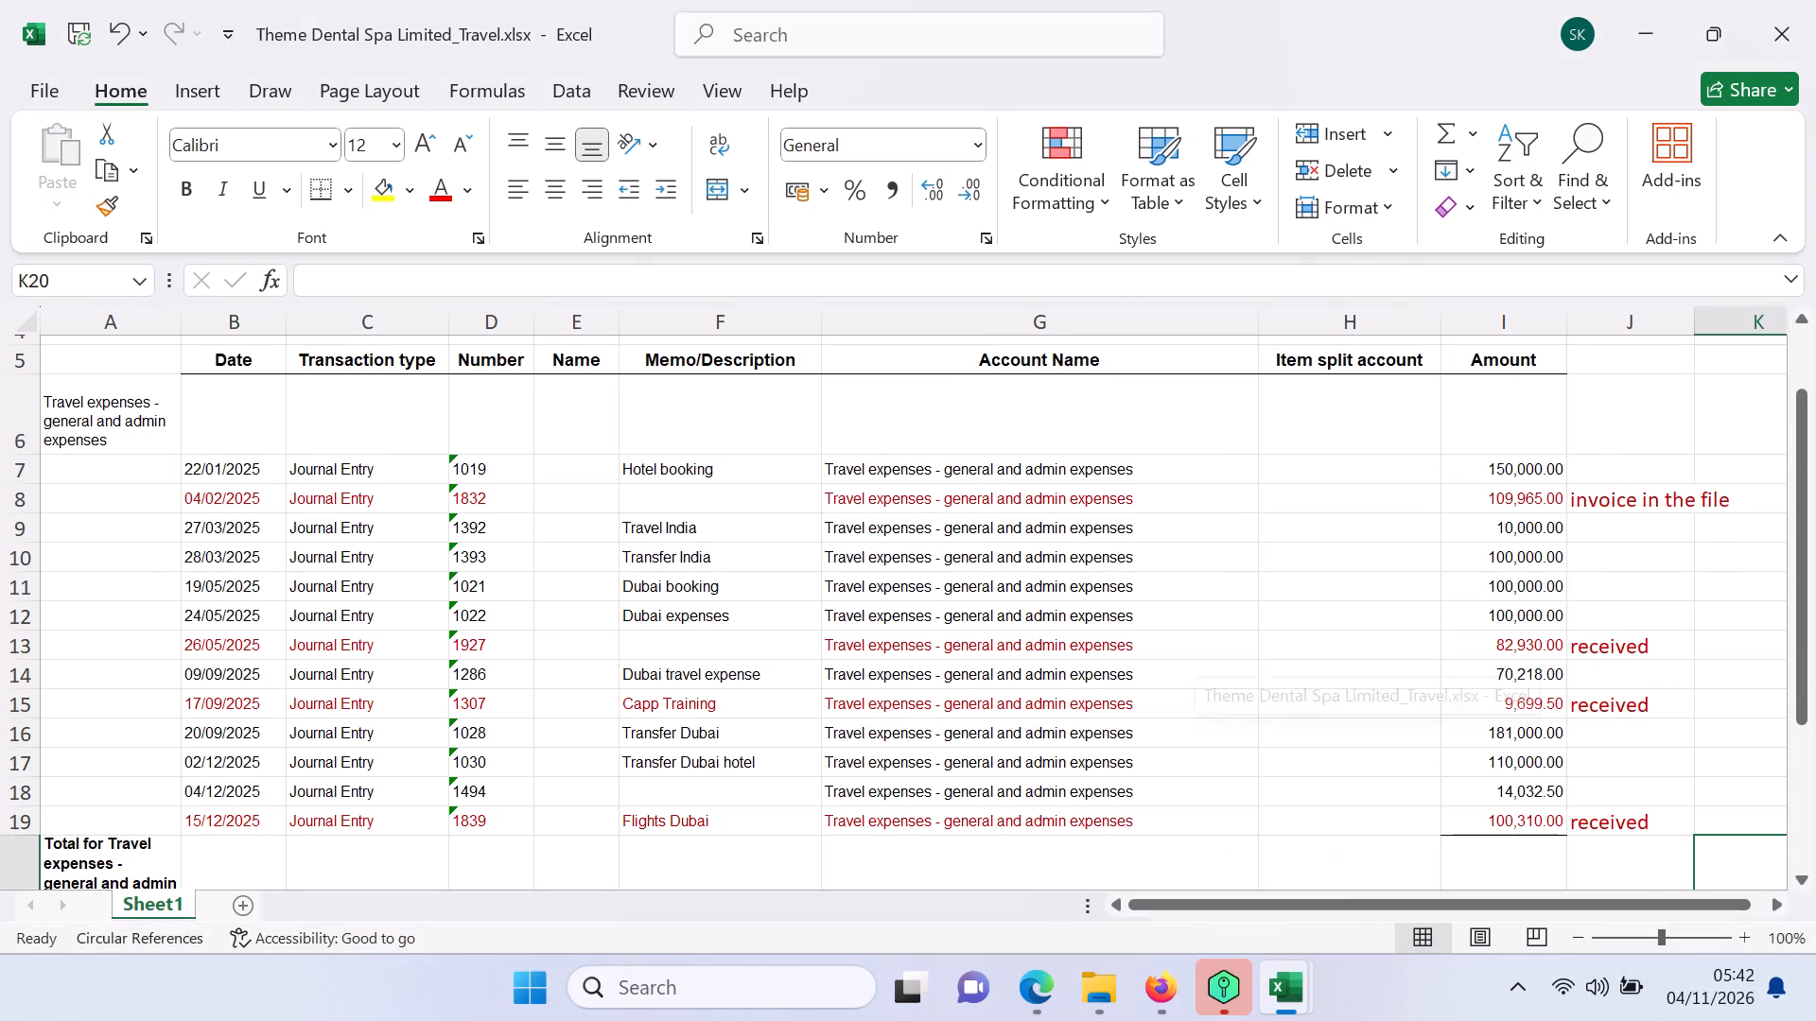
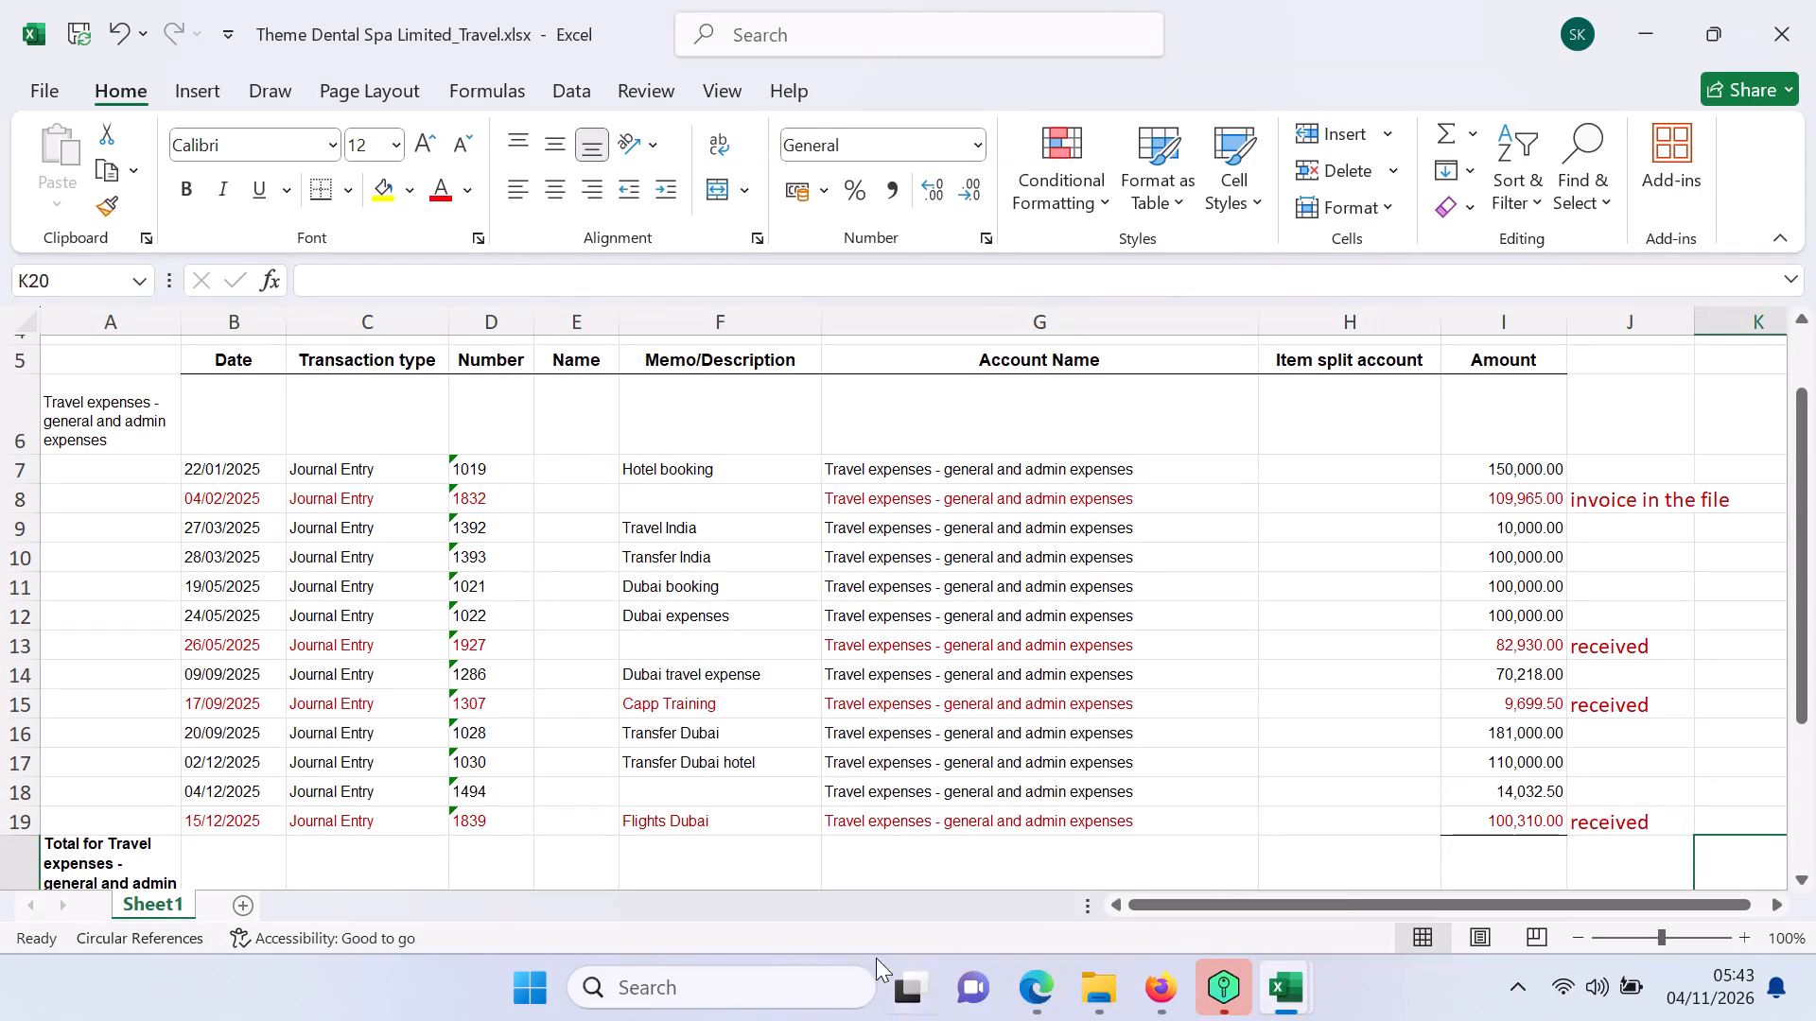
Search the computer for TRAINING and open the workbook Theme Dental Spa Limited_Transaction Training.xlsx.
left_click(770, 987)
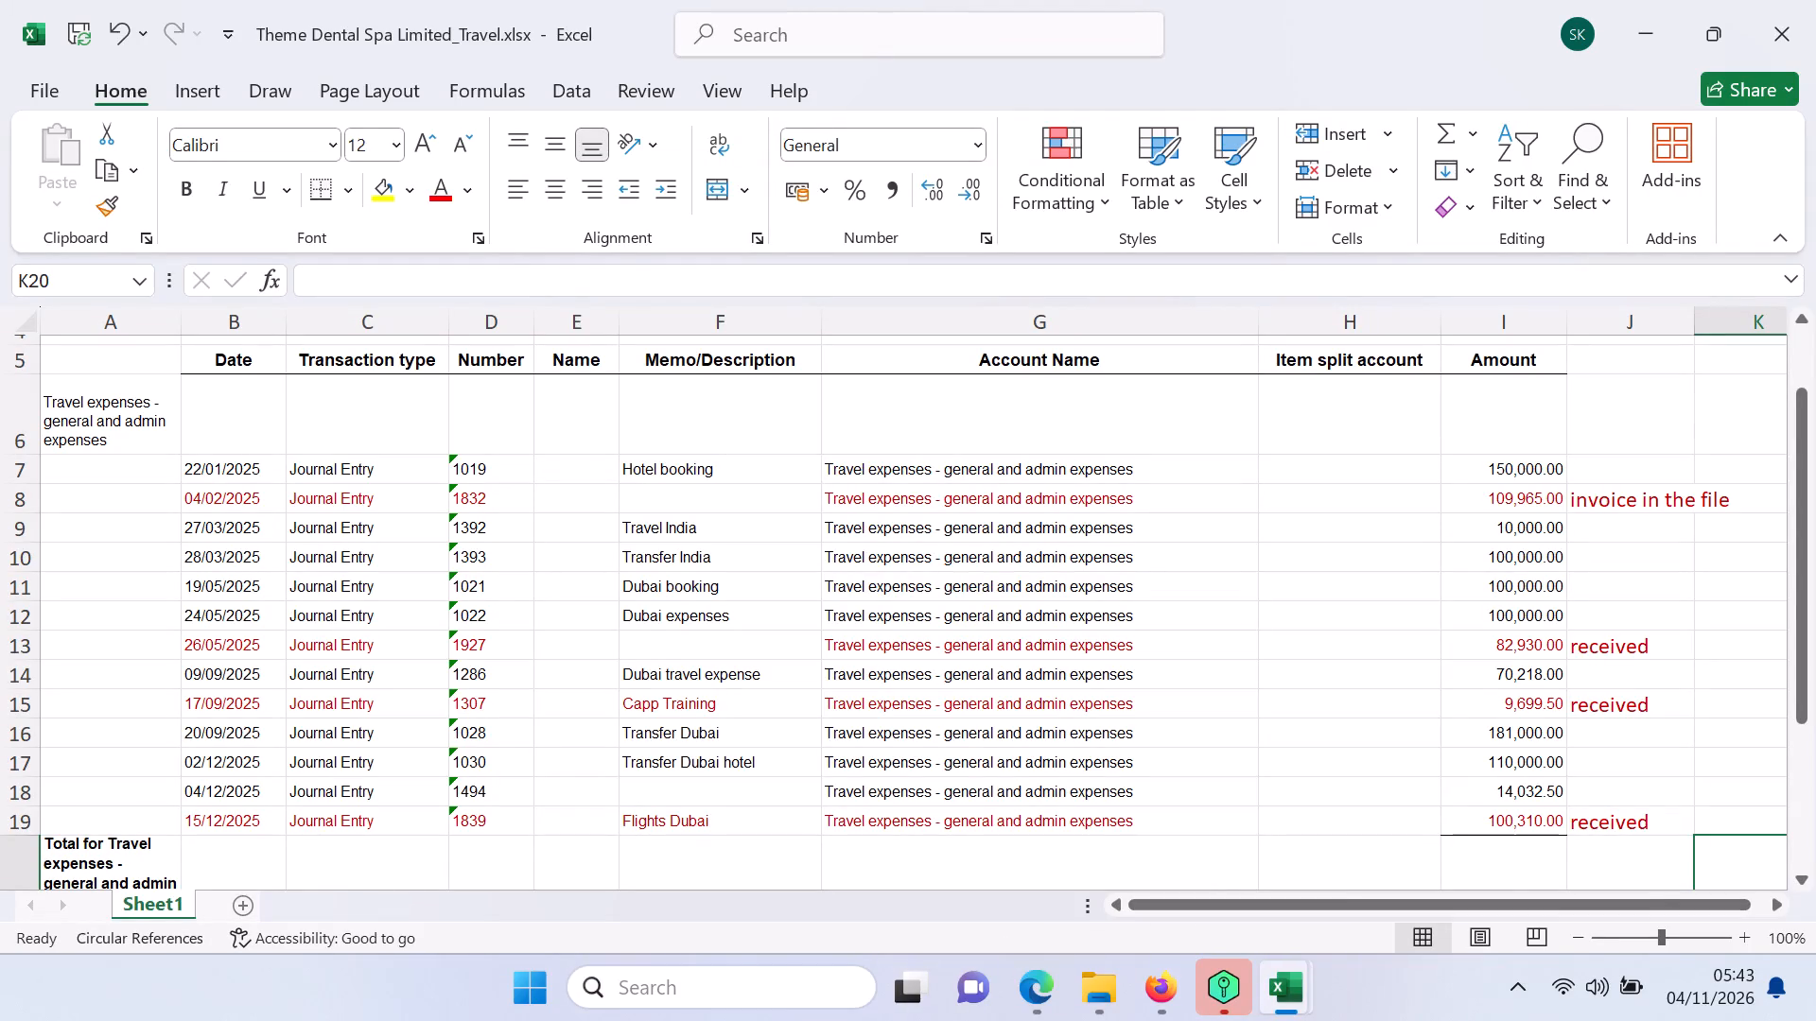
type("TRA")
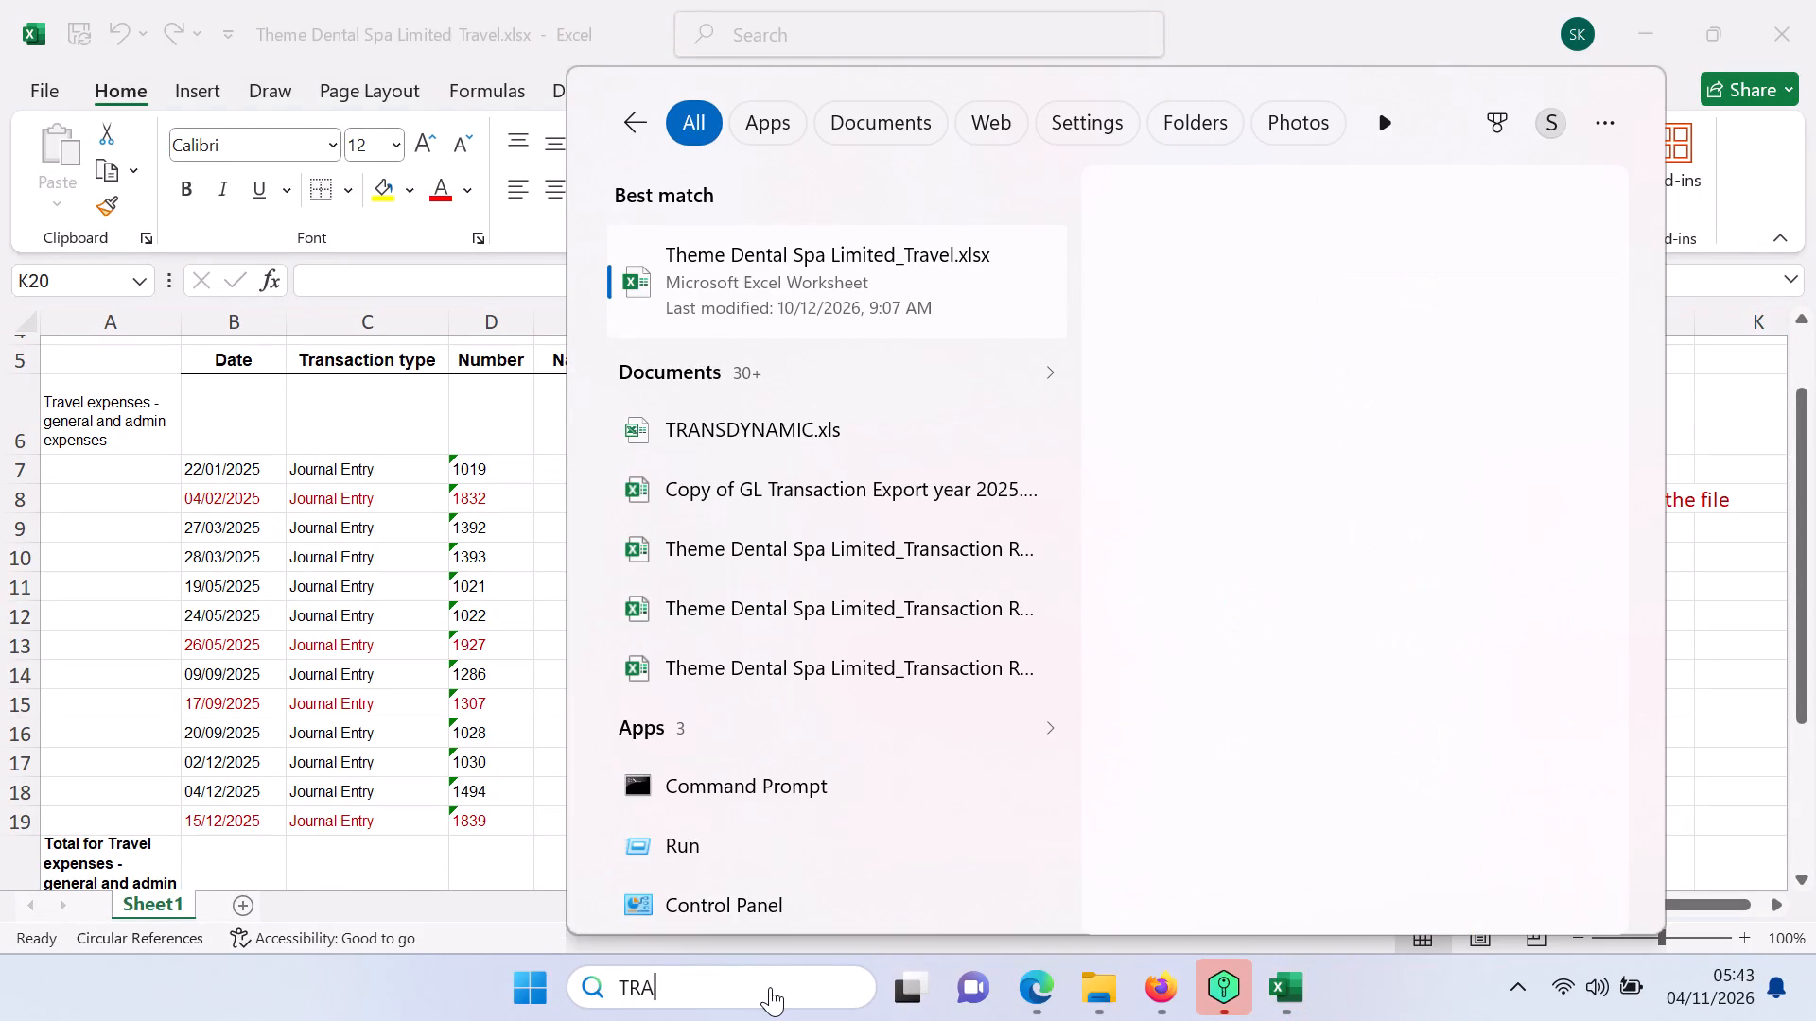
type("INING")
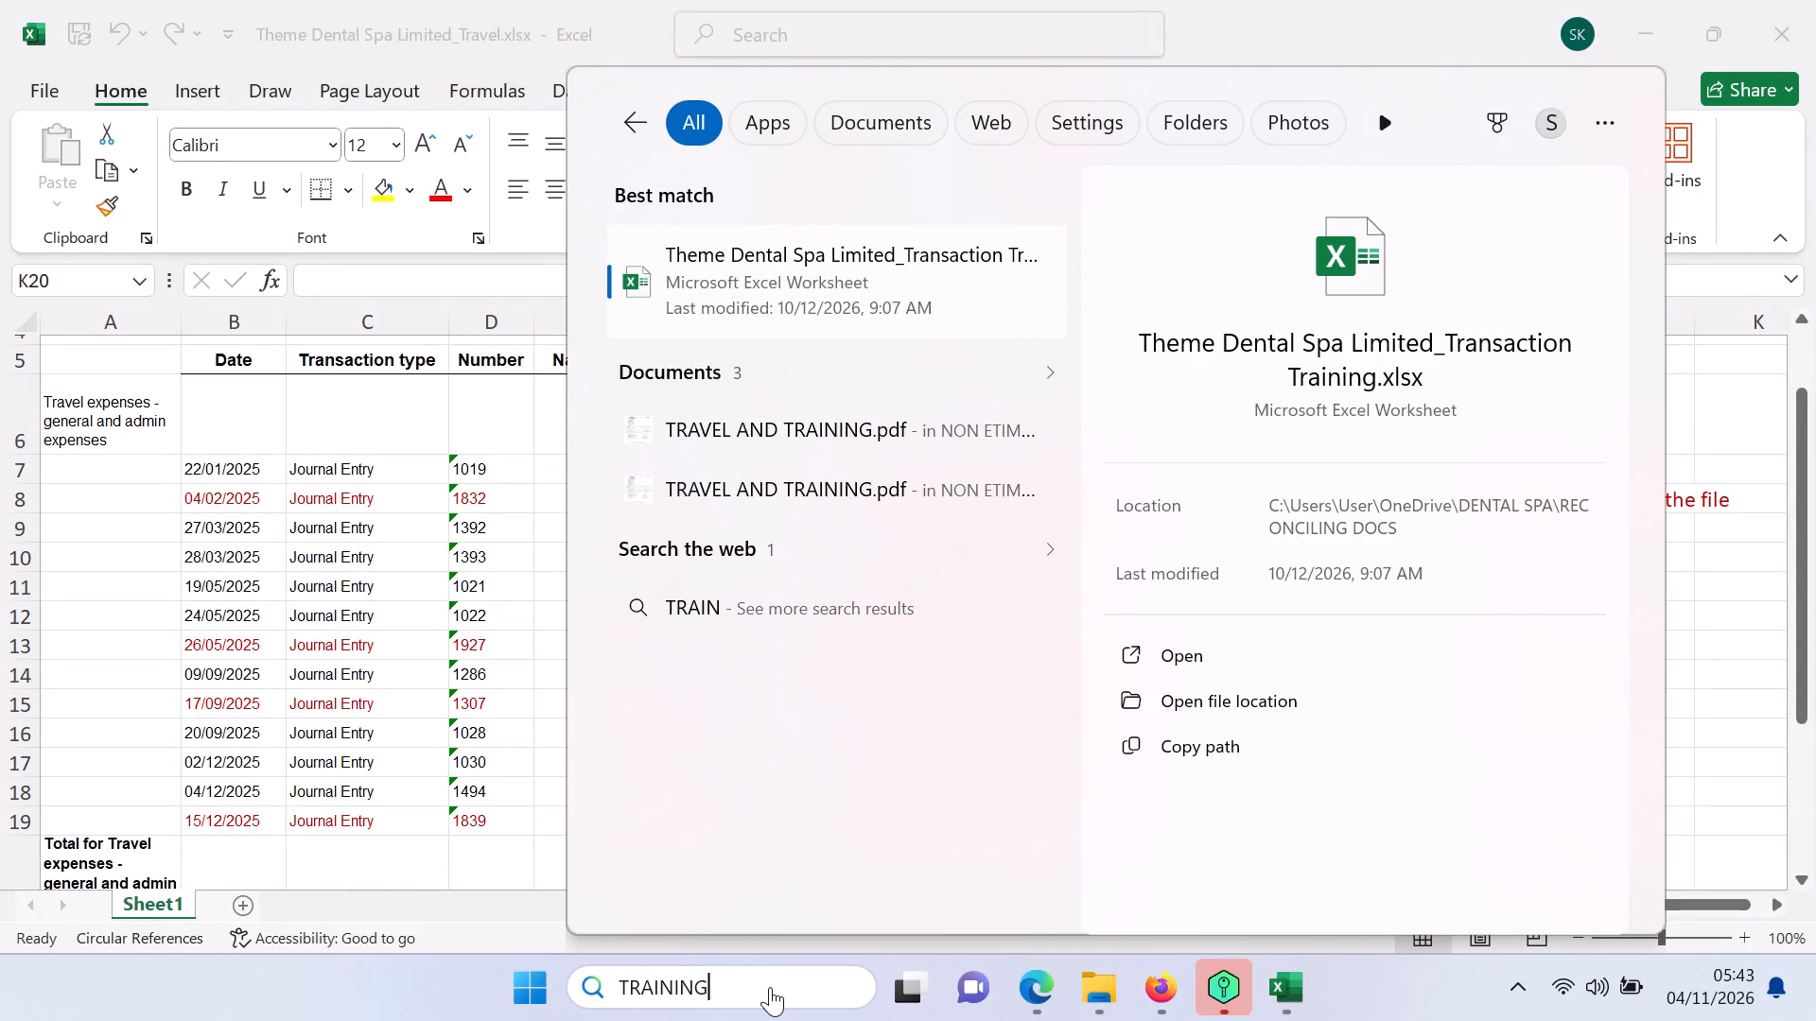
double_click(813, 272)
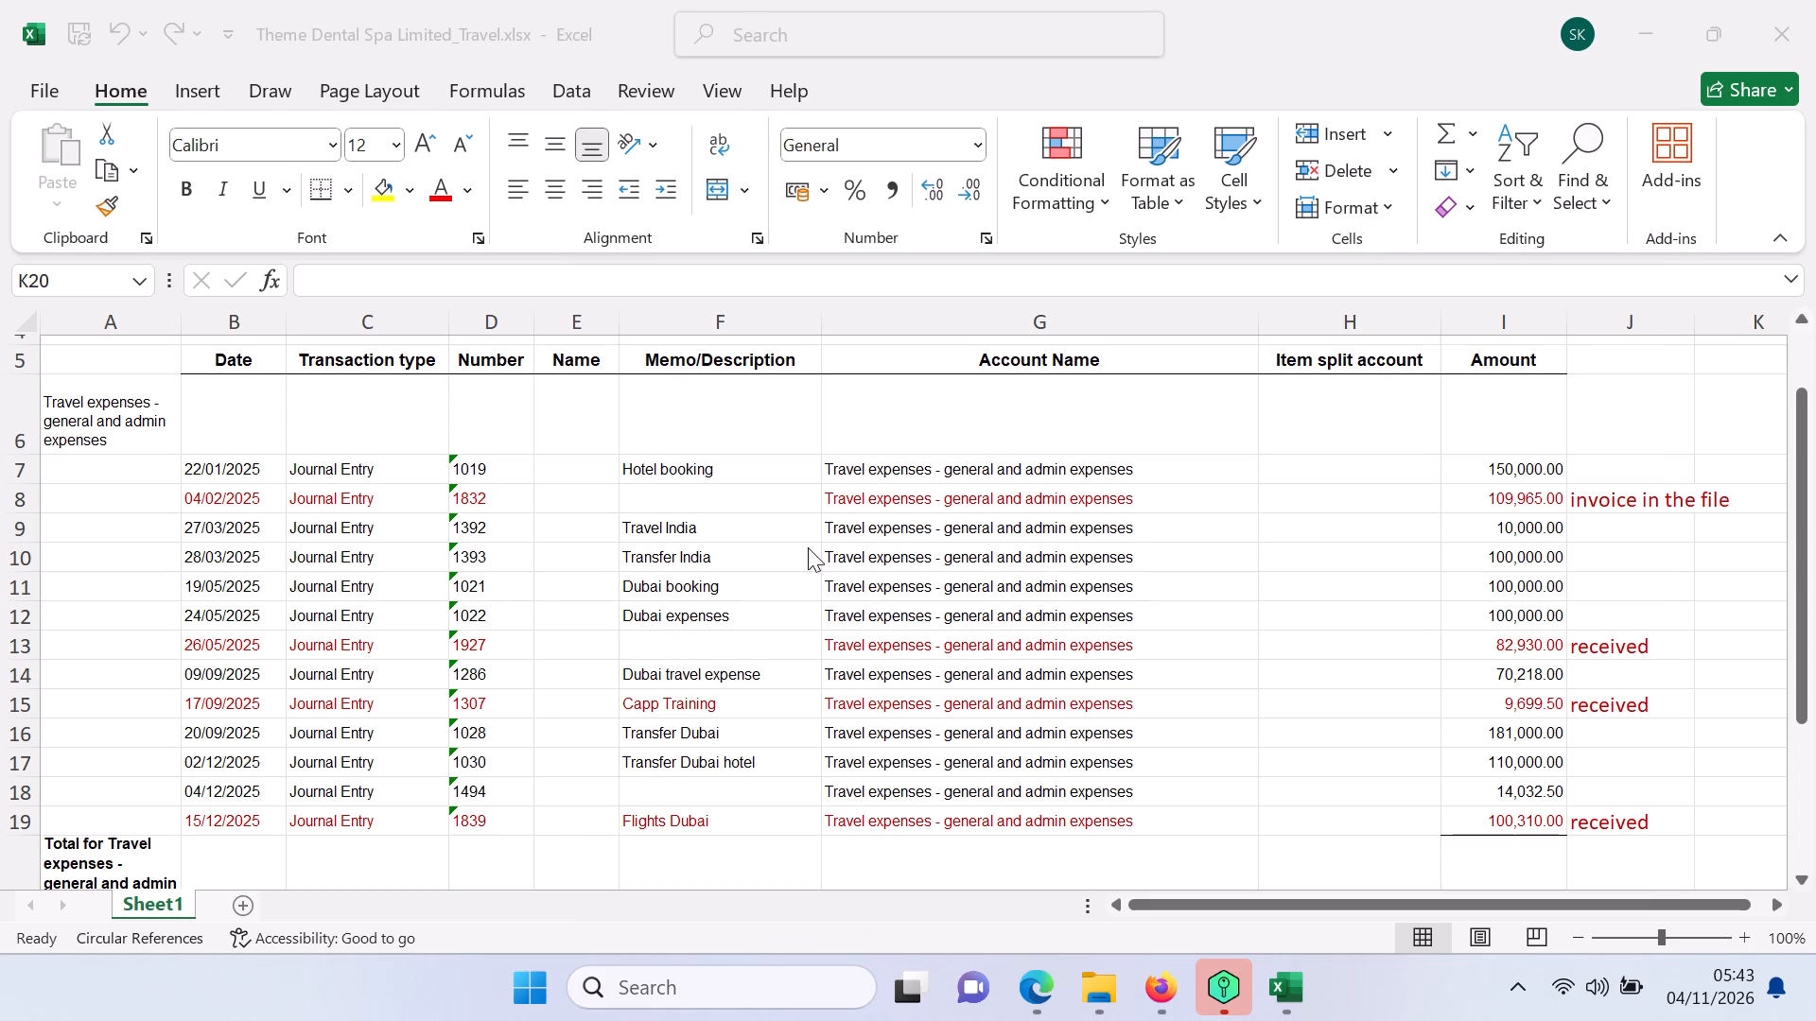
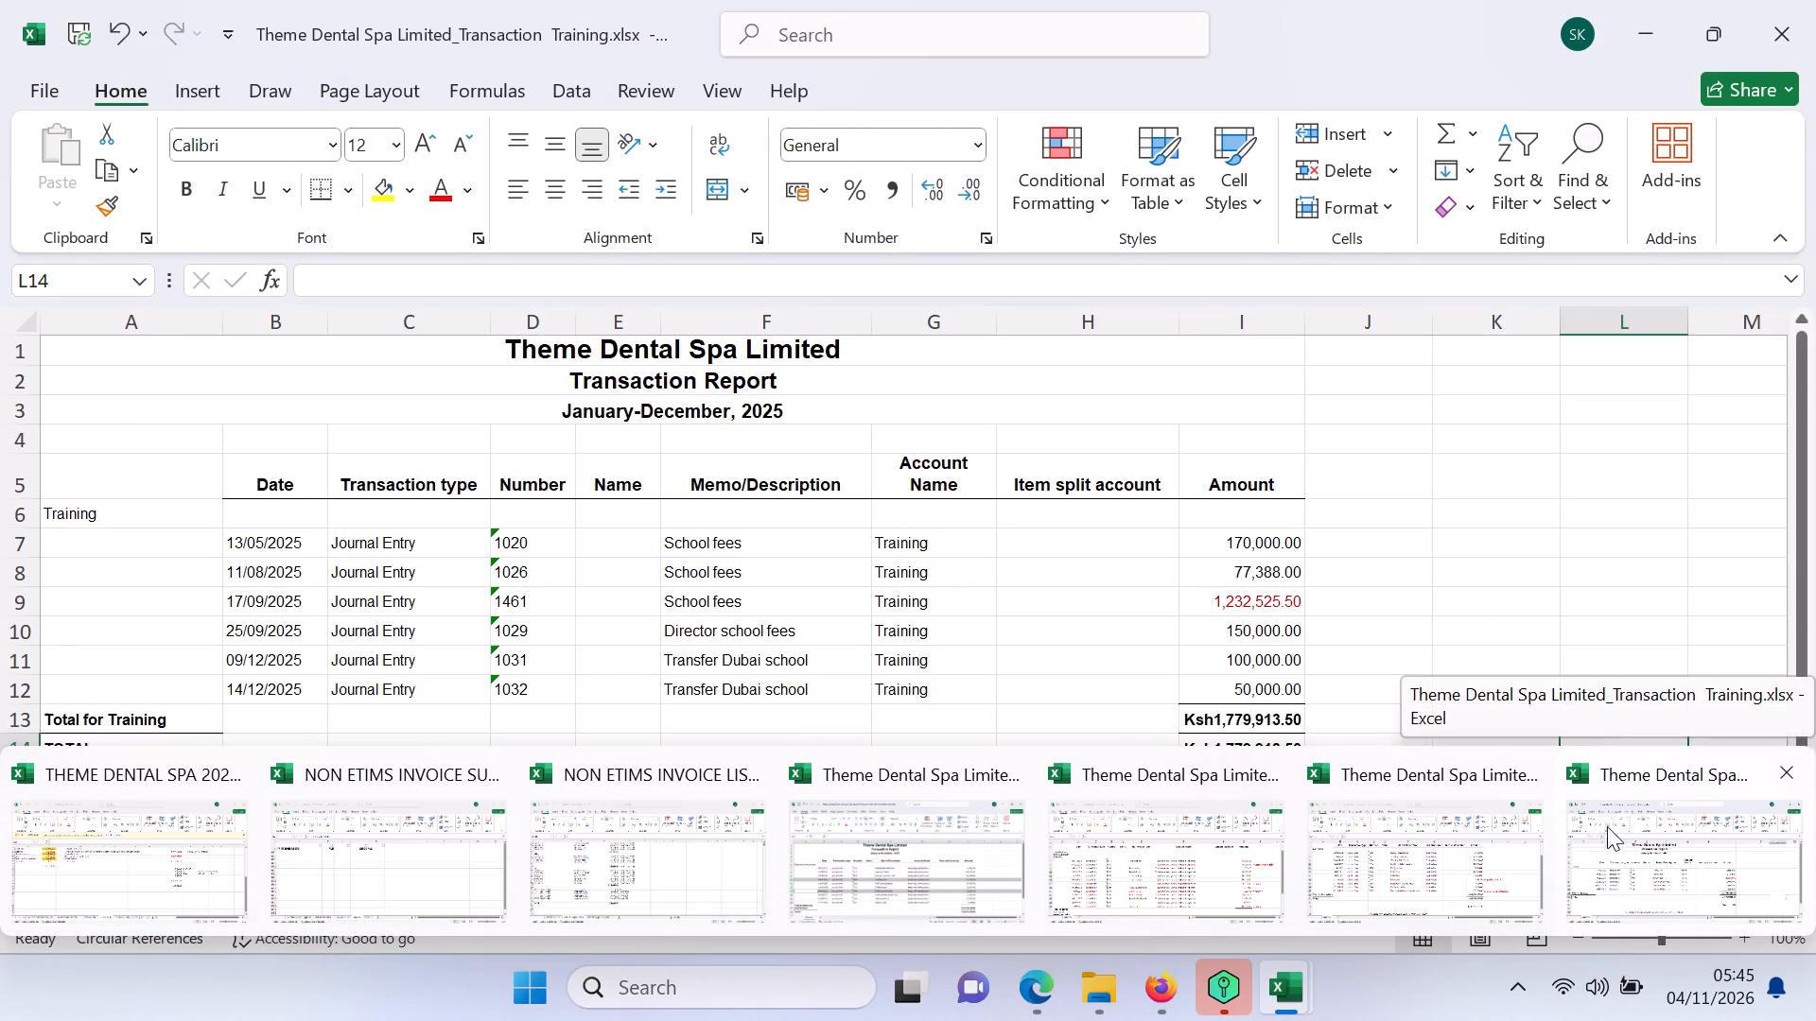
Switch to the NON ETIMS INVOICE LISTING.xlsx workbook and show its Available list sheet.
left_click(1199, 851)
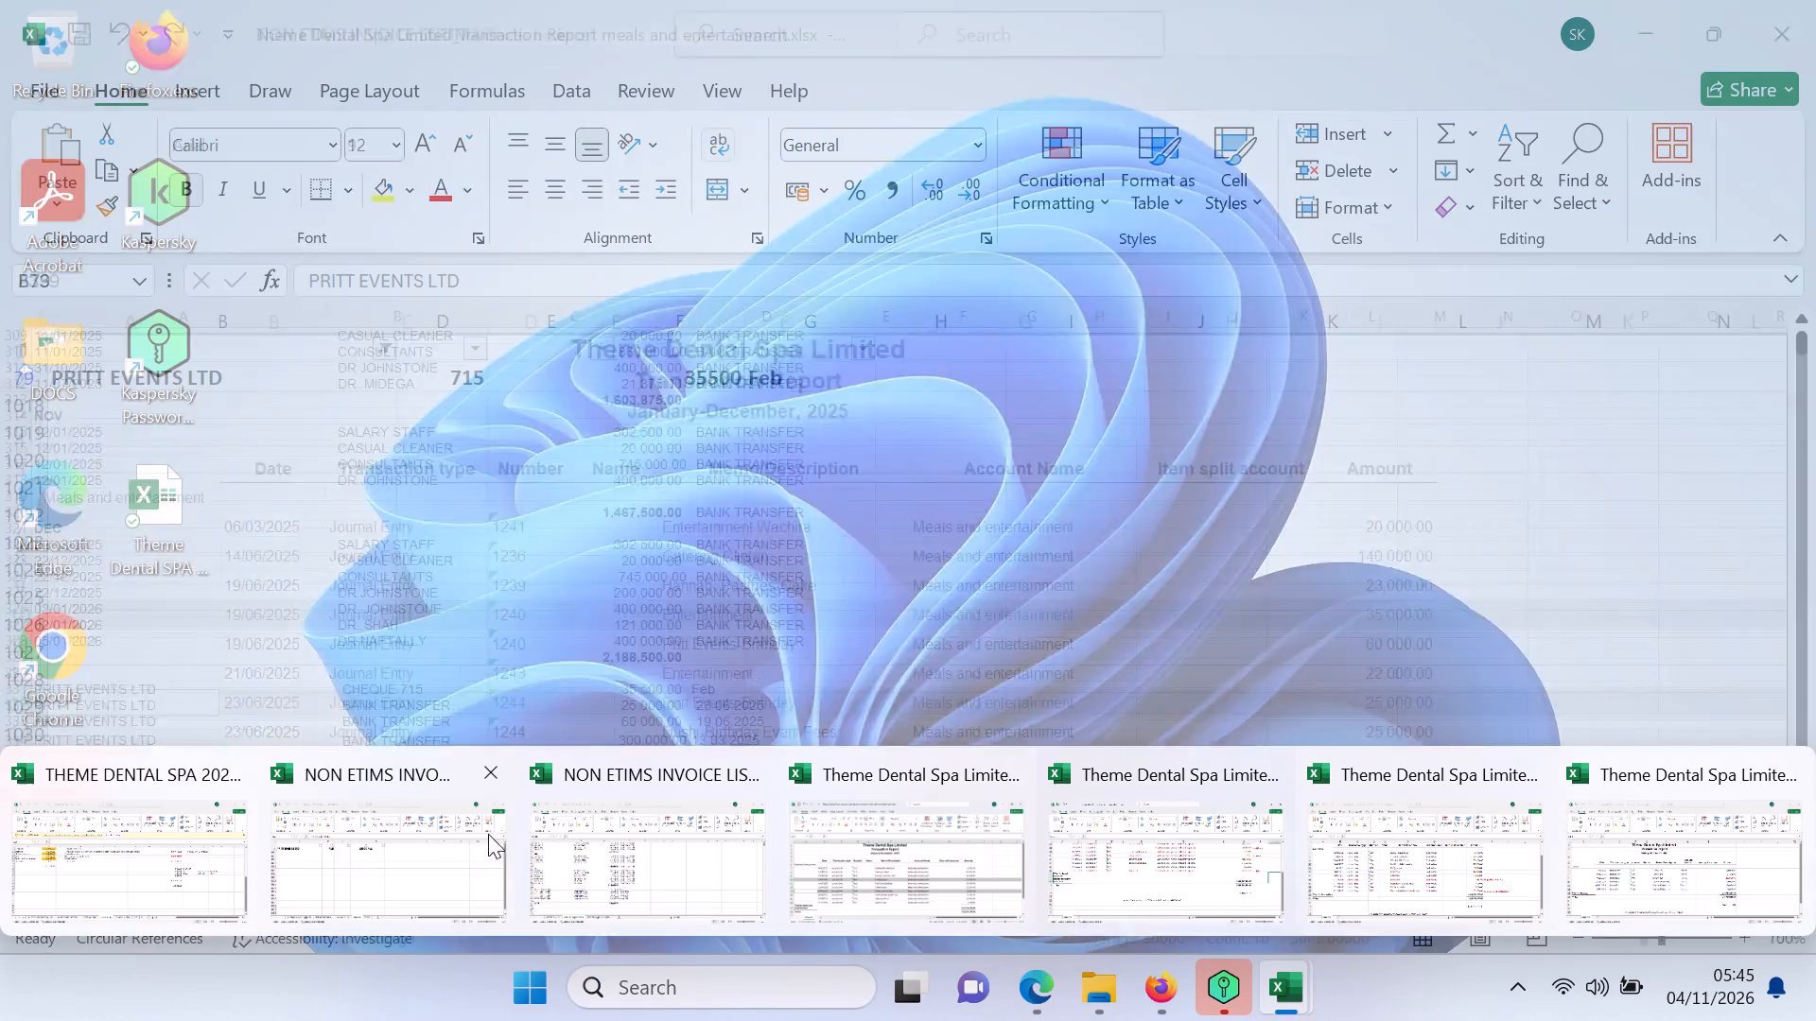
left_click(452, 833)
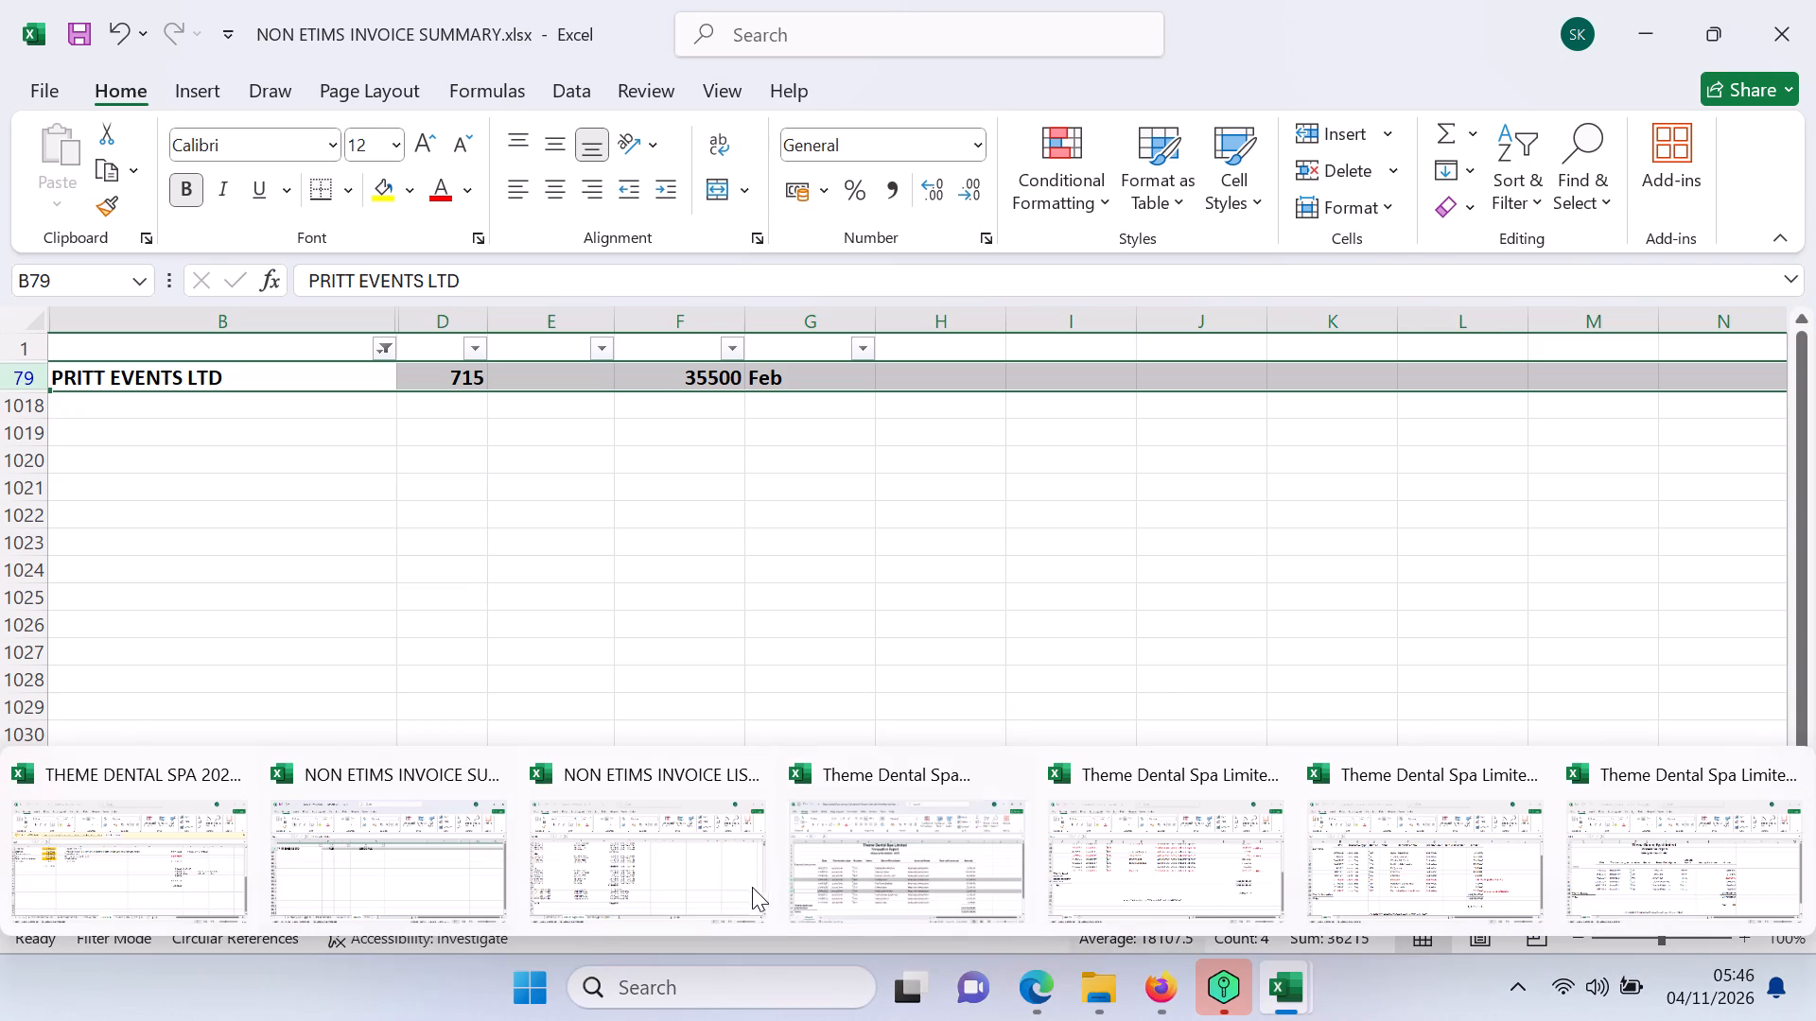
left_click(742, 882)
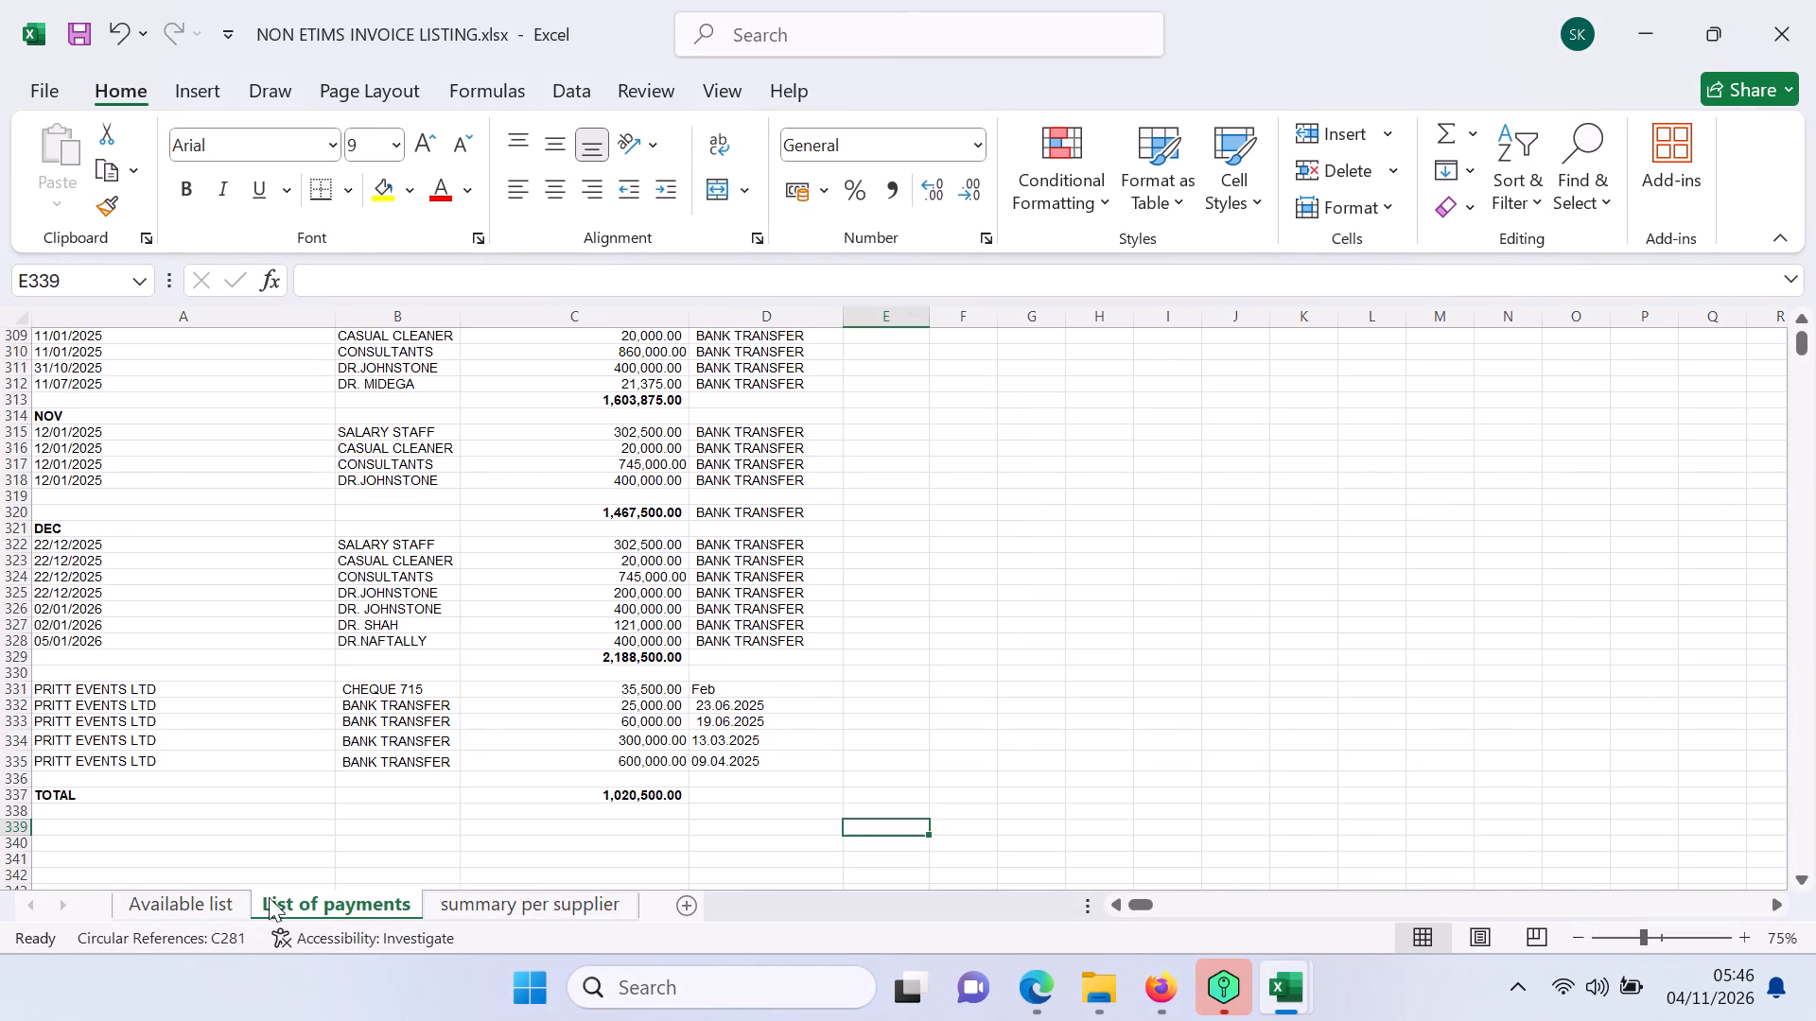
left_click(206, 903)
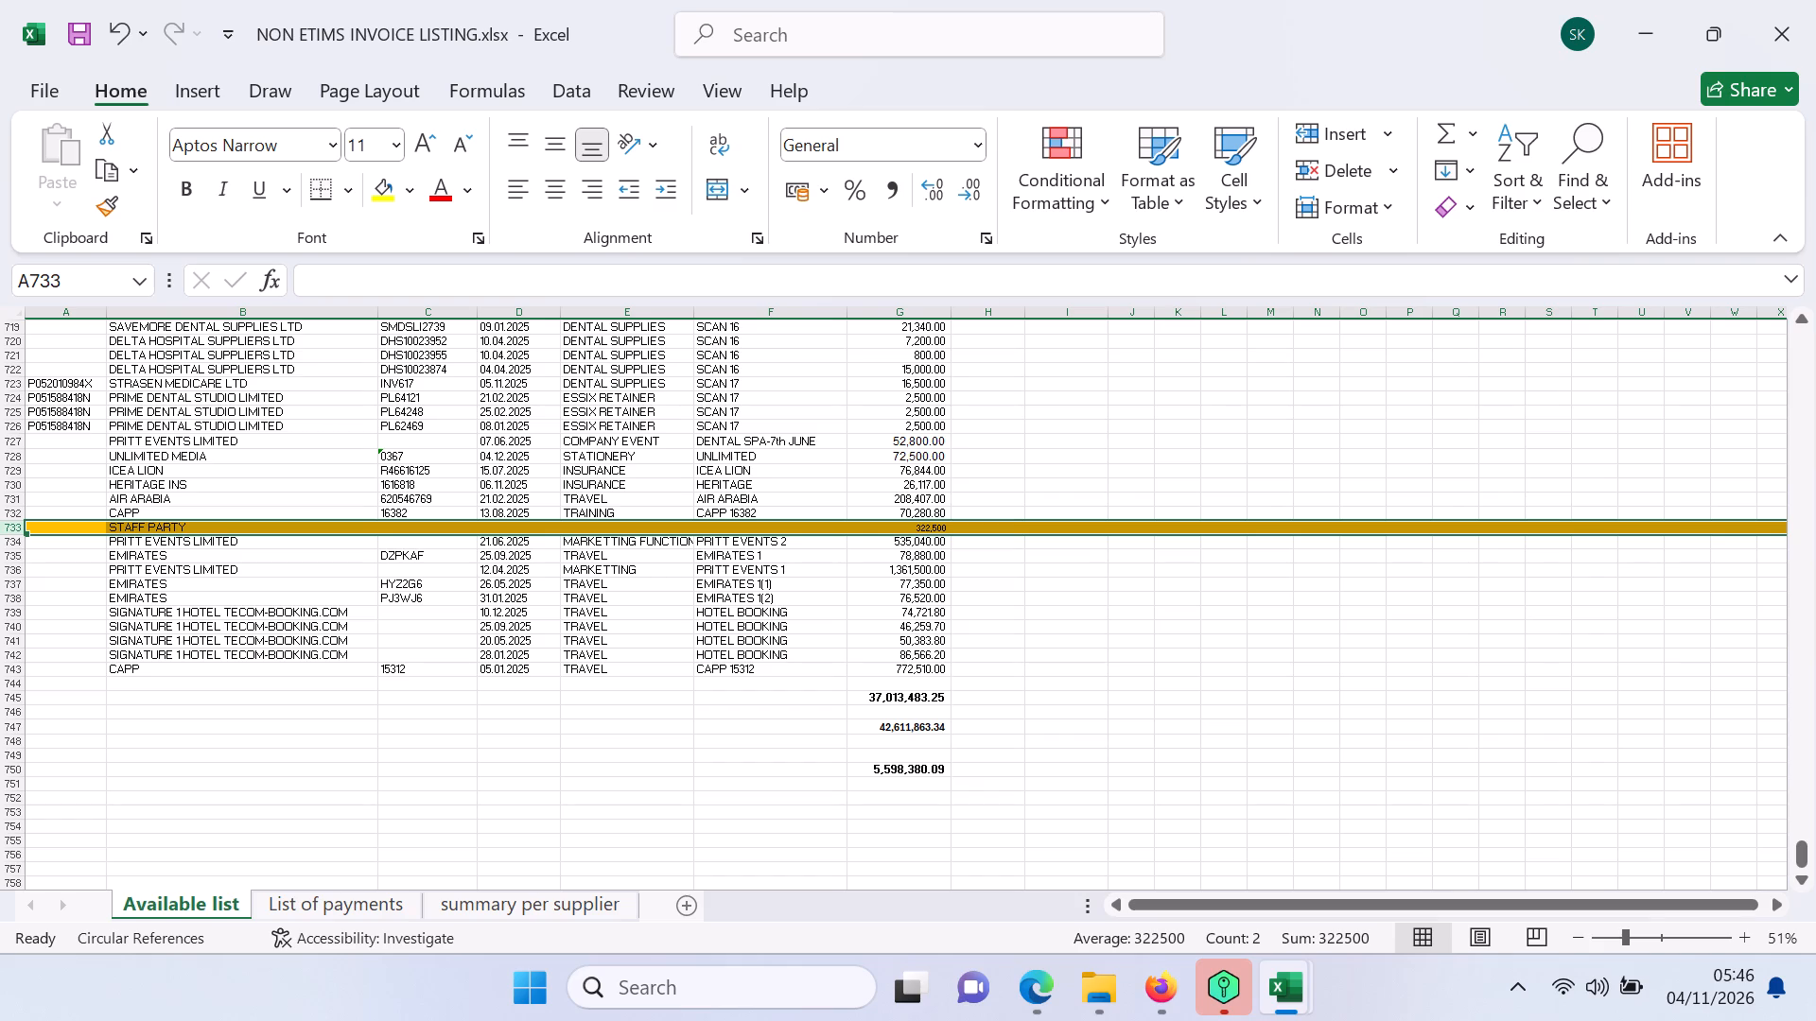
Select the Air Arabia, CAPP, Emirates and Signature 1 Hotel amounts together in rows 731 to 743 to total travel and training.
left_click(926, 496)
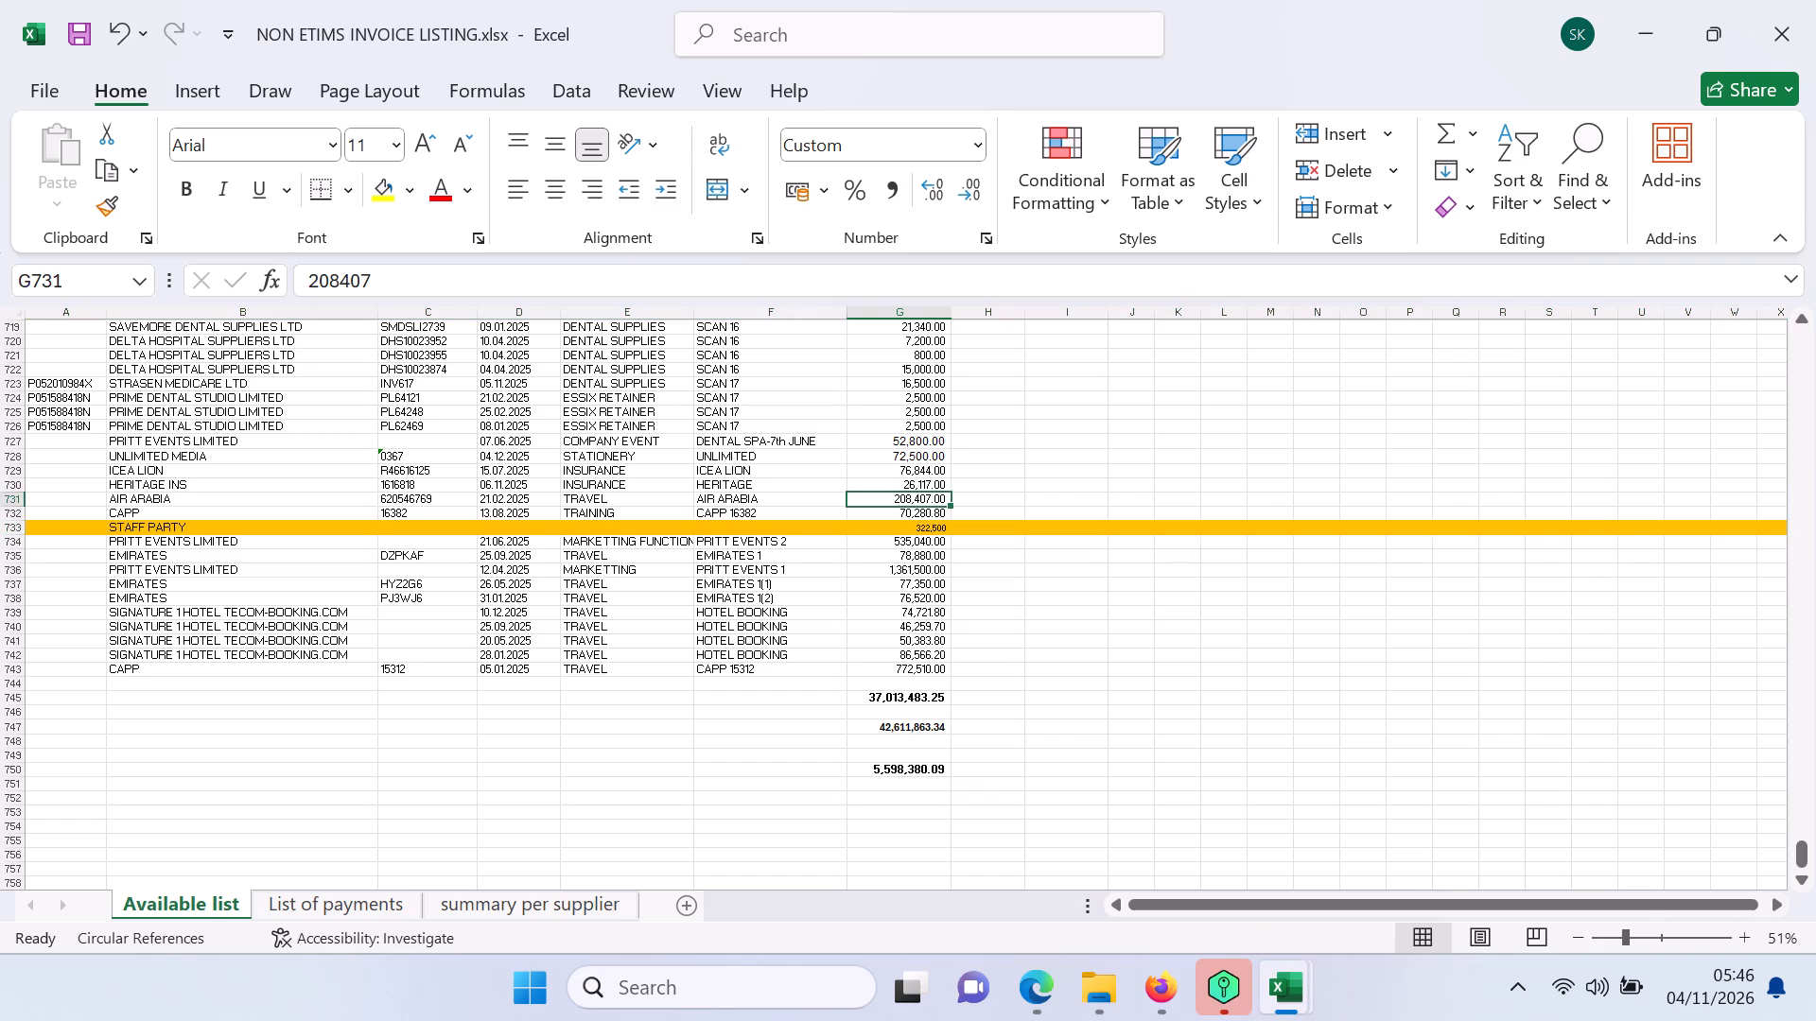
left_click(913, 510, "ctrl")
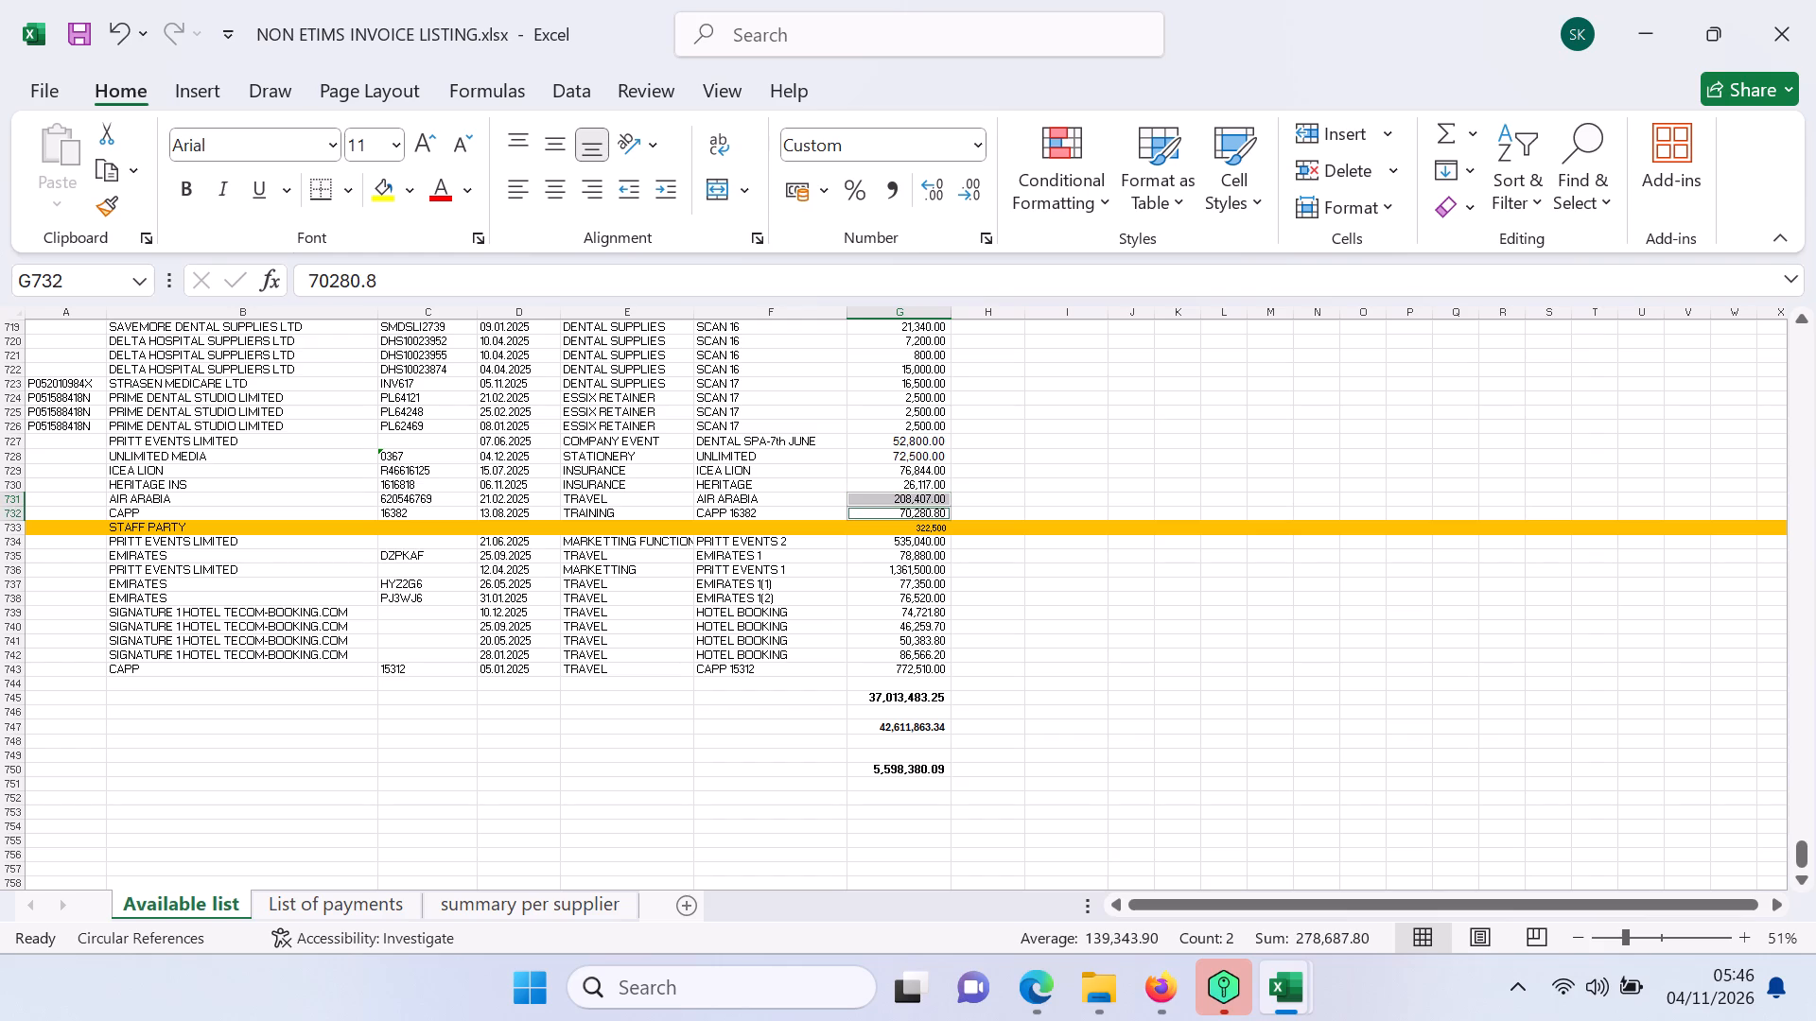
left_click(920, 553, "ctrl")
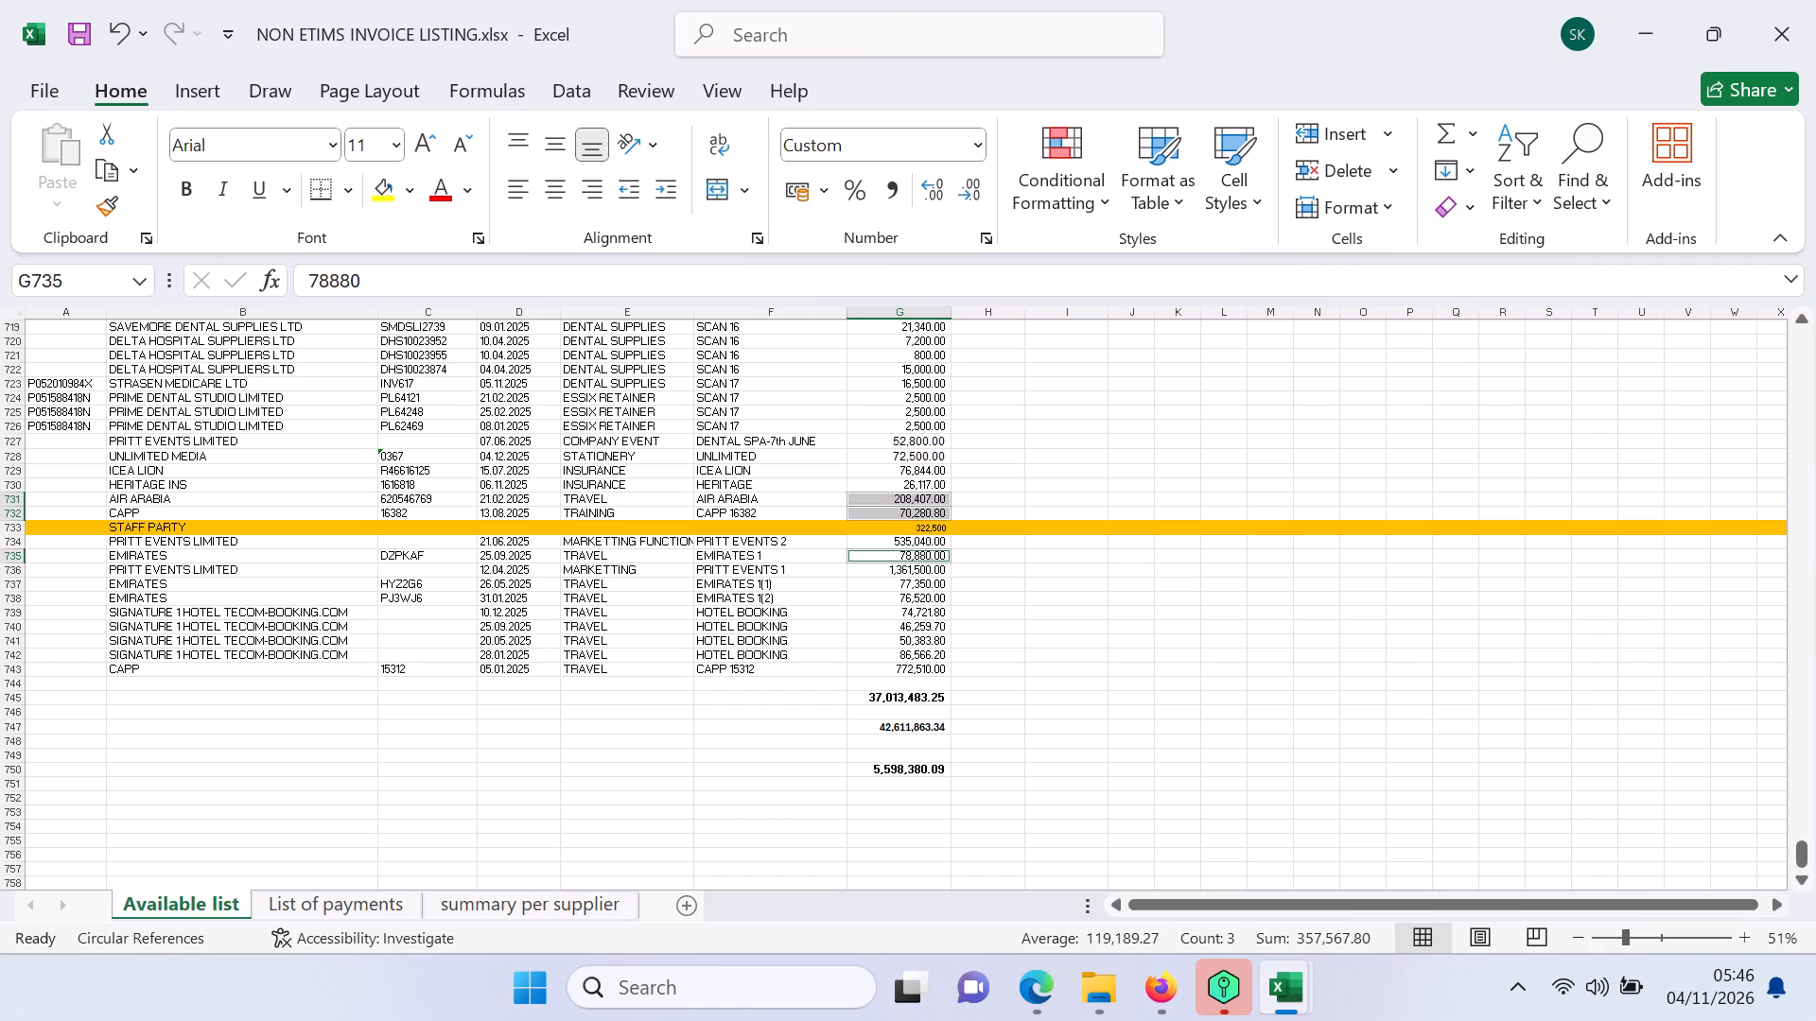
left_click(921, 587, "ctrl")
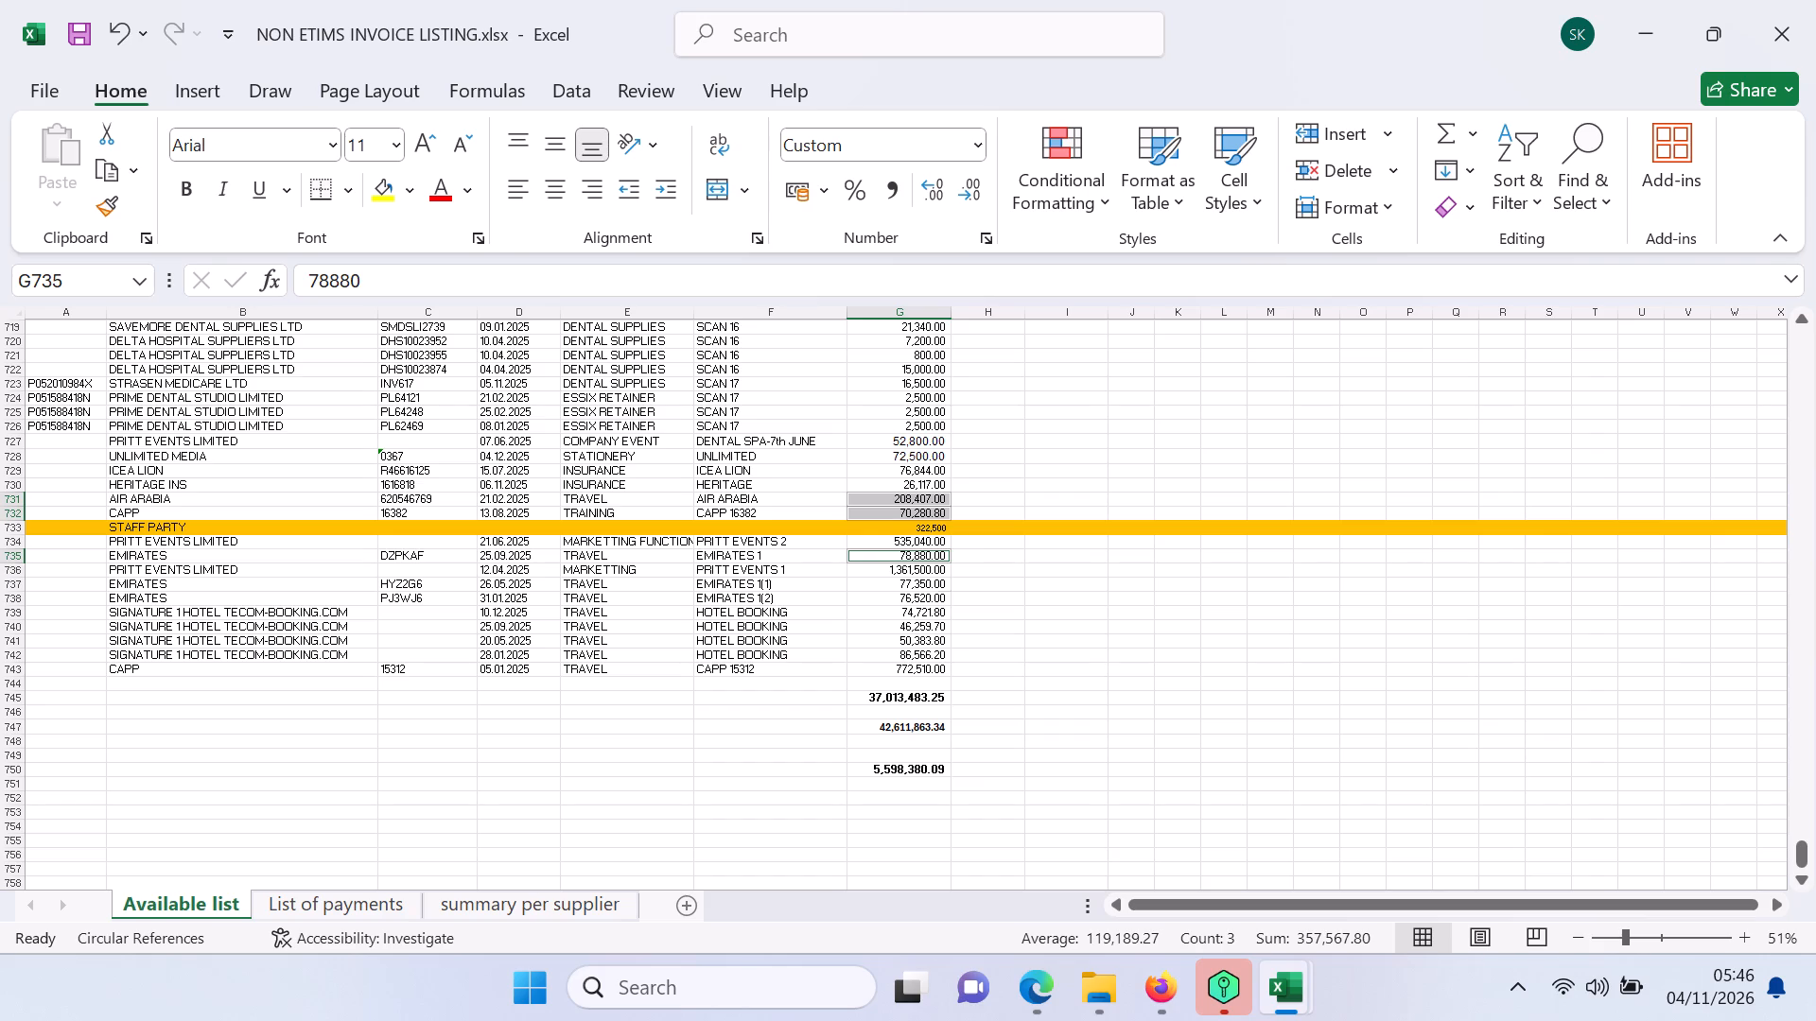
left_click(917, 600, "ctrl")
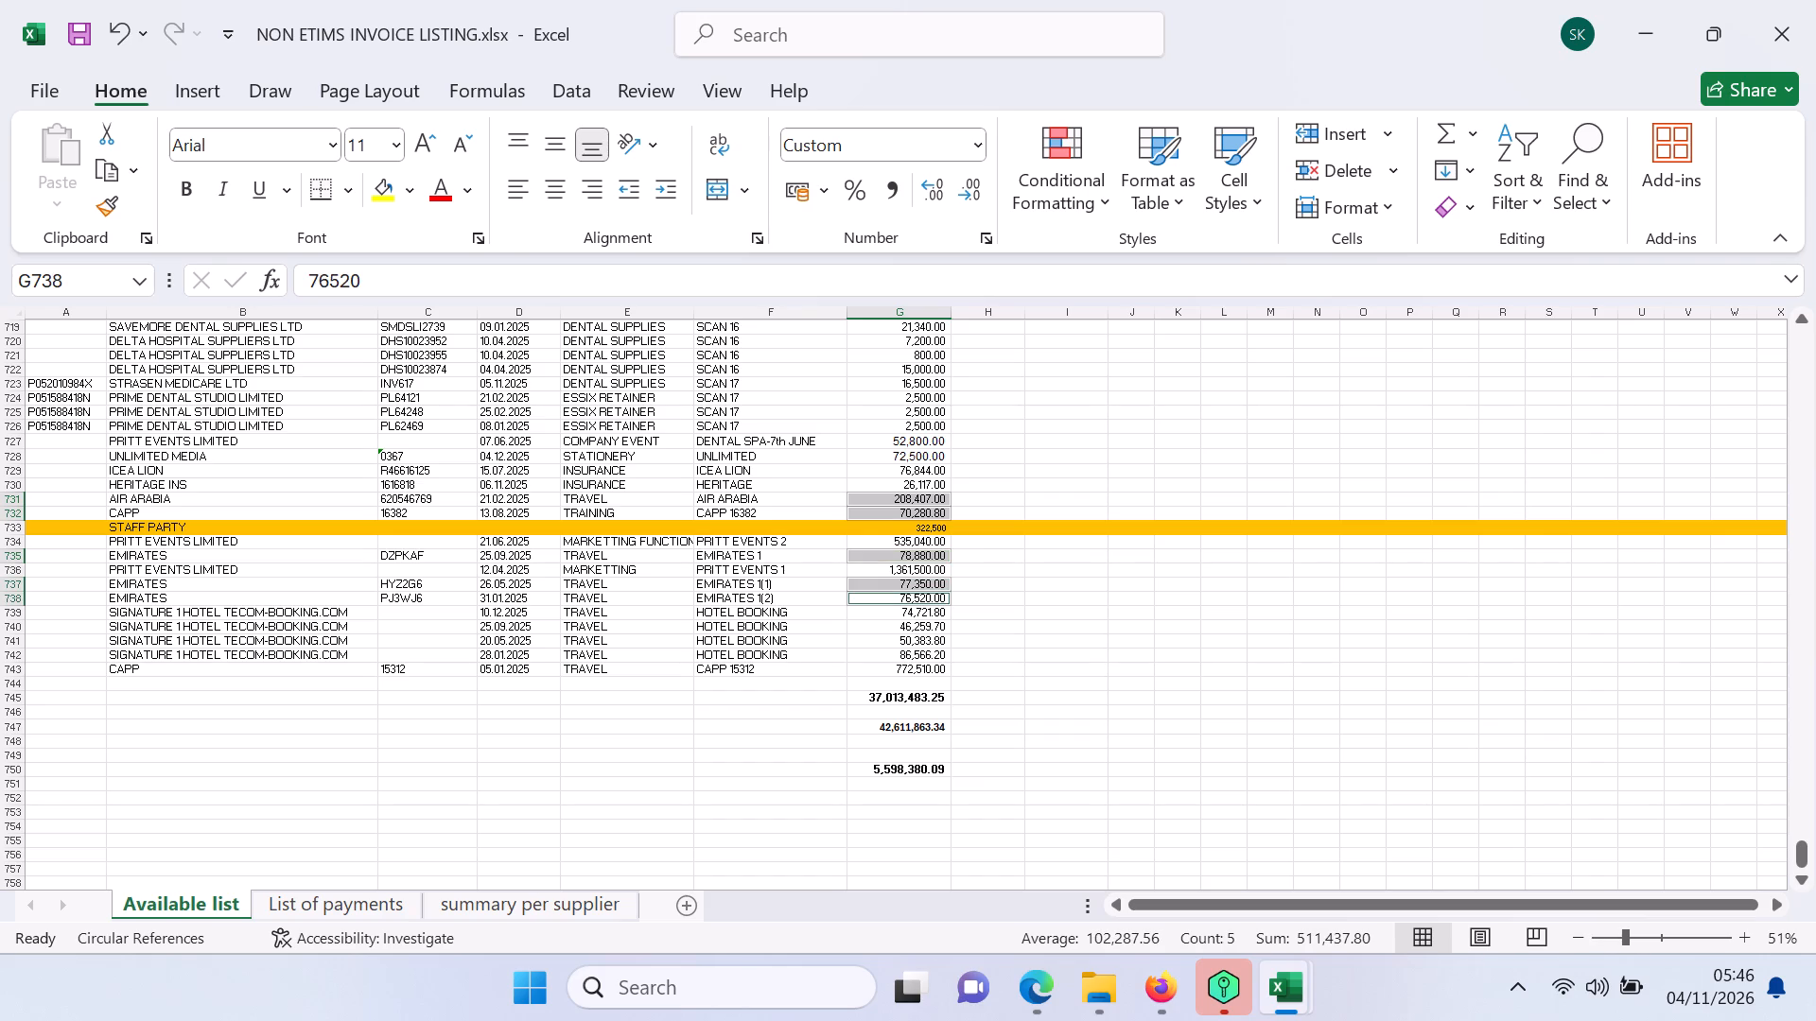
left_click(925, 617, "ctrl")
left_click(929, 632, "ctrl")
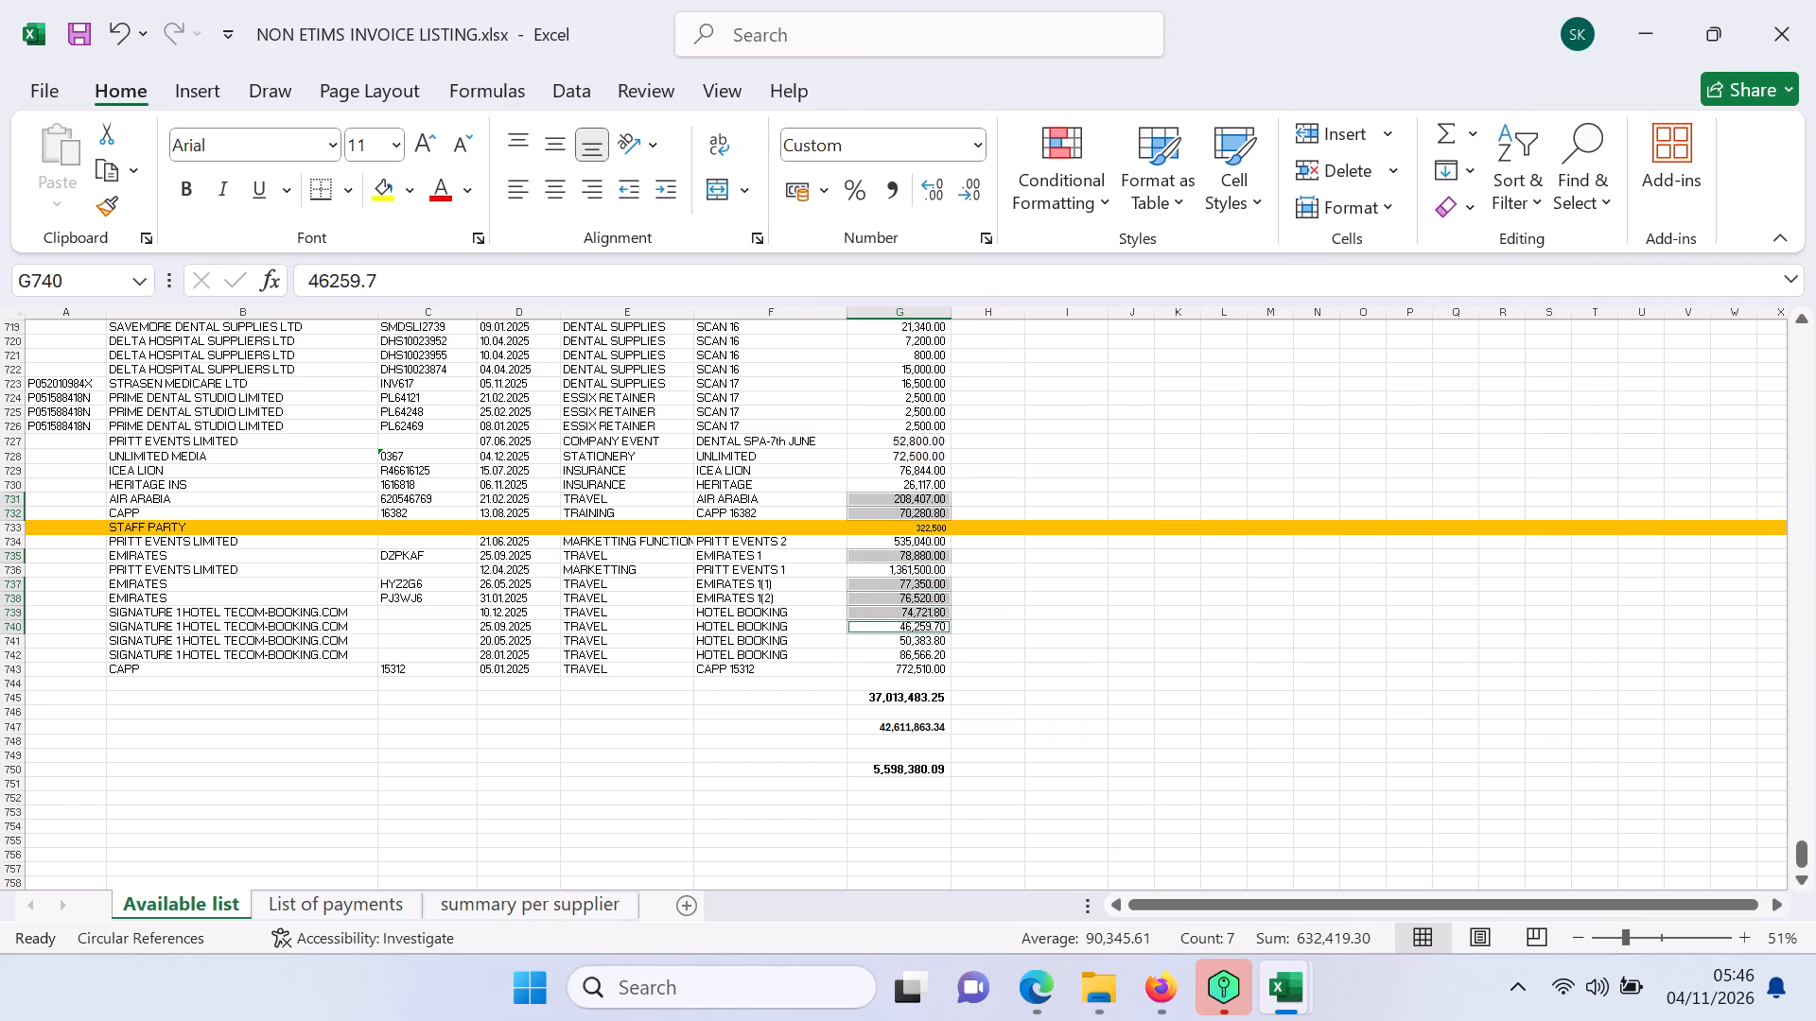
left_click(917, 649, "ctrl")
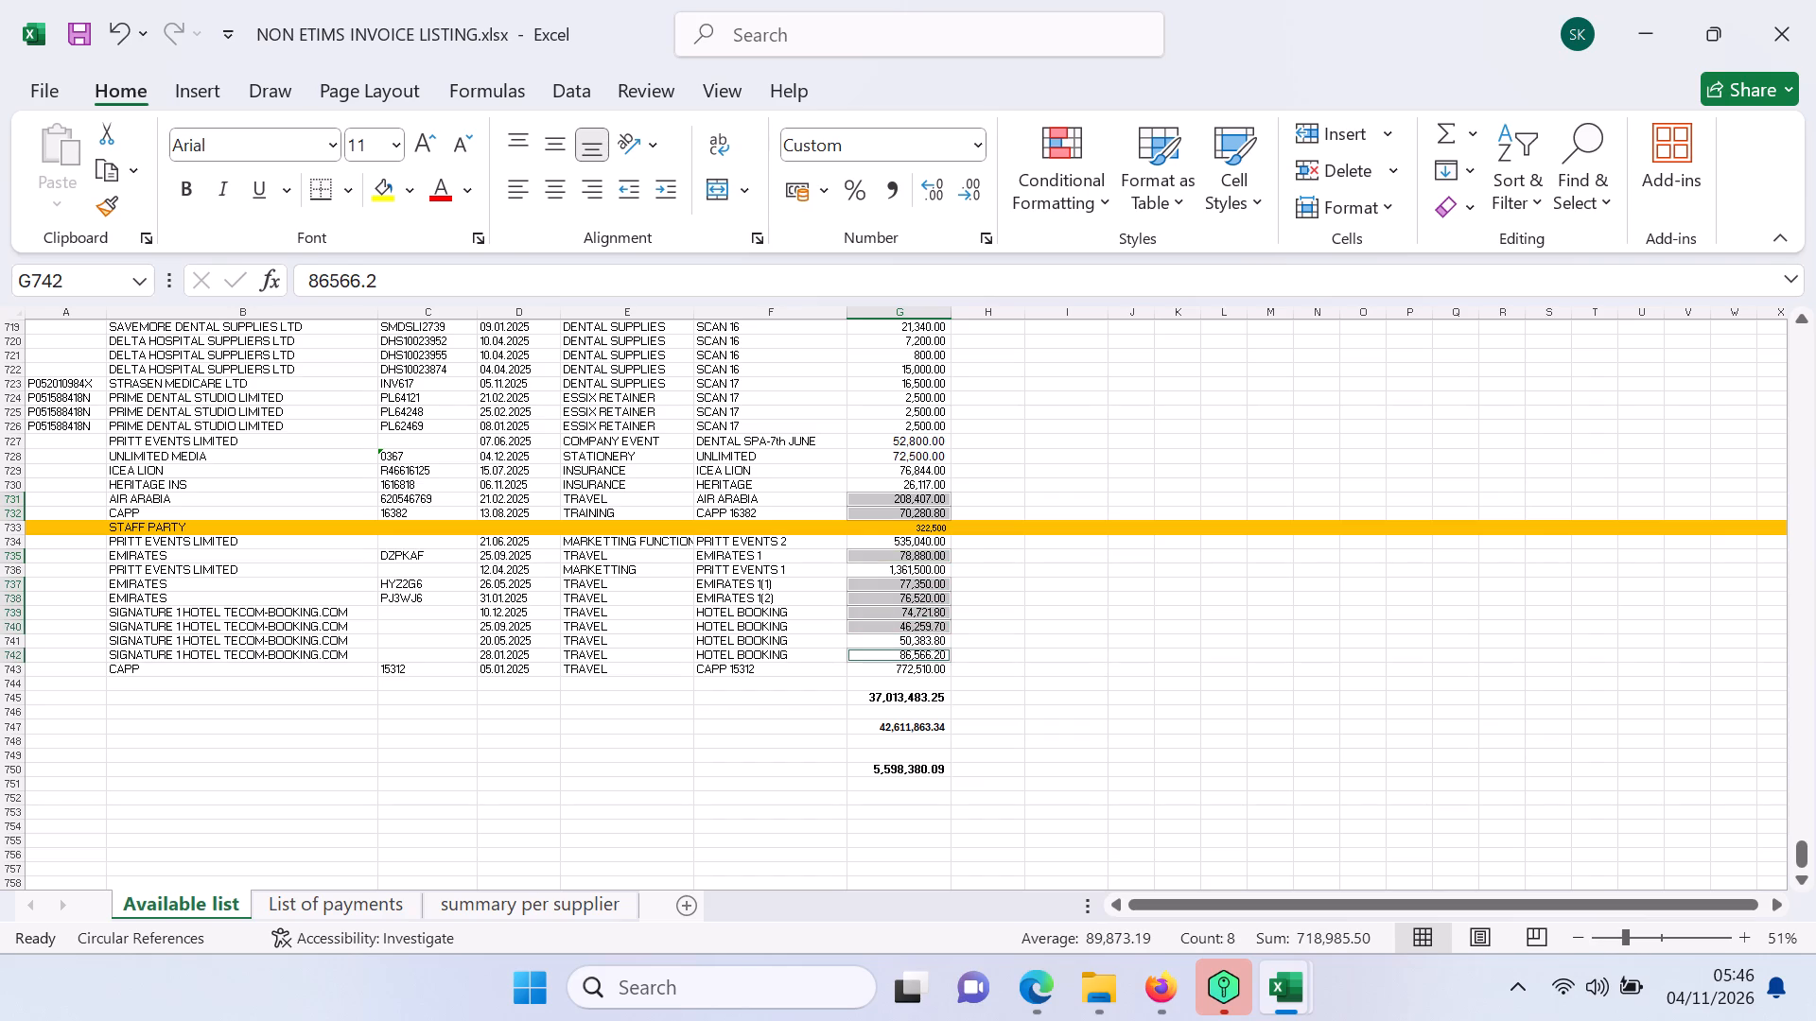
left_click(918, 637, "ctrl")
left_click(917, 673, "ctrl")
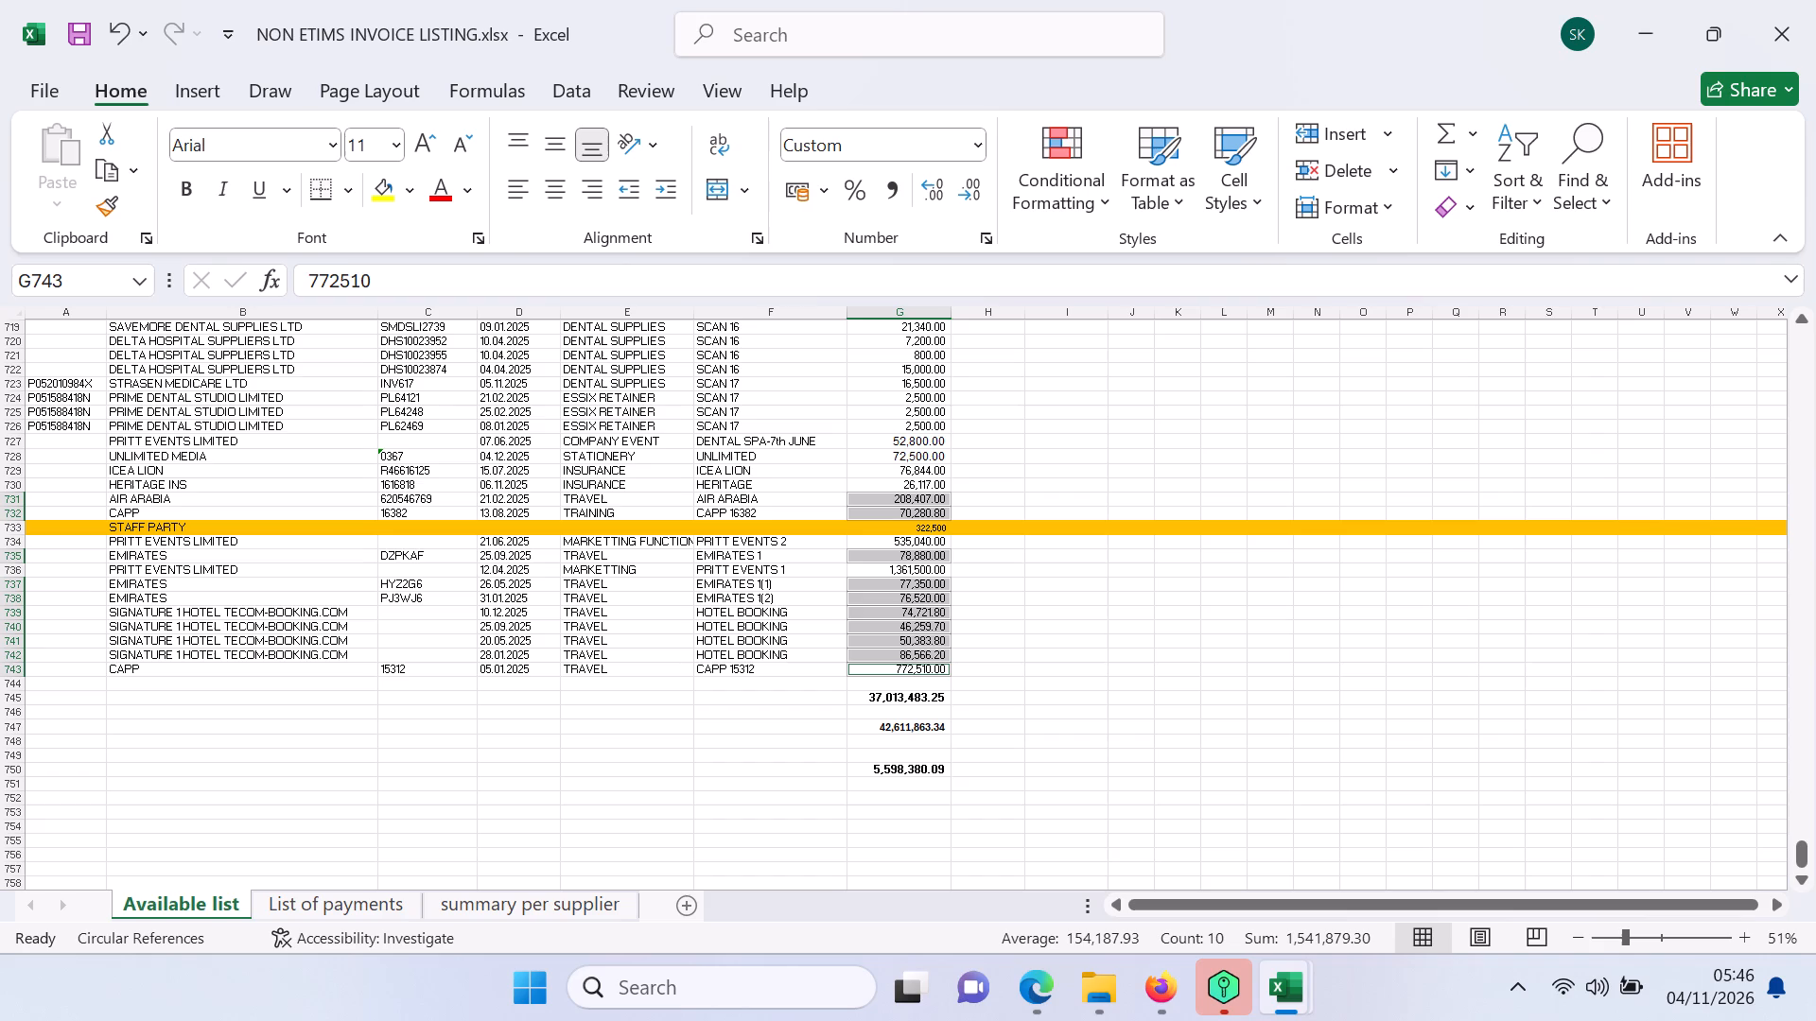